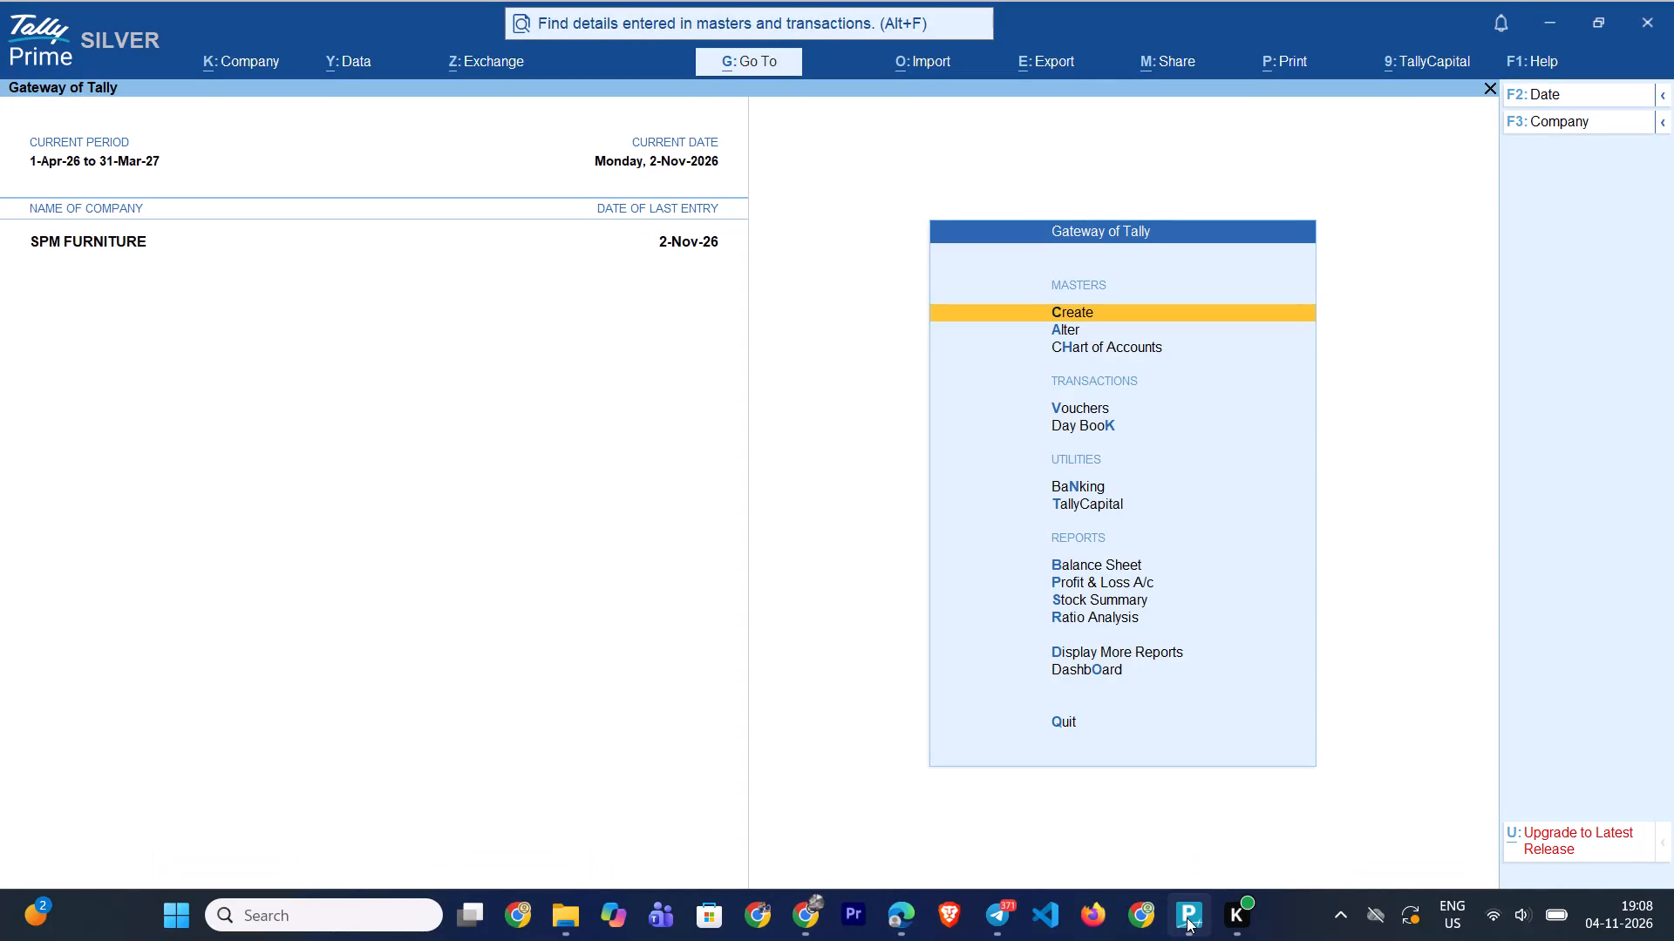
Open the list of all sales vouchers for November 2026 from the account books.
key(d)
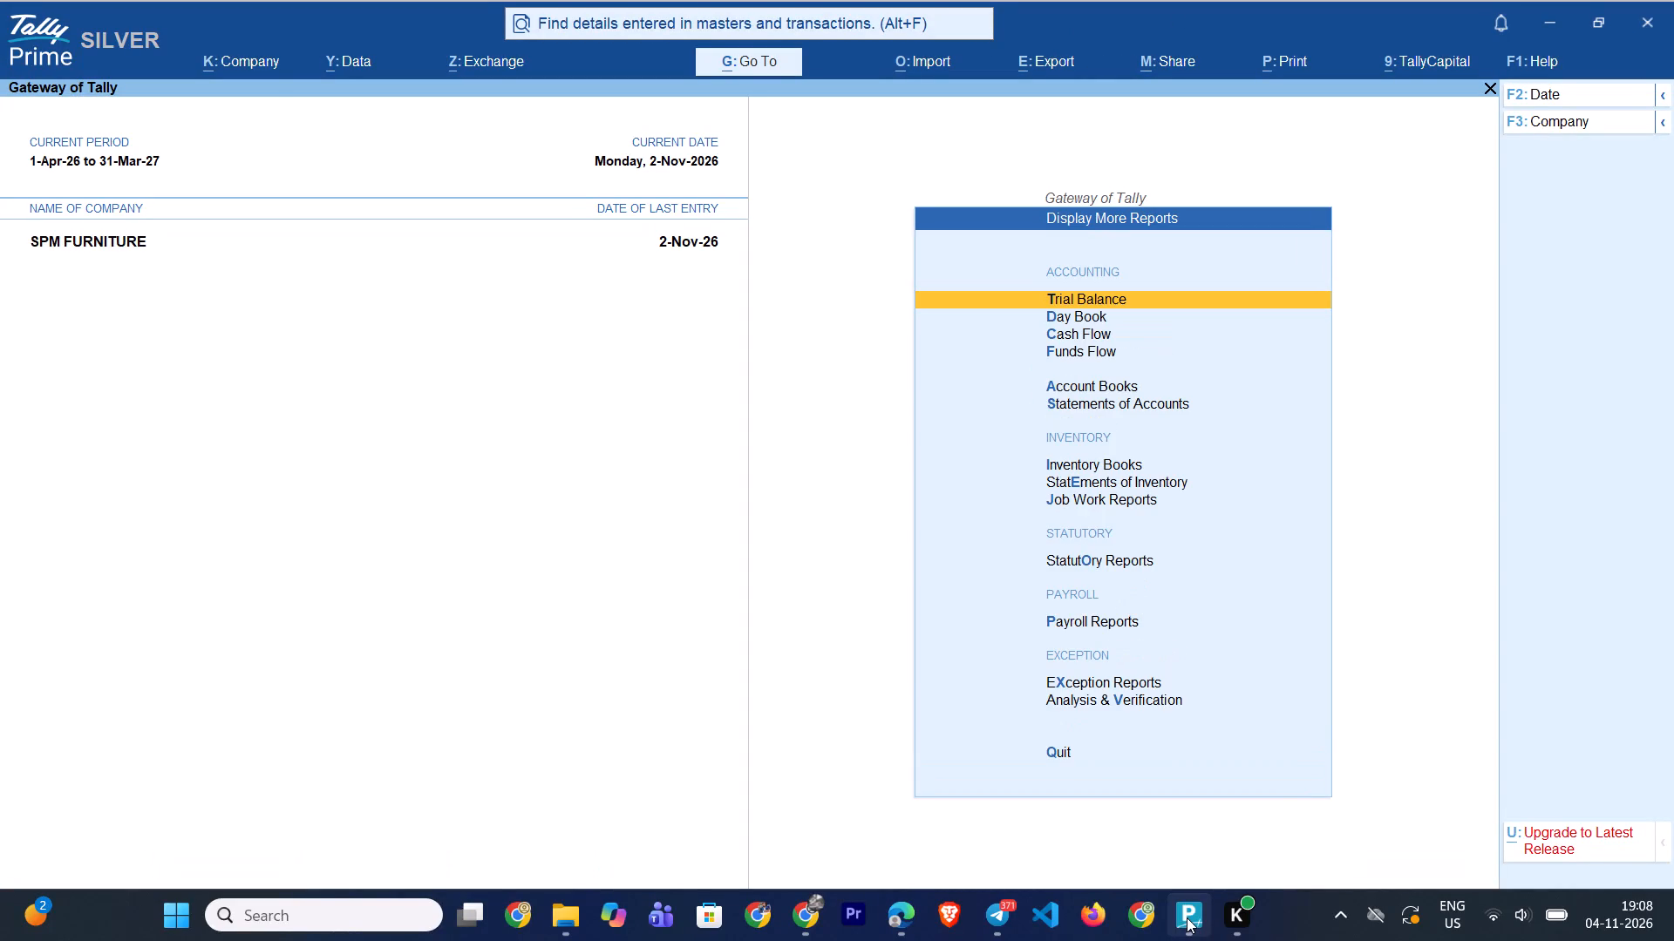
text(AS)
key(Return)
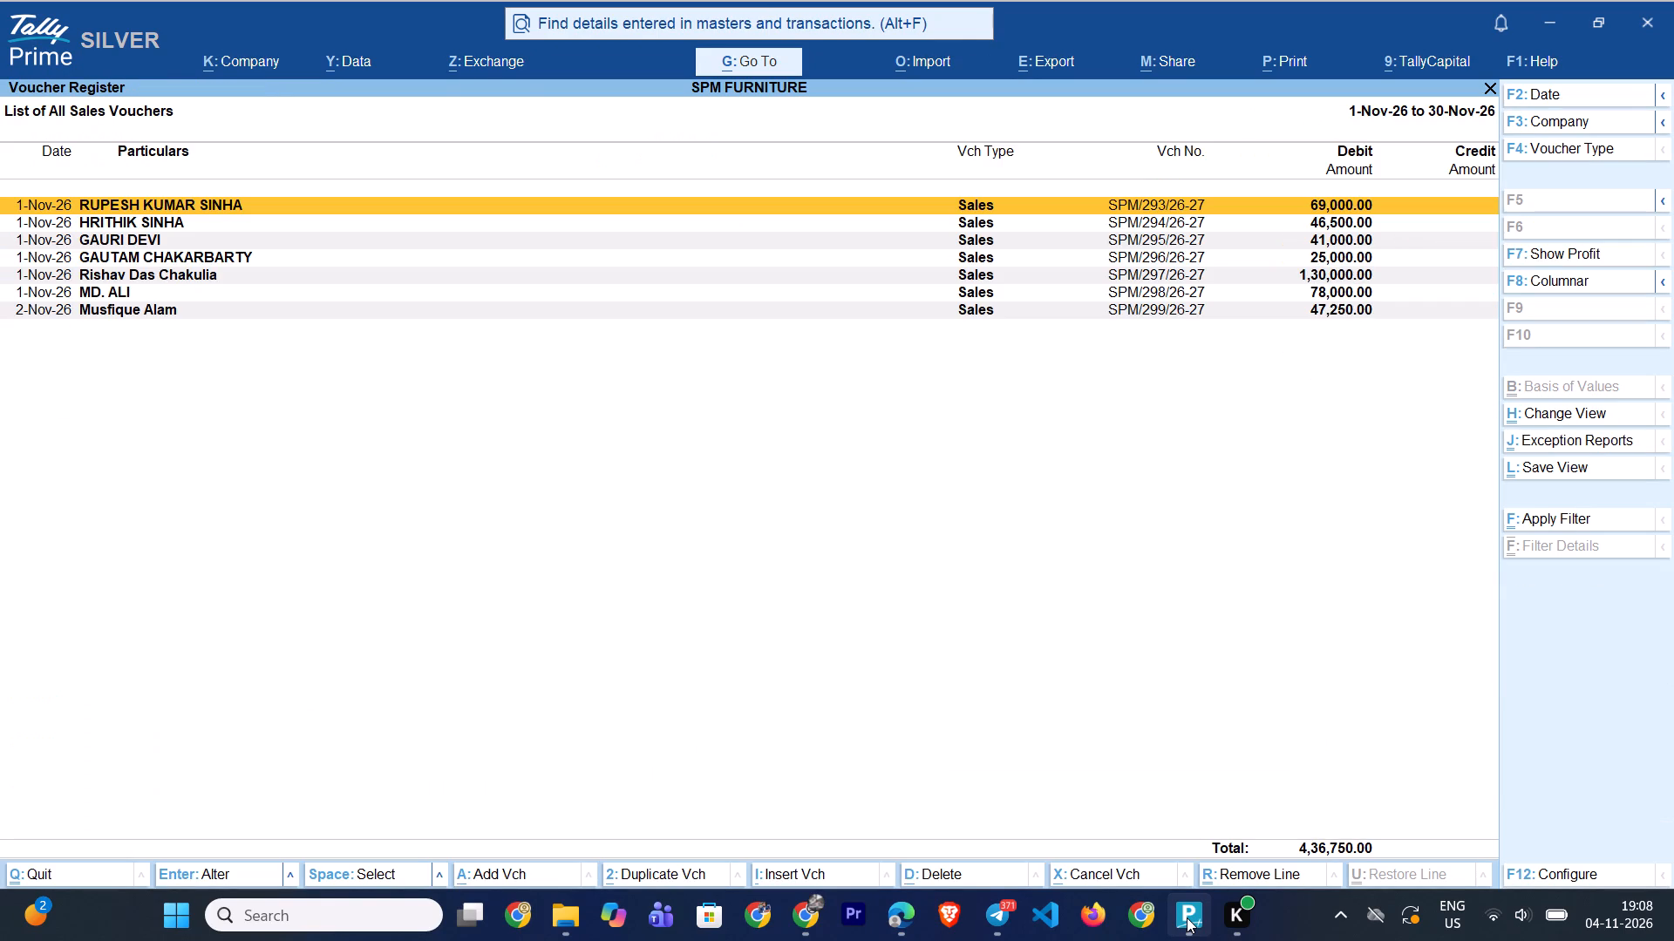
Change the voucher register's voucher type to Sales Order.
key(F4)
key(Down)
key(Down)
key(Down)
key(Down)
key(Down)
key(Down)
key(Down)
key(Down)
key(Down)
key(Down)
key(Down)
key(Down)
key(Down)
key(Down)
key(Down)
key(Down)
key(Down)
key(Down)
key(Down)
key(Down)
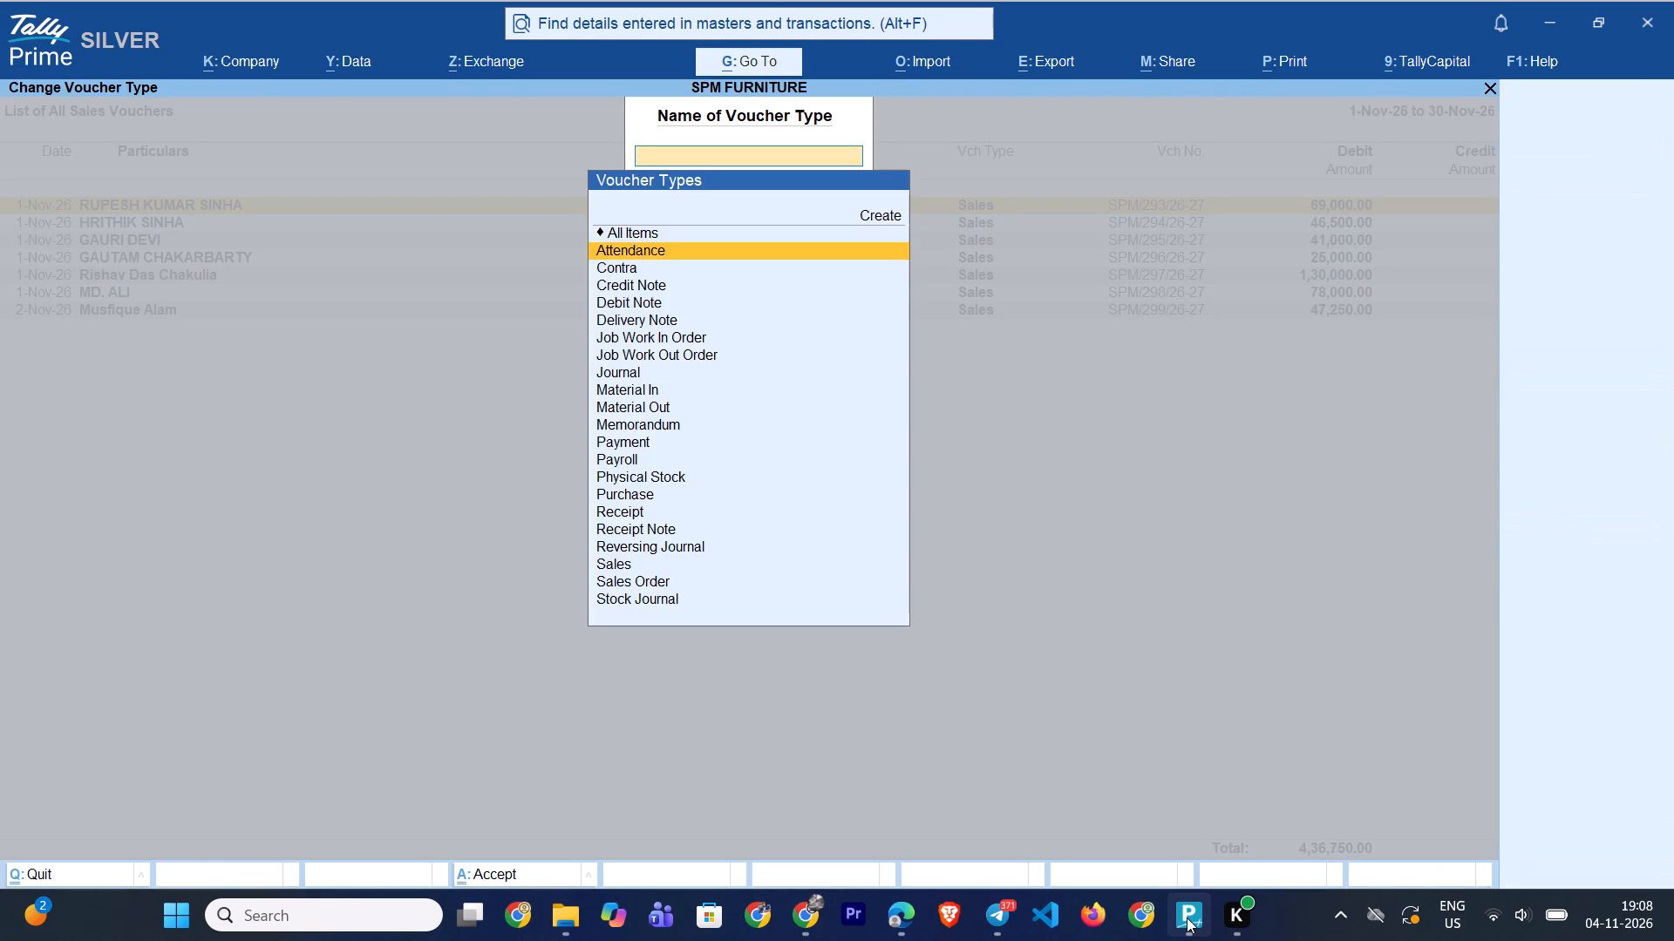
key(Return)
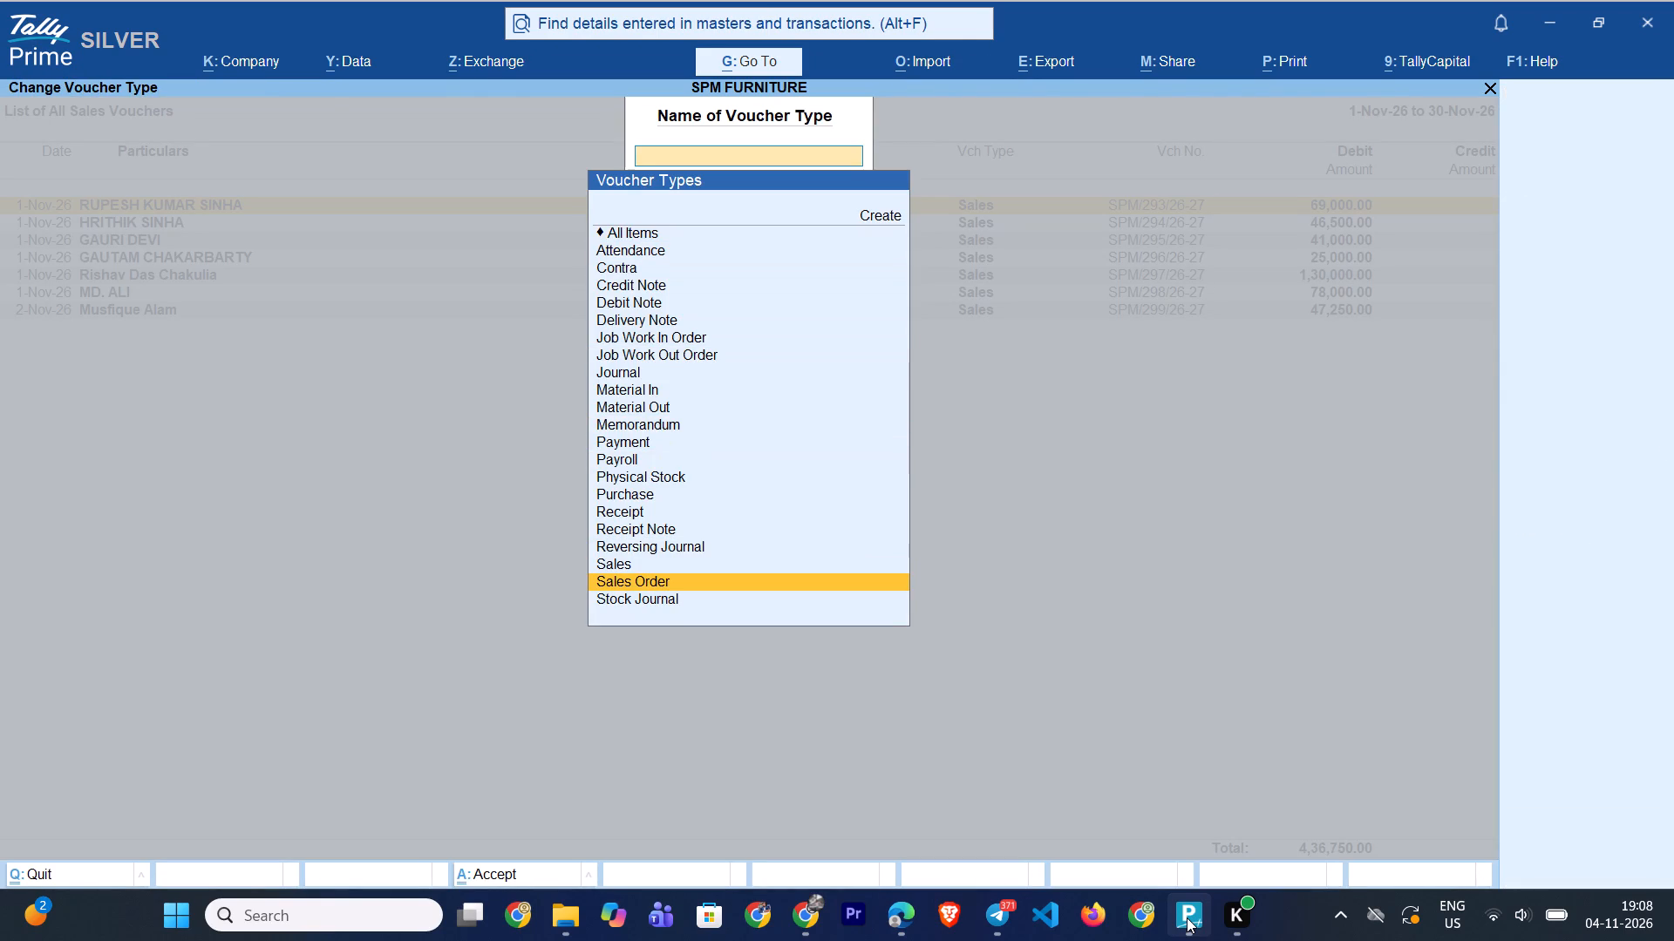
Add a new sales order voucher from the last entry in the register and date it 4-Nov-26.
key(Down)
key(Down)
key(Down)
key(Down)
key(Down)
key(Down)
key(Down)
key(Down)
key(Down)
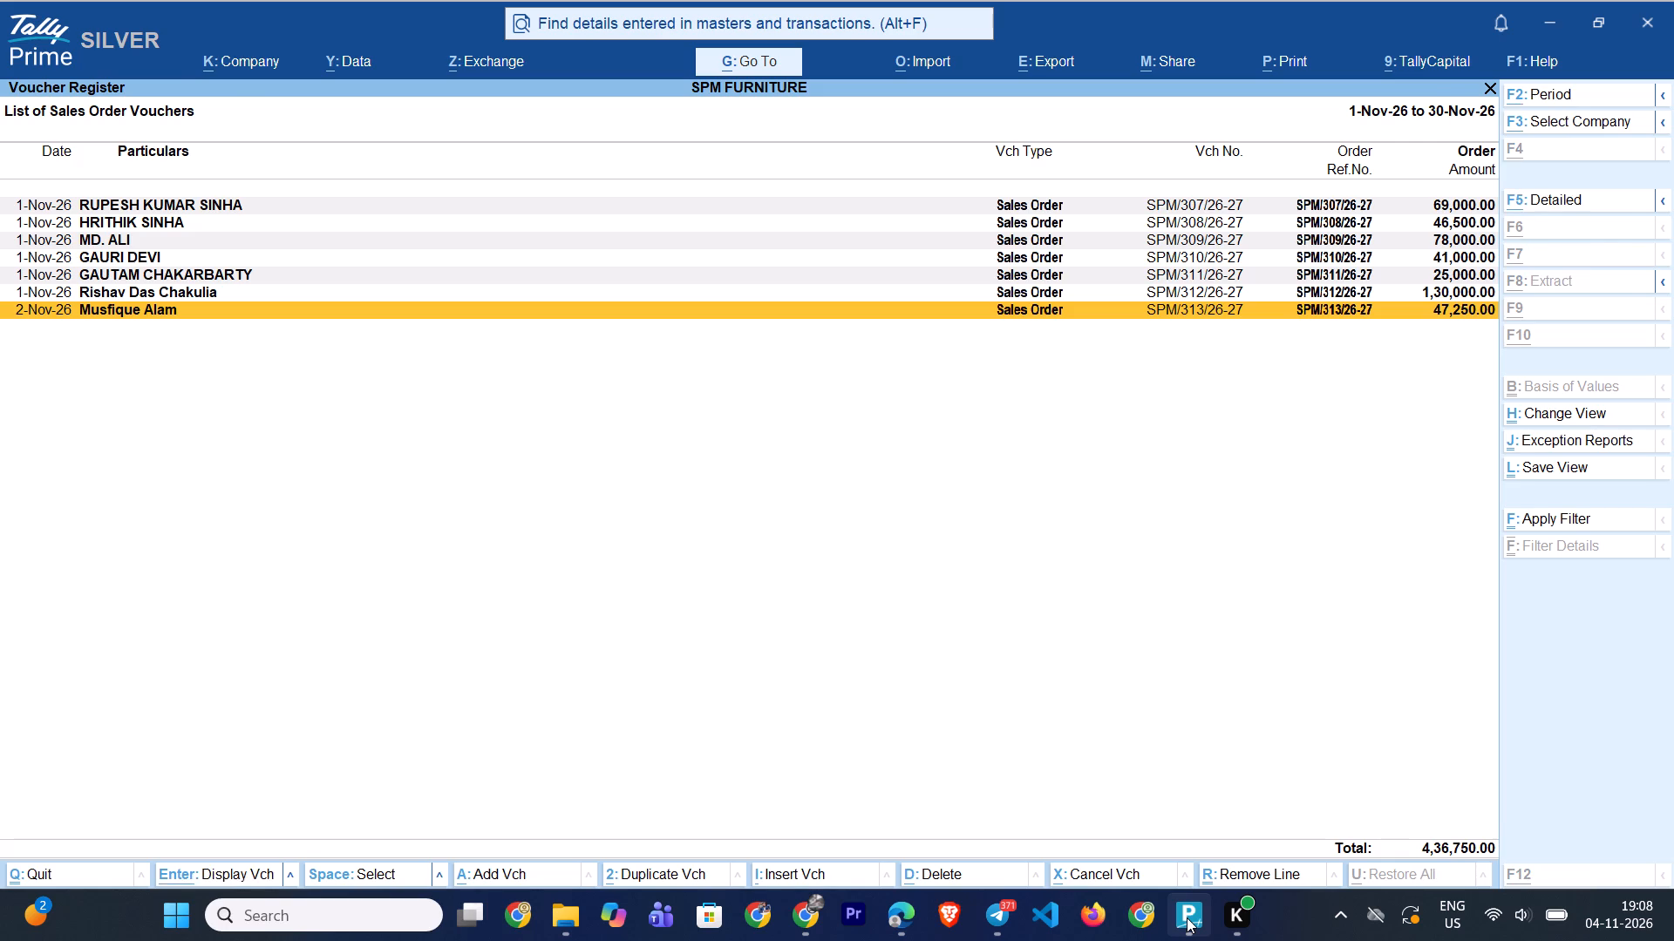
key(alt+a)
key(F2)
key(4)
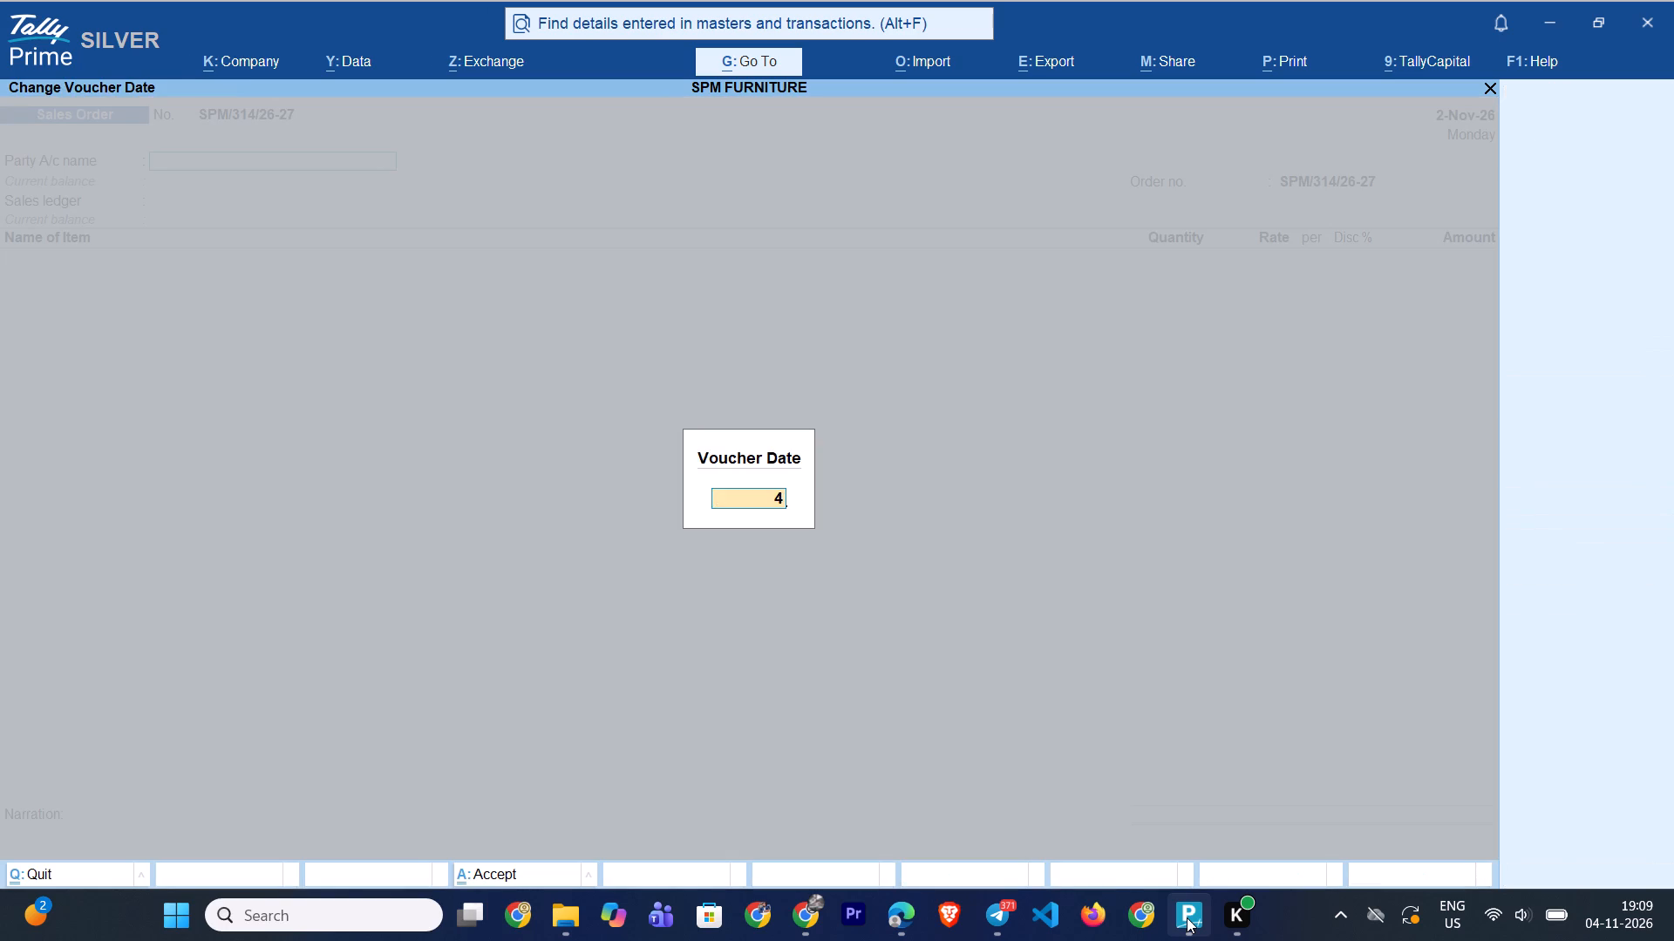
key(Return)
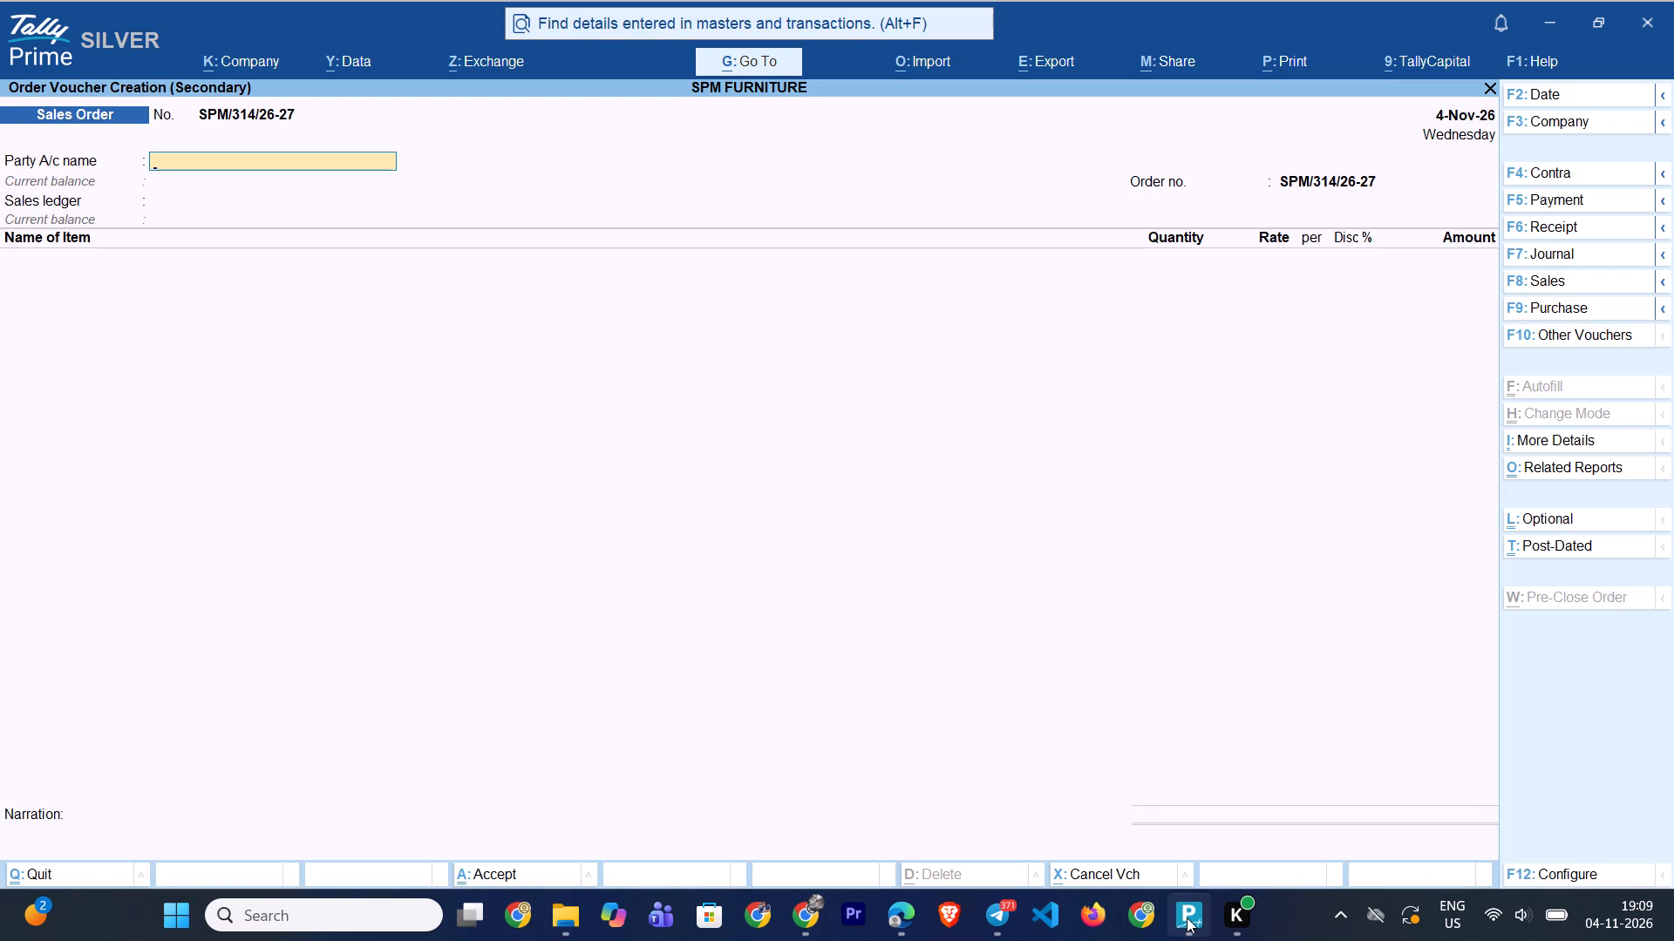
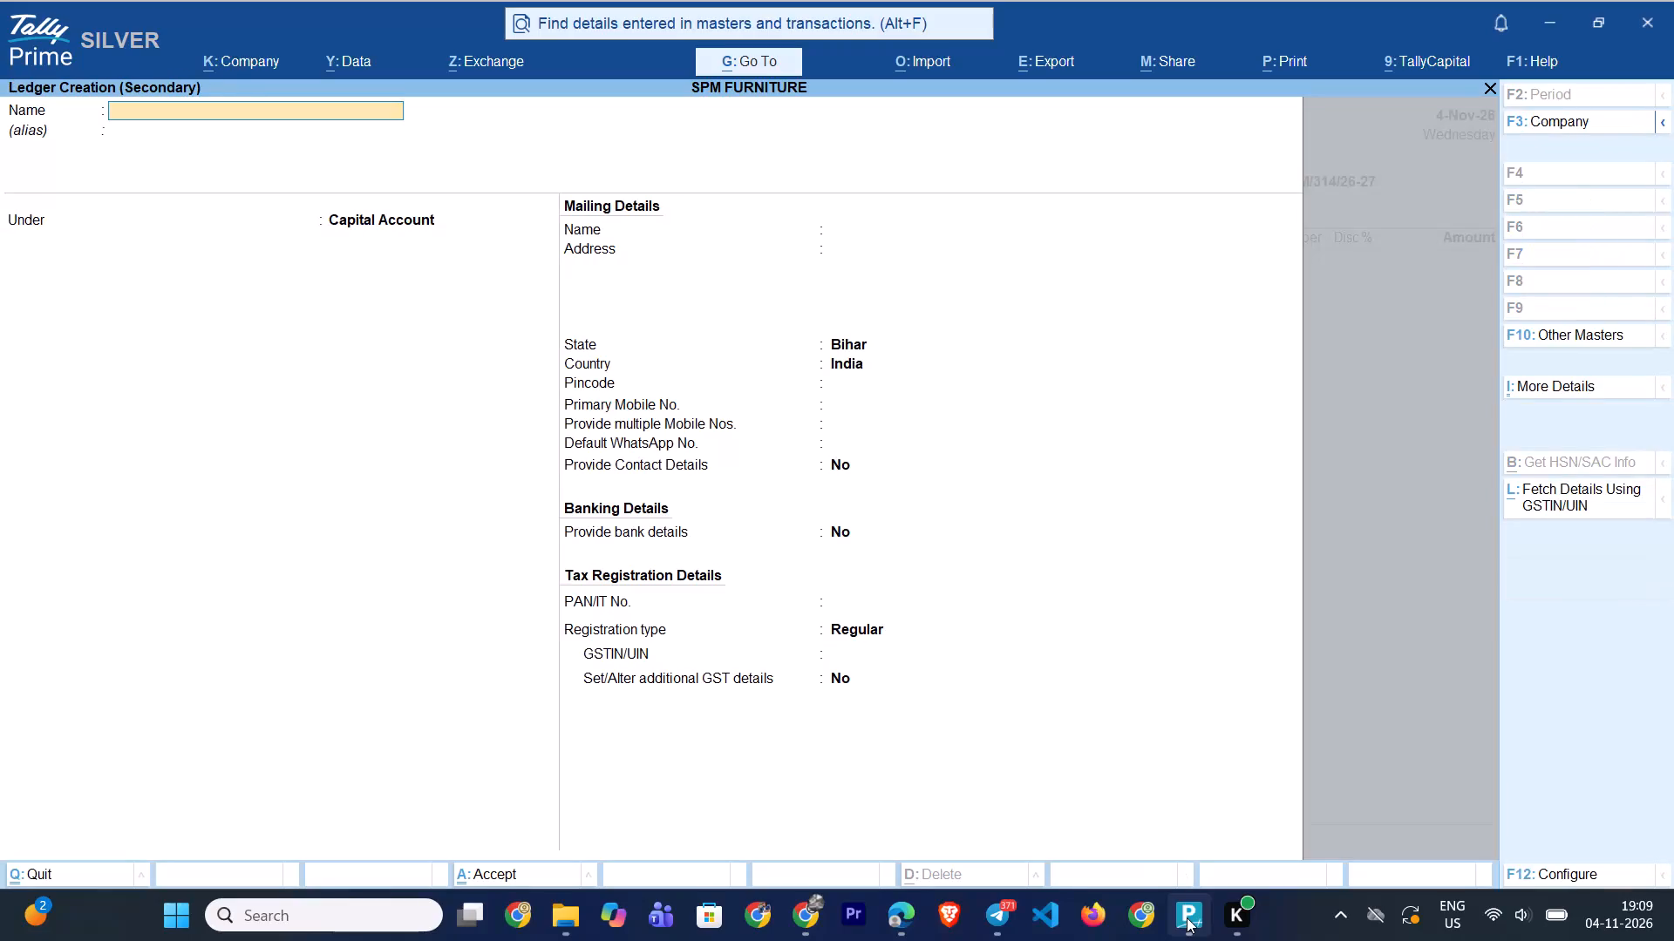
Enter RAKESH as the name of the new ledger being created from the sales order voucher.
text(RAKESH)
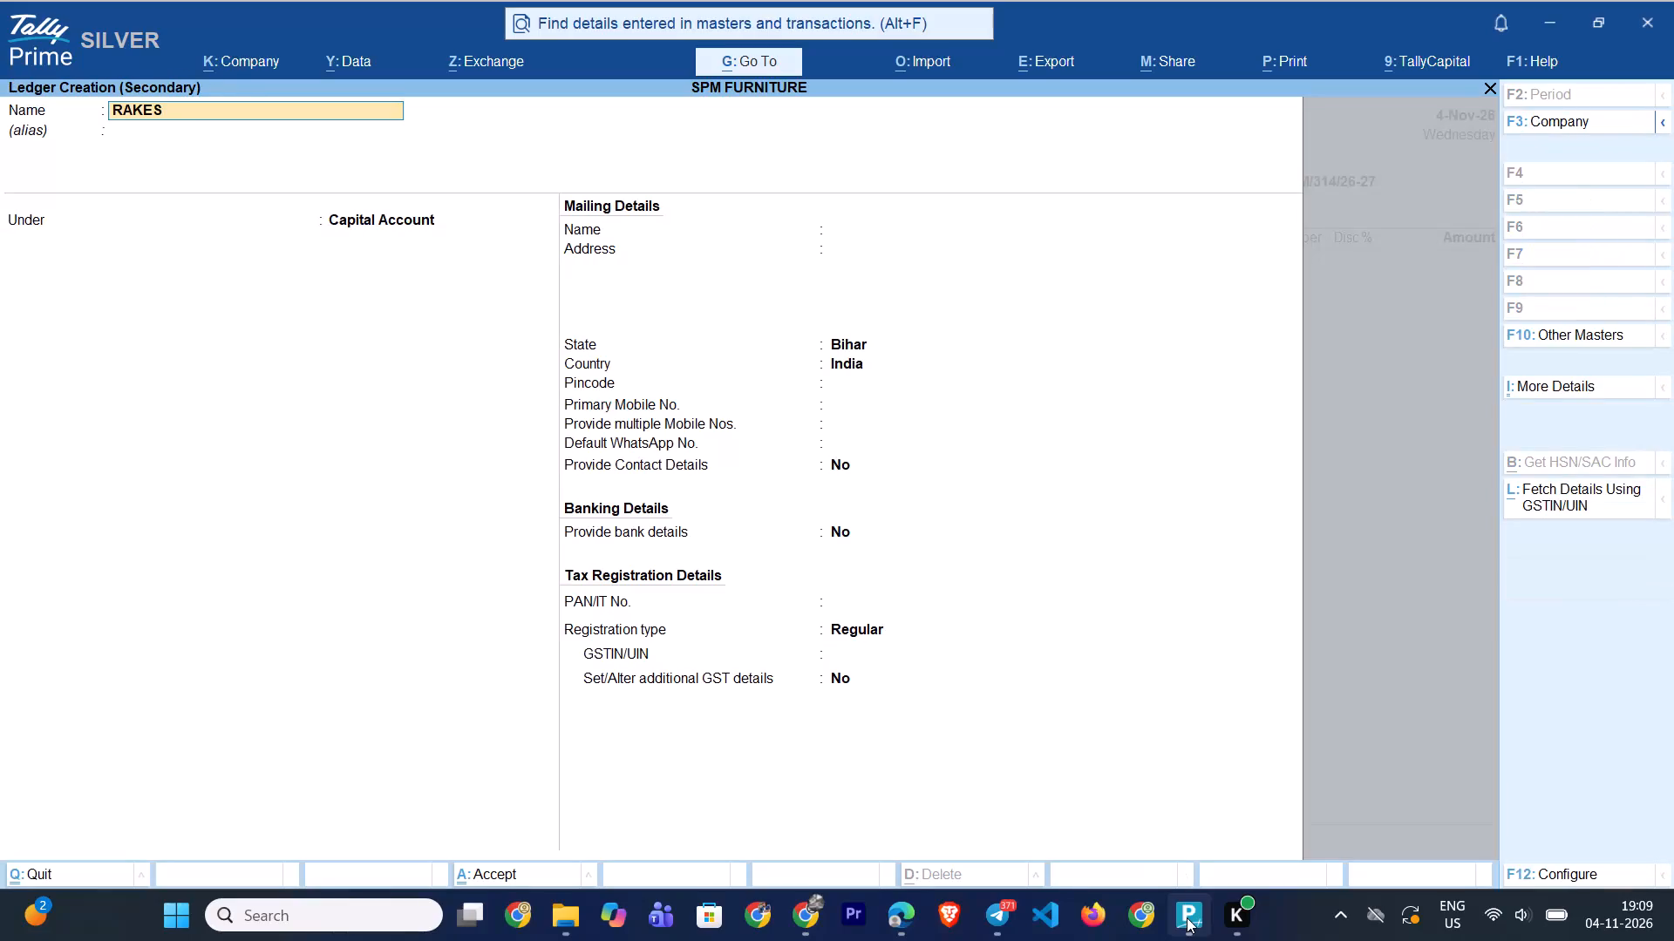
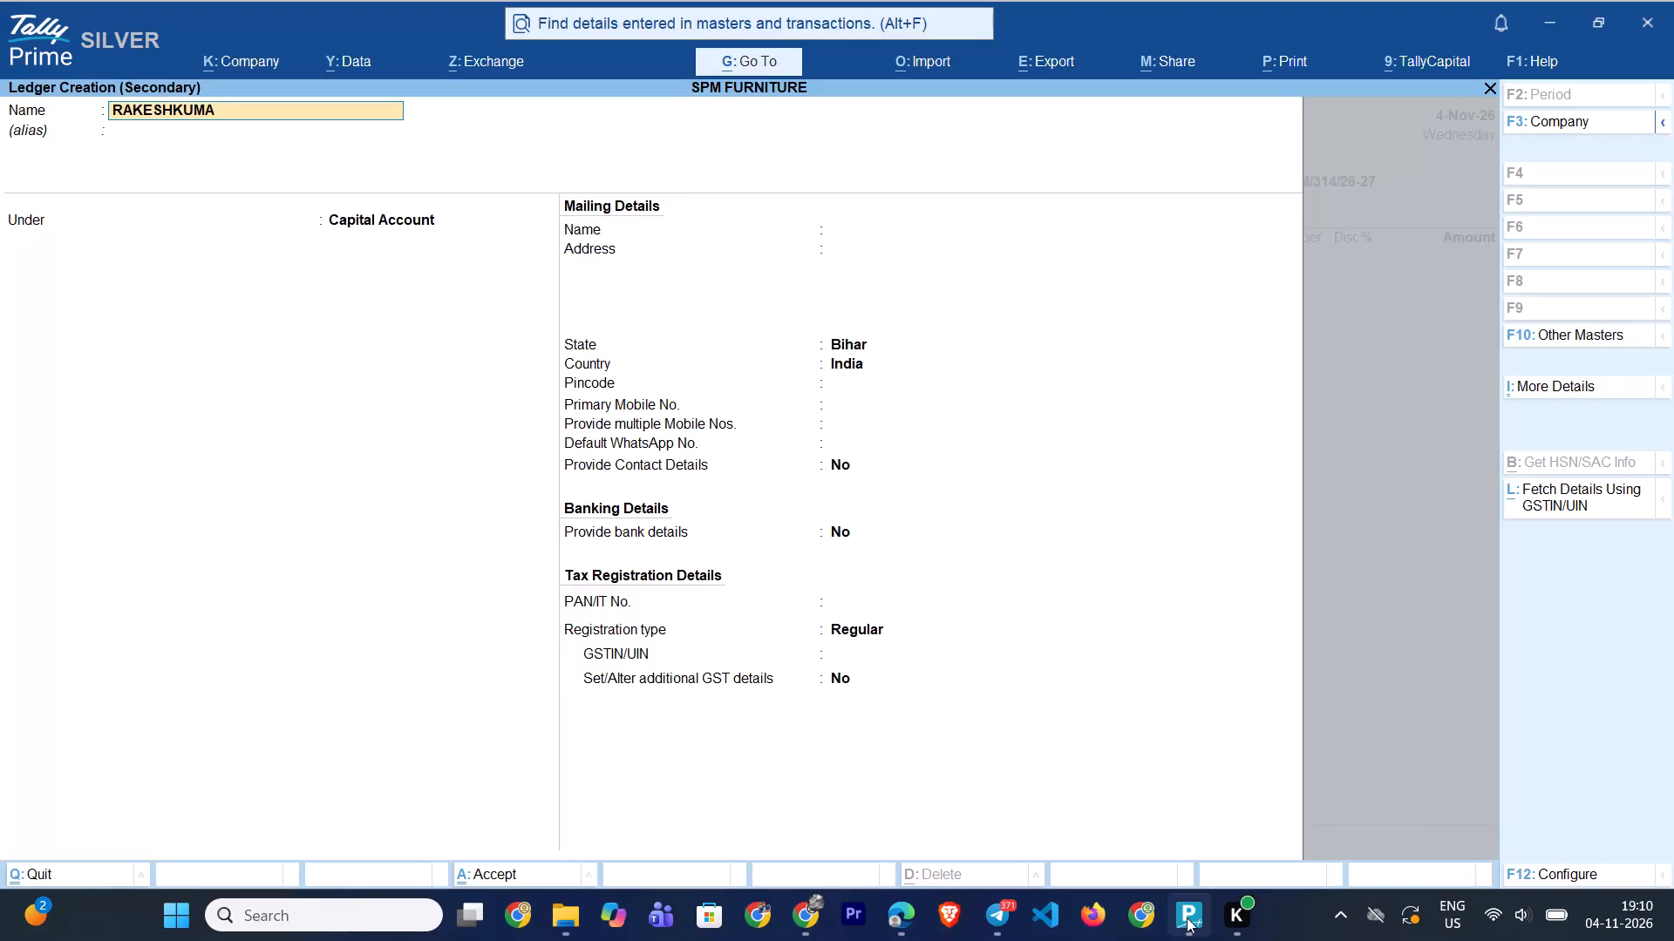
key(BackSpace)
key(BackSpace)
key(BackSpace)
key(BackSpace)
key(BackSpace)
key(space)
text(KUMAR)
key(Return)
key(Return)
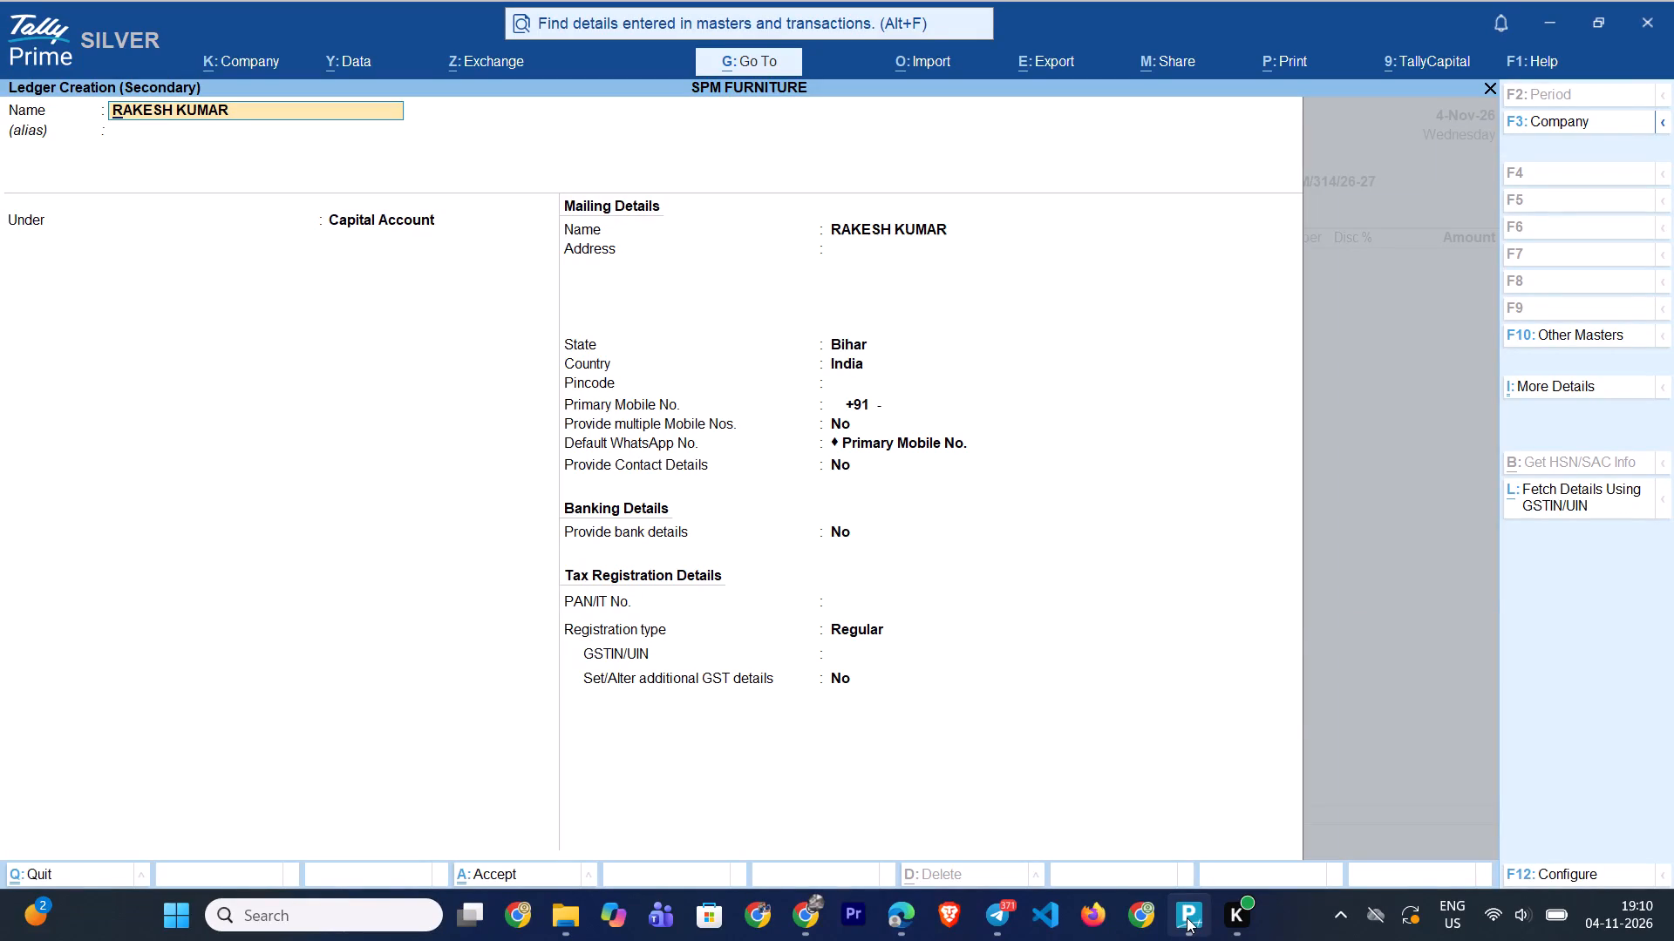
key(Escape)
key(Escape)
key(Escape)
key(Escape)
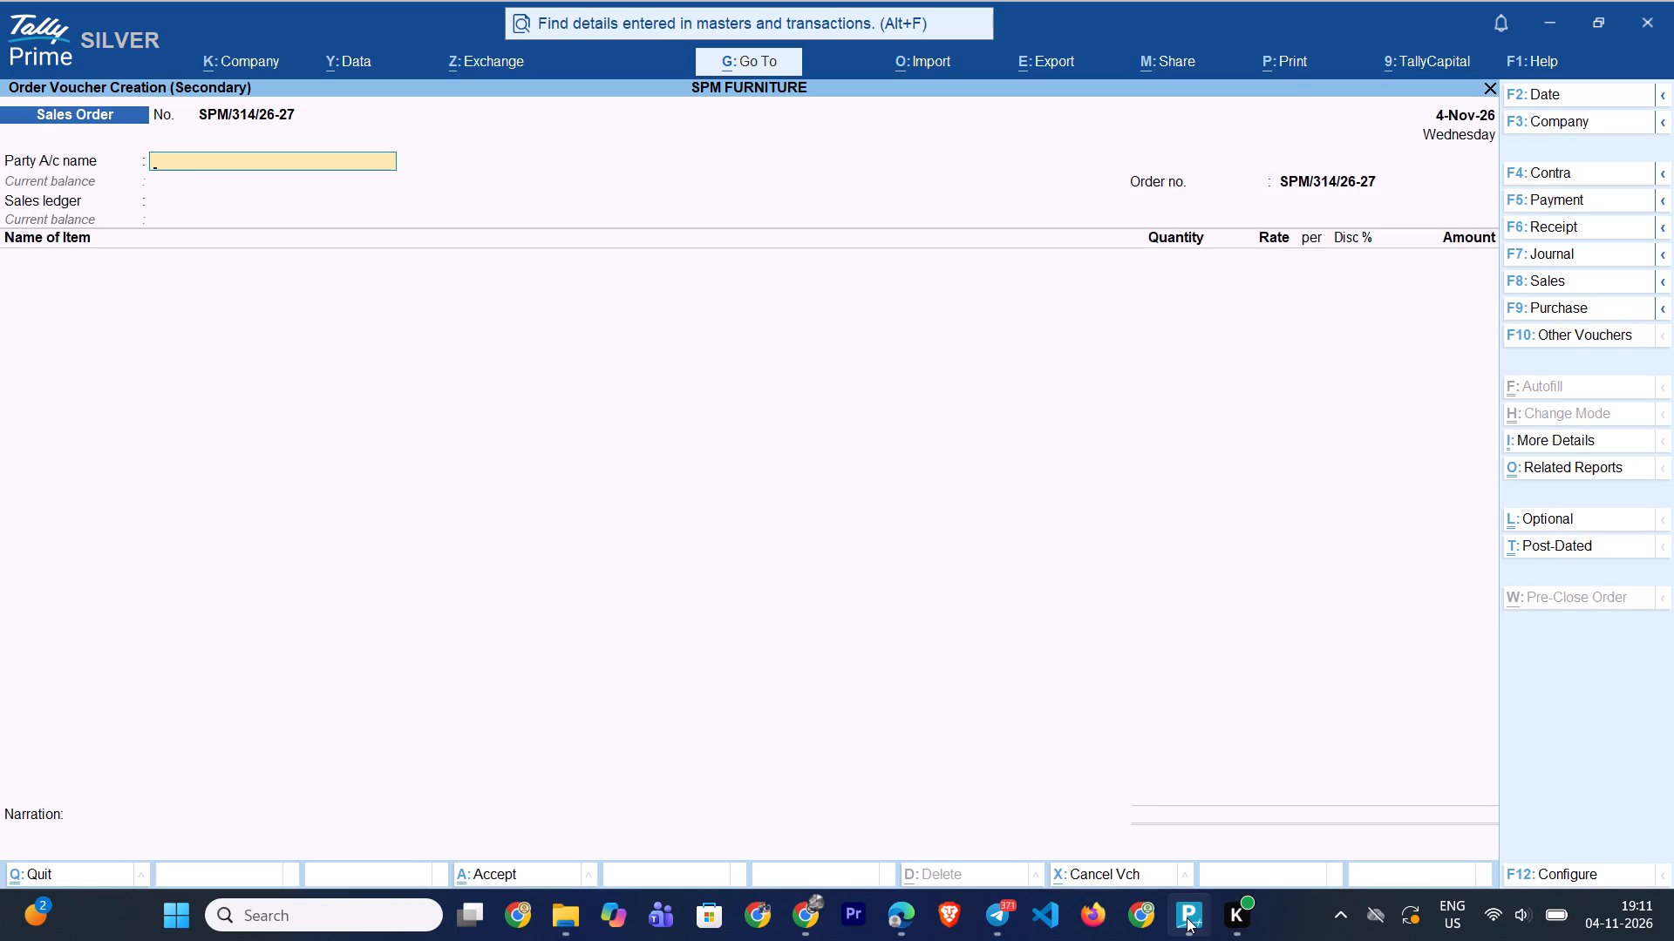
Search the party accounts for RAKESH and examine the existing customer ledger with the same full name.
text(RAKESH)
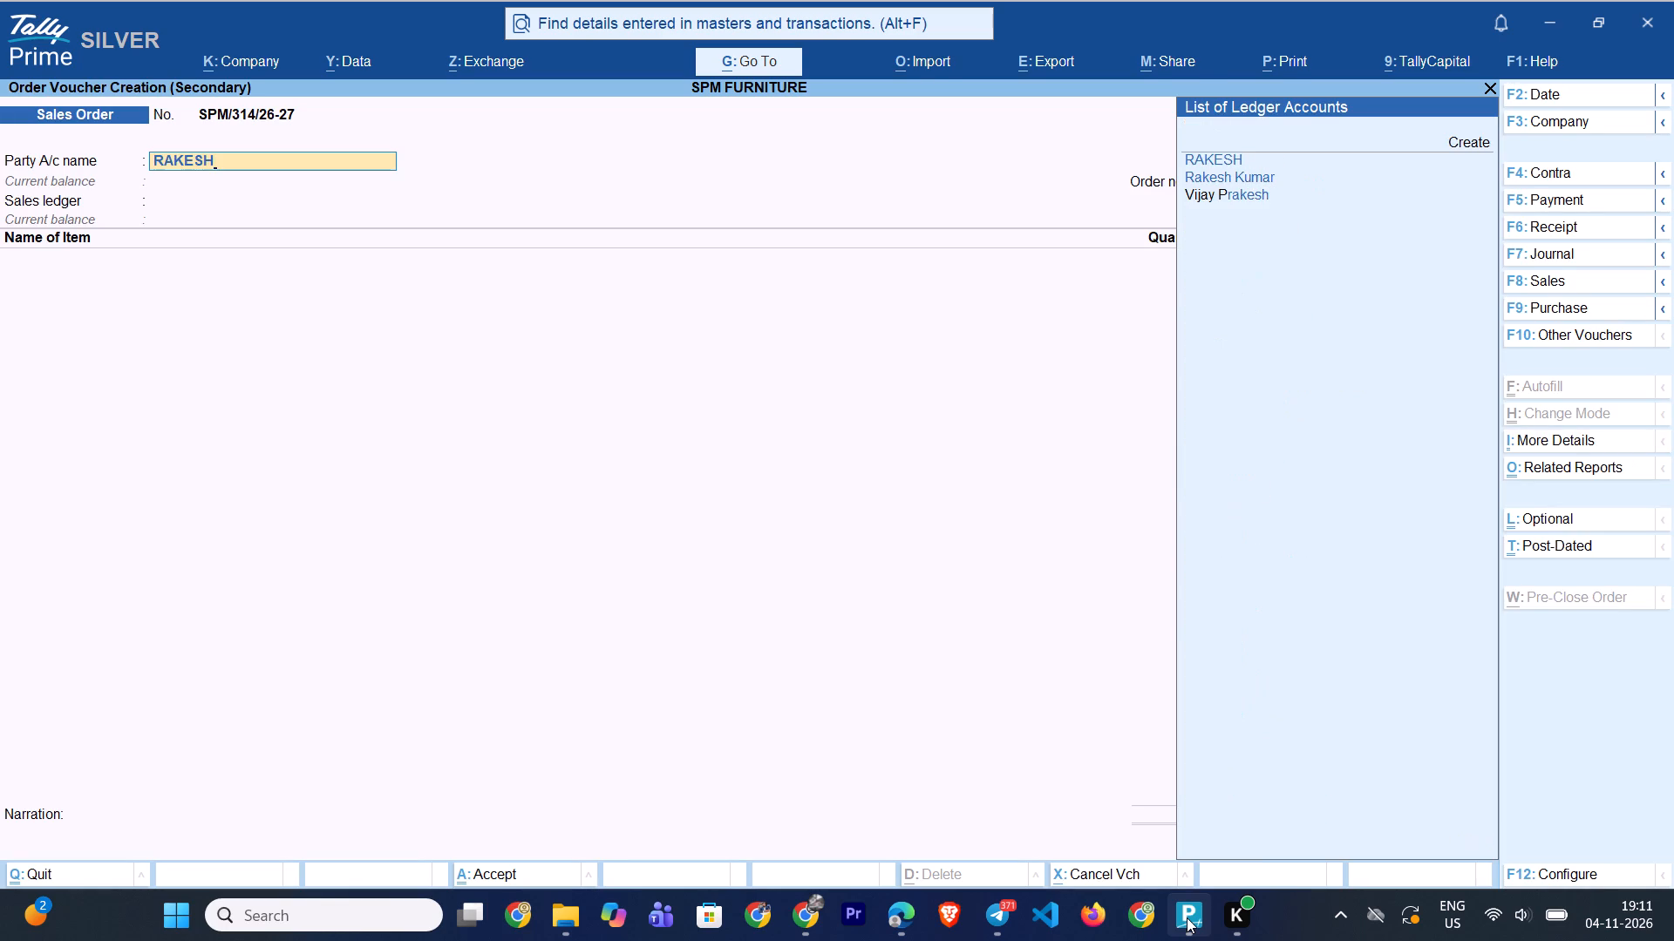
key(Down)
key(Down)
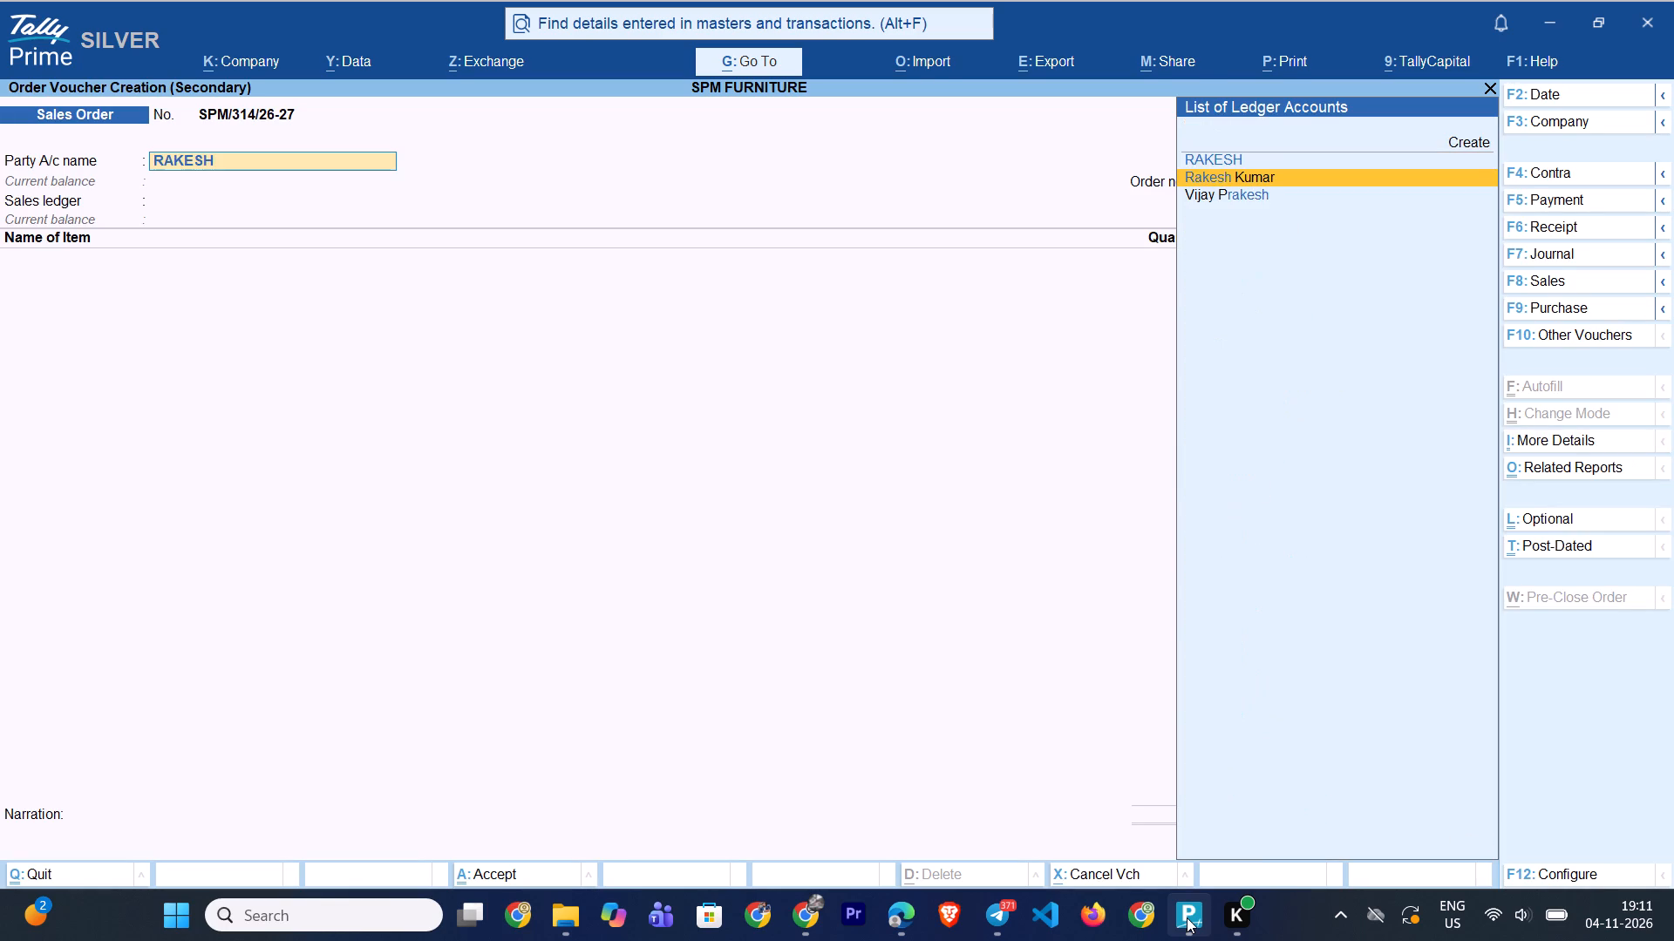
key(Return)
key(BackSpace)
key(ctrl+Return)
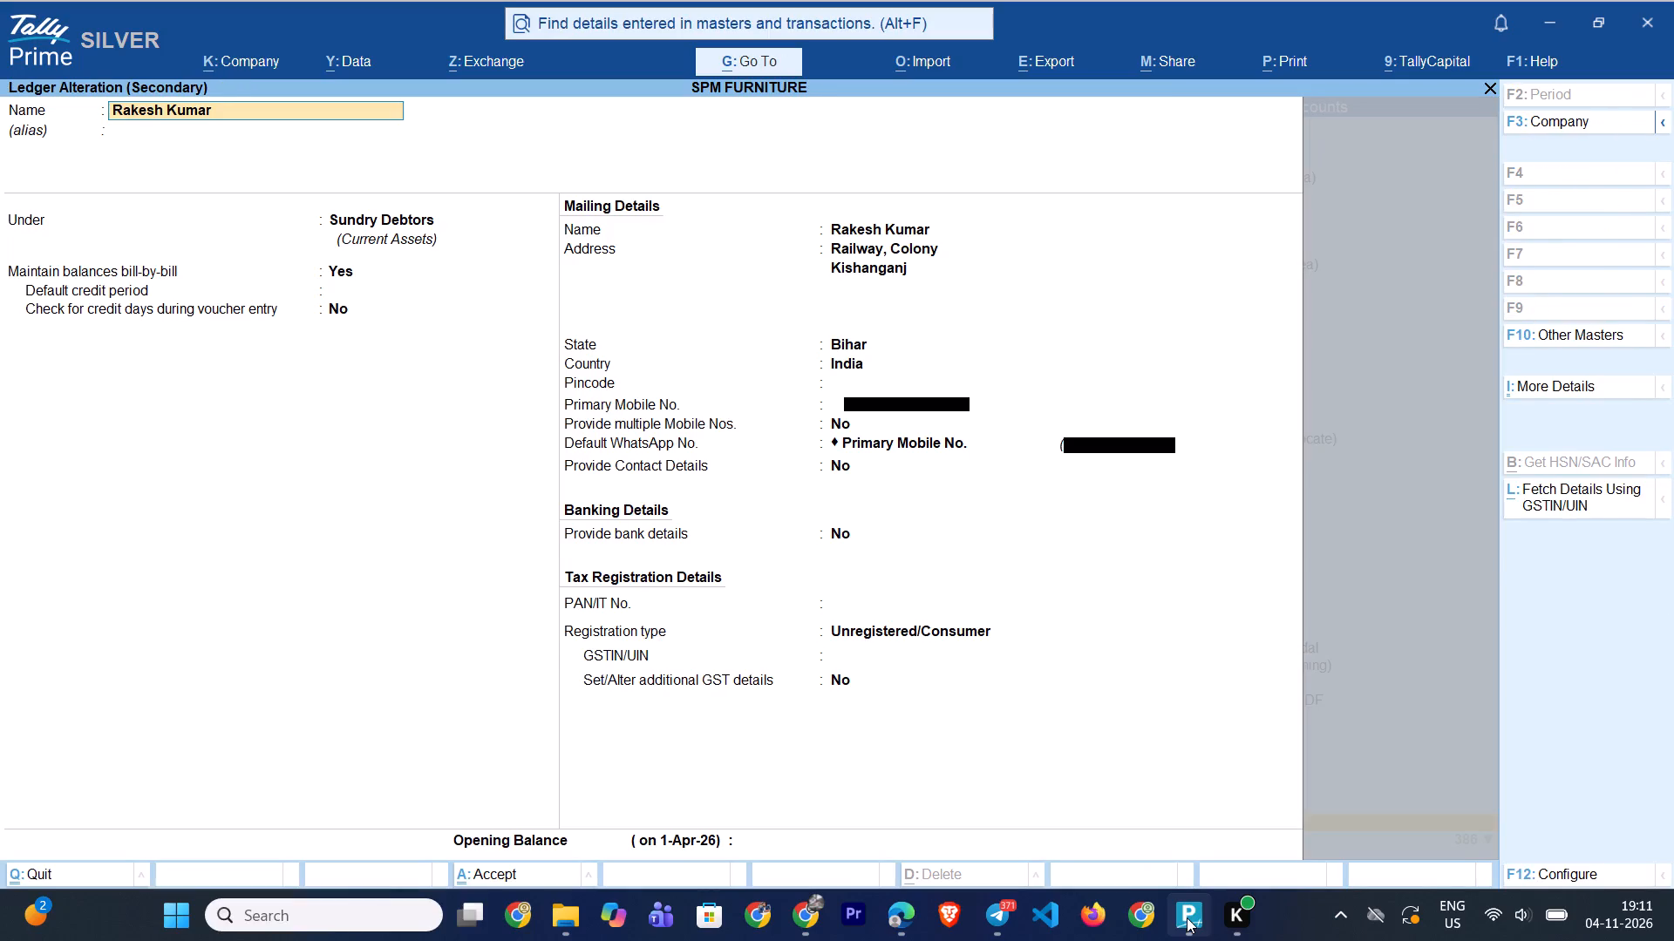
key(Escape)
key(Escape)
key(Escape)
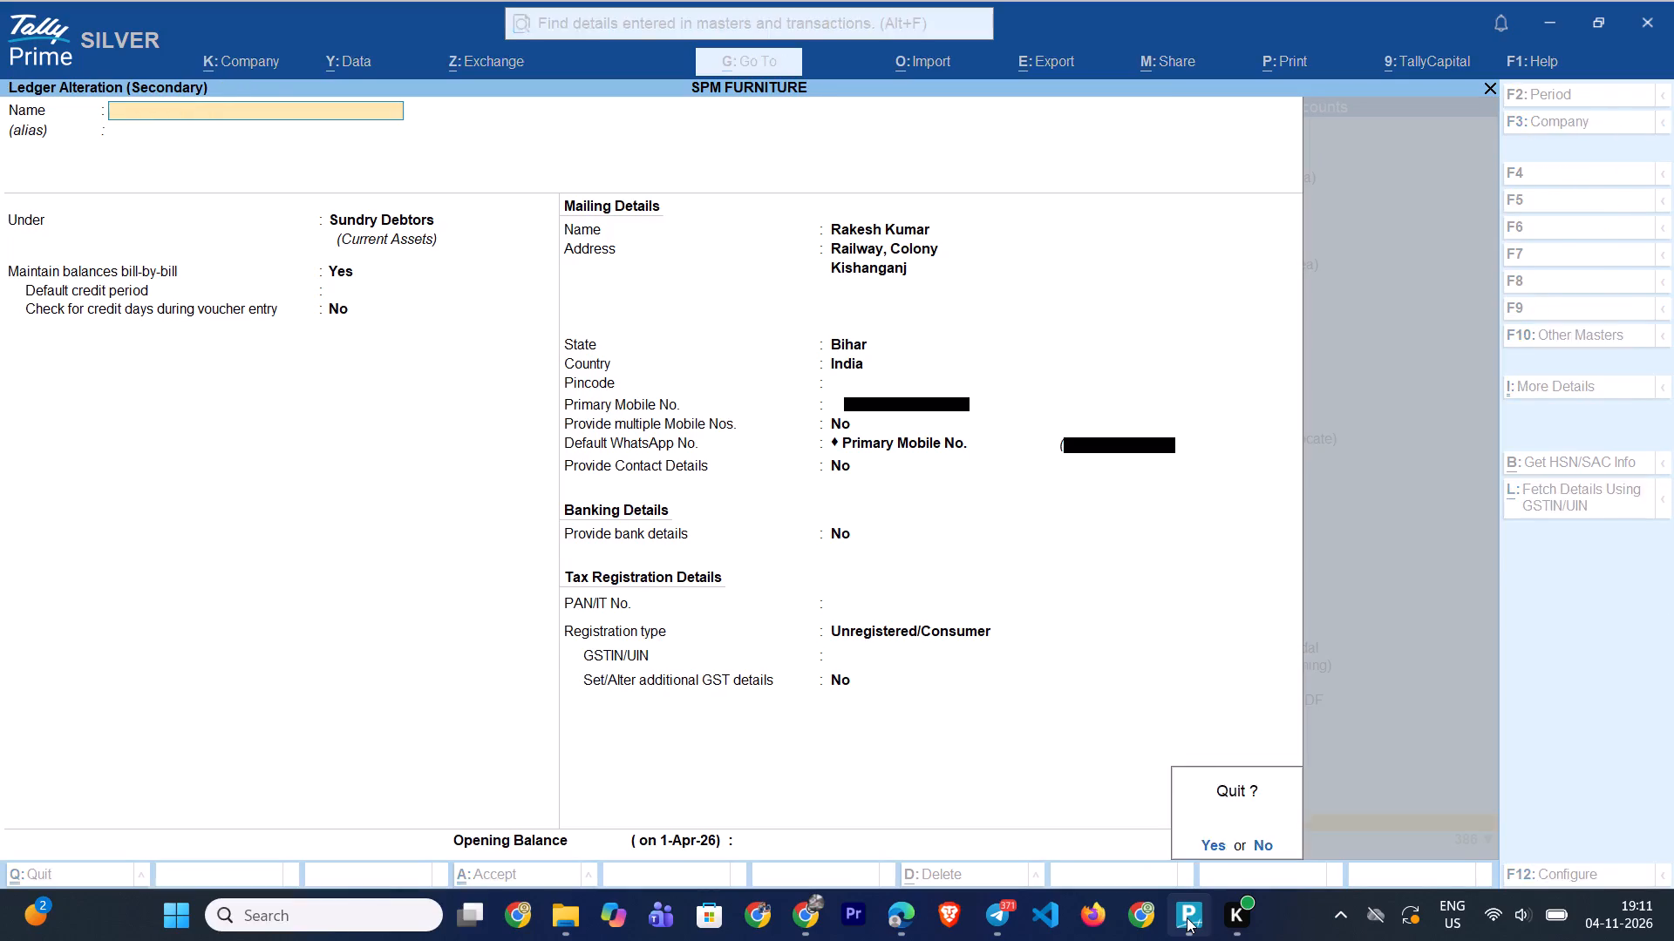
Create a new ledger from the party account field, named with the customer's full name followed by (MODHO HAT).
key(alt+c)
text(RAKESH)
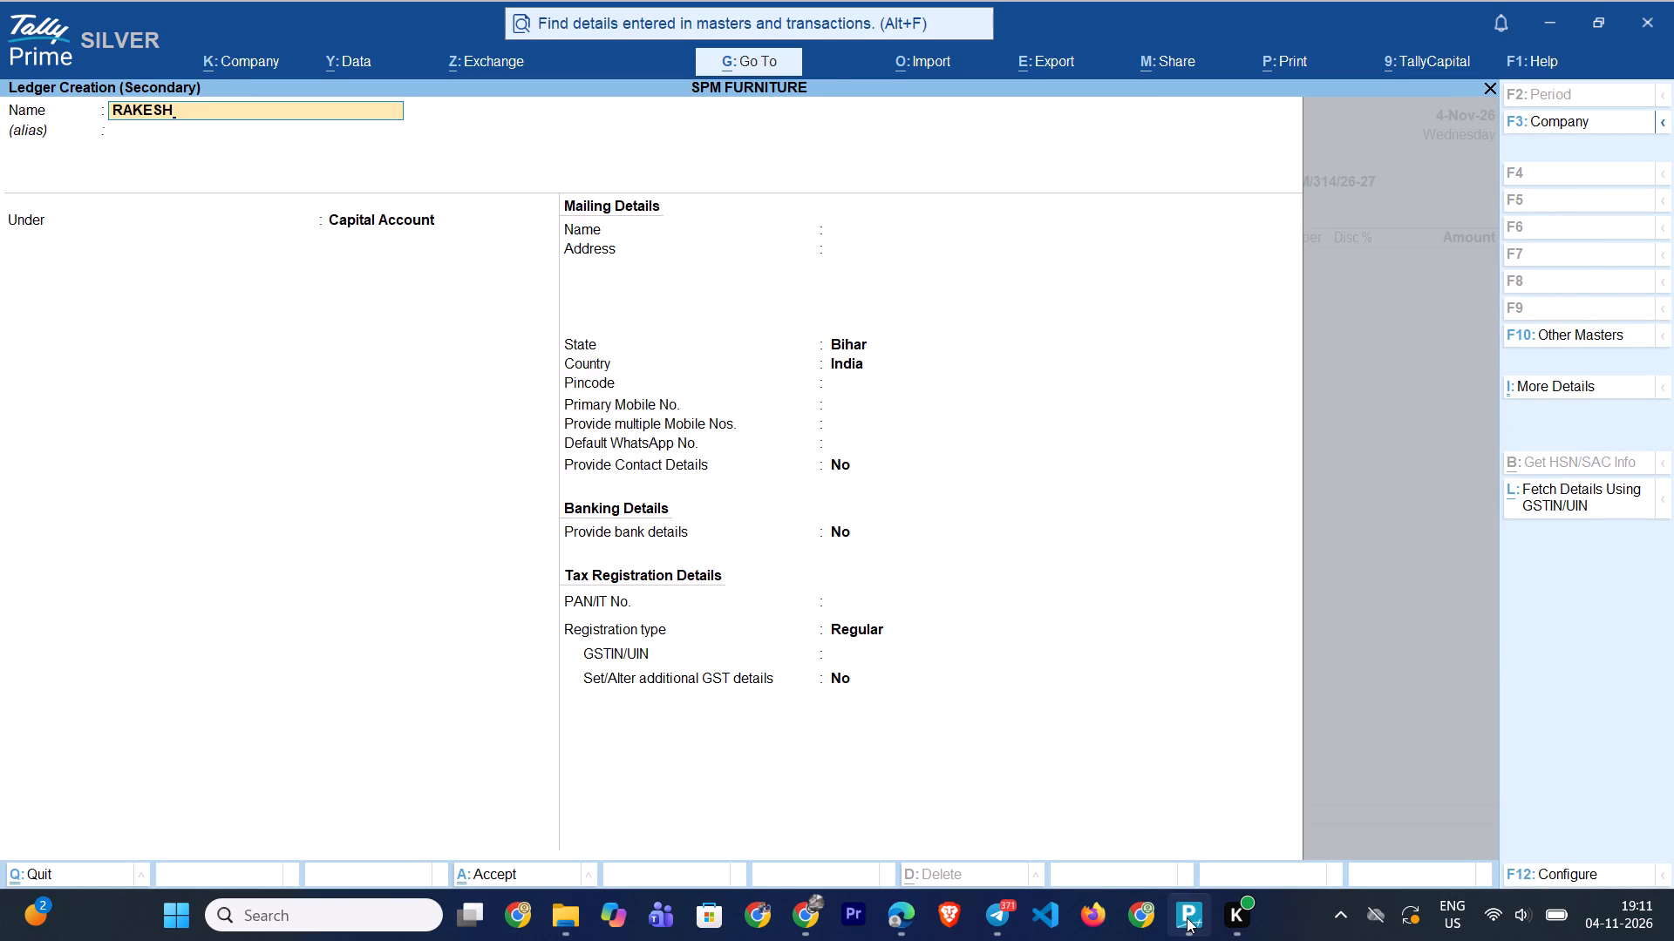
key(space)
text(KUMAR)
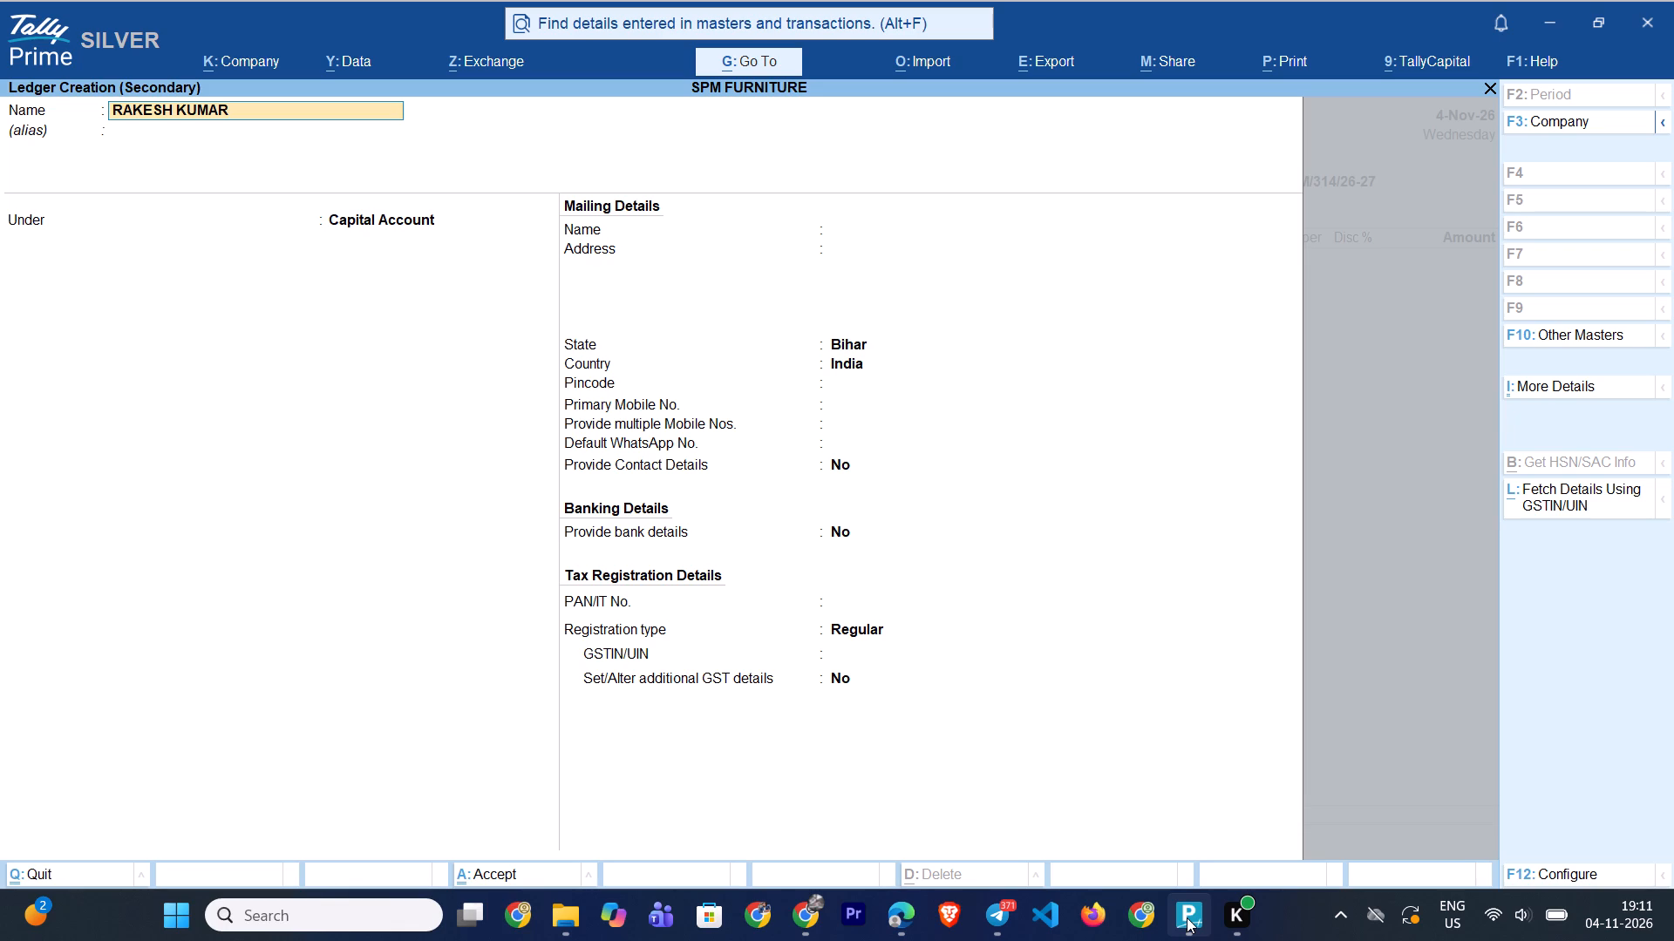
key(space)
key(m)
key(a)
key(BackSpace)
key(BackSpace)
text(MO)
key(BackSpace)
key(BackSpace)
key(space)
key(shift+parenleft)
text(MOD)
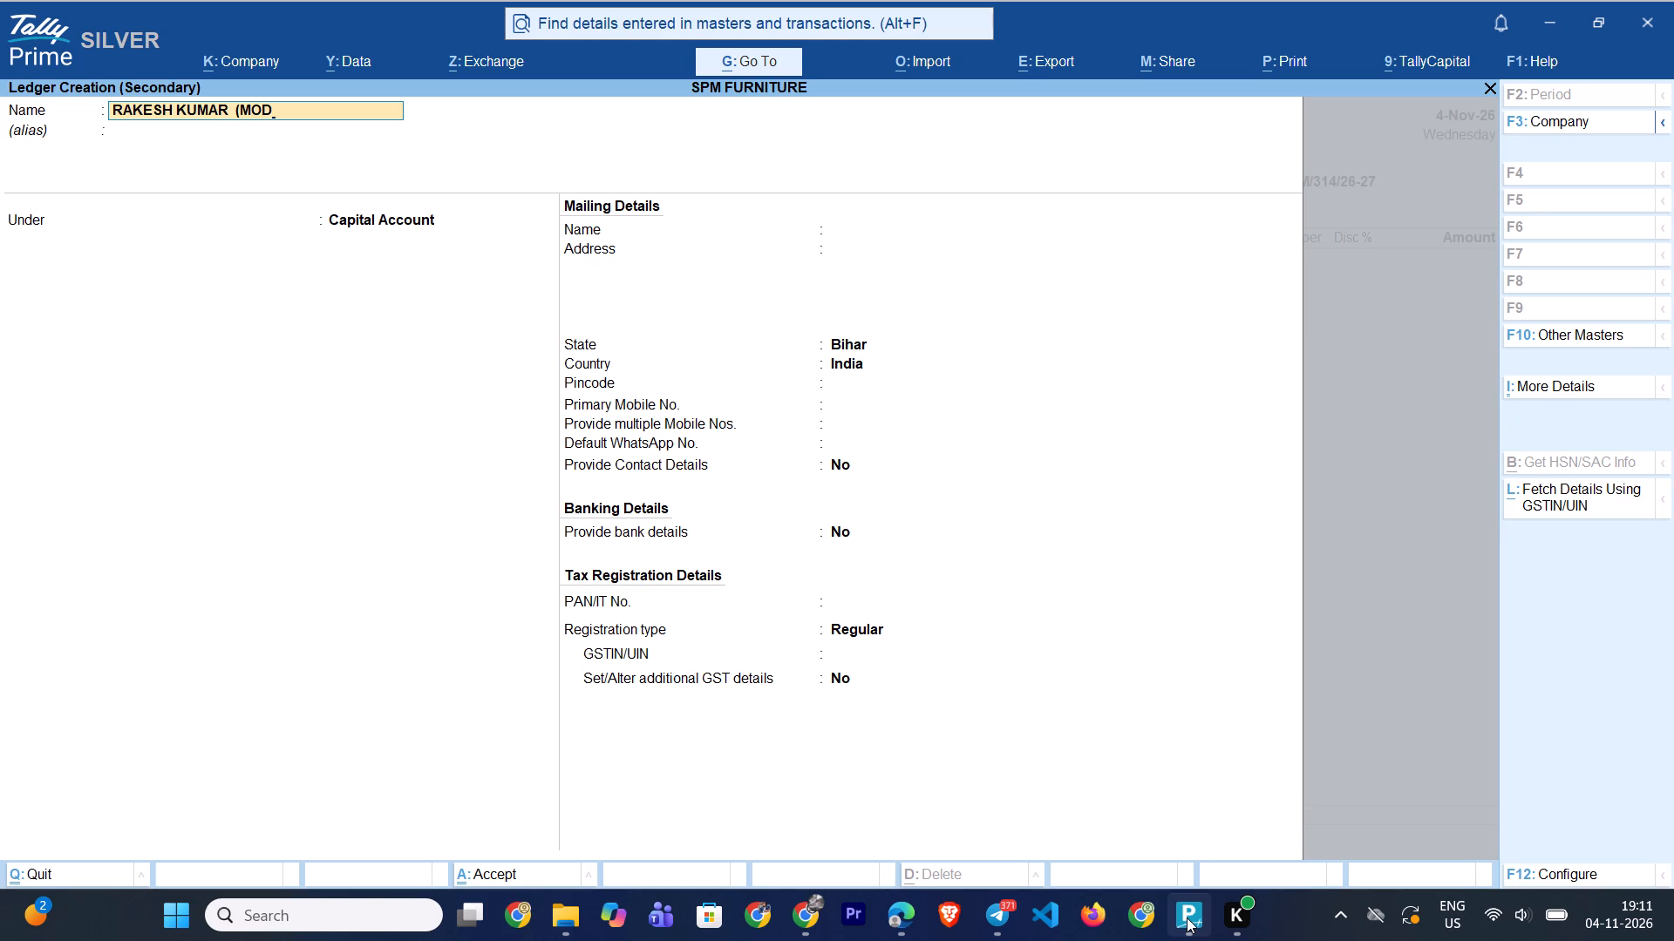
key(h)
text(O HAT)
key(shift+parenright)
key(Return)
Place the new ledger under Sundry Debtors, keeping the default bill-by-bill, credit and mailing name settings.
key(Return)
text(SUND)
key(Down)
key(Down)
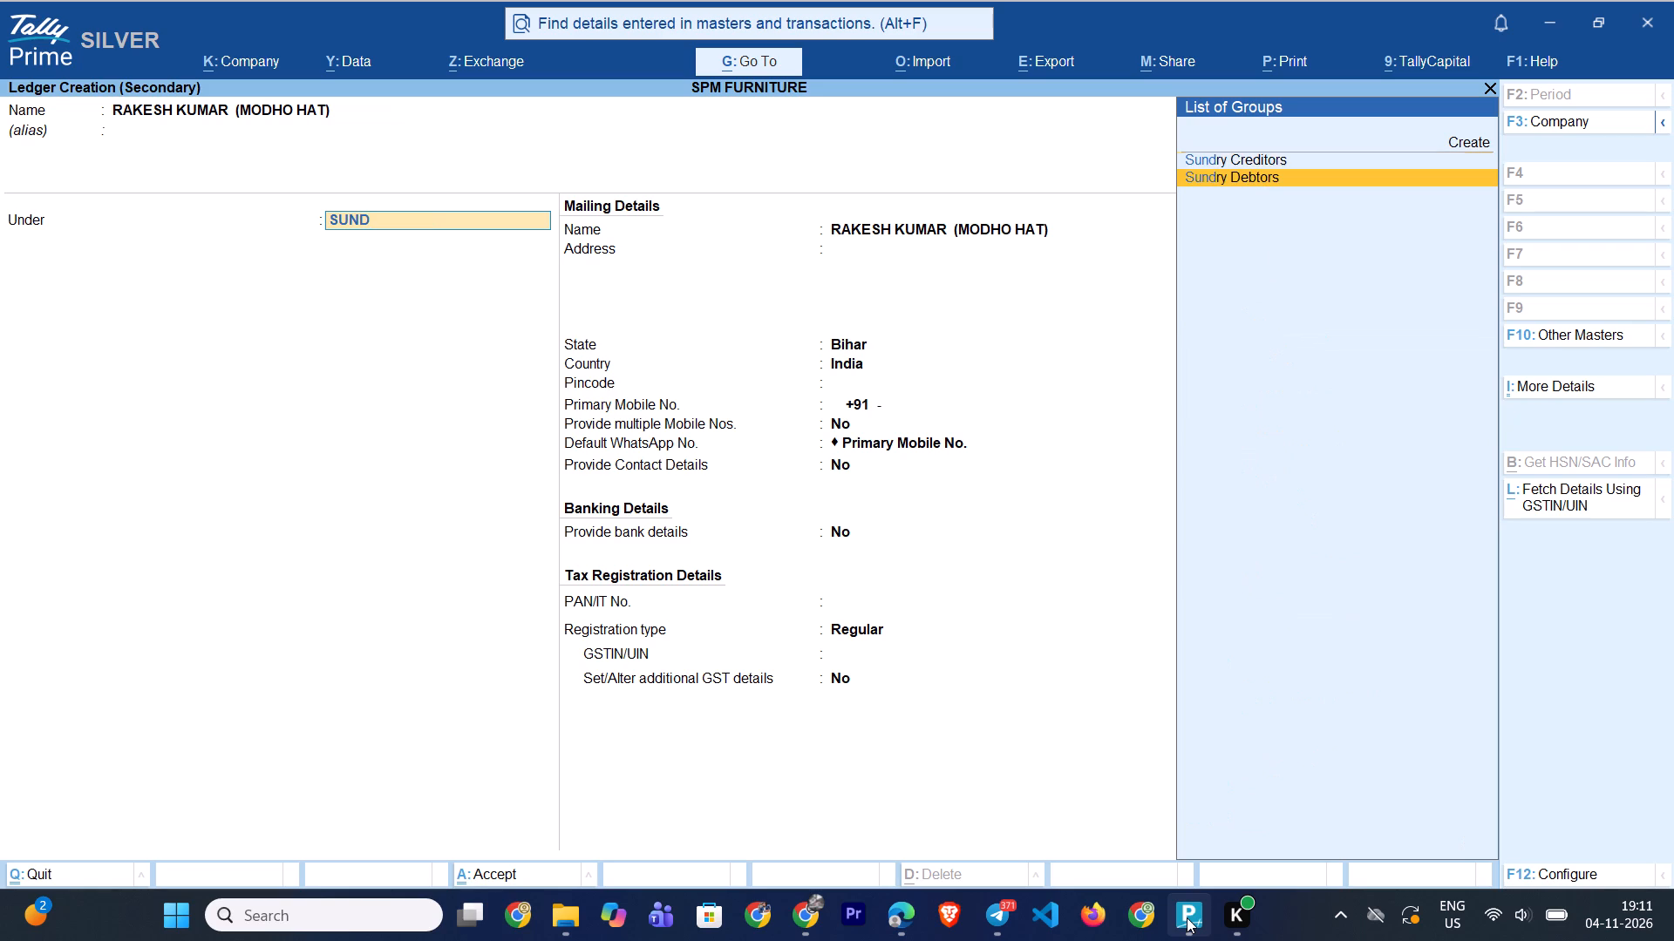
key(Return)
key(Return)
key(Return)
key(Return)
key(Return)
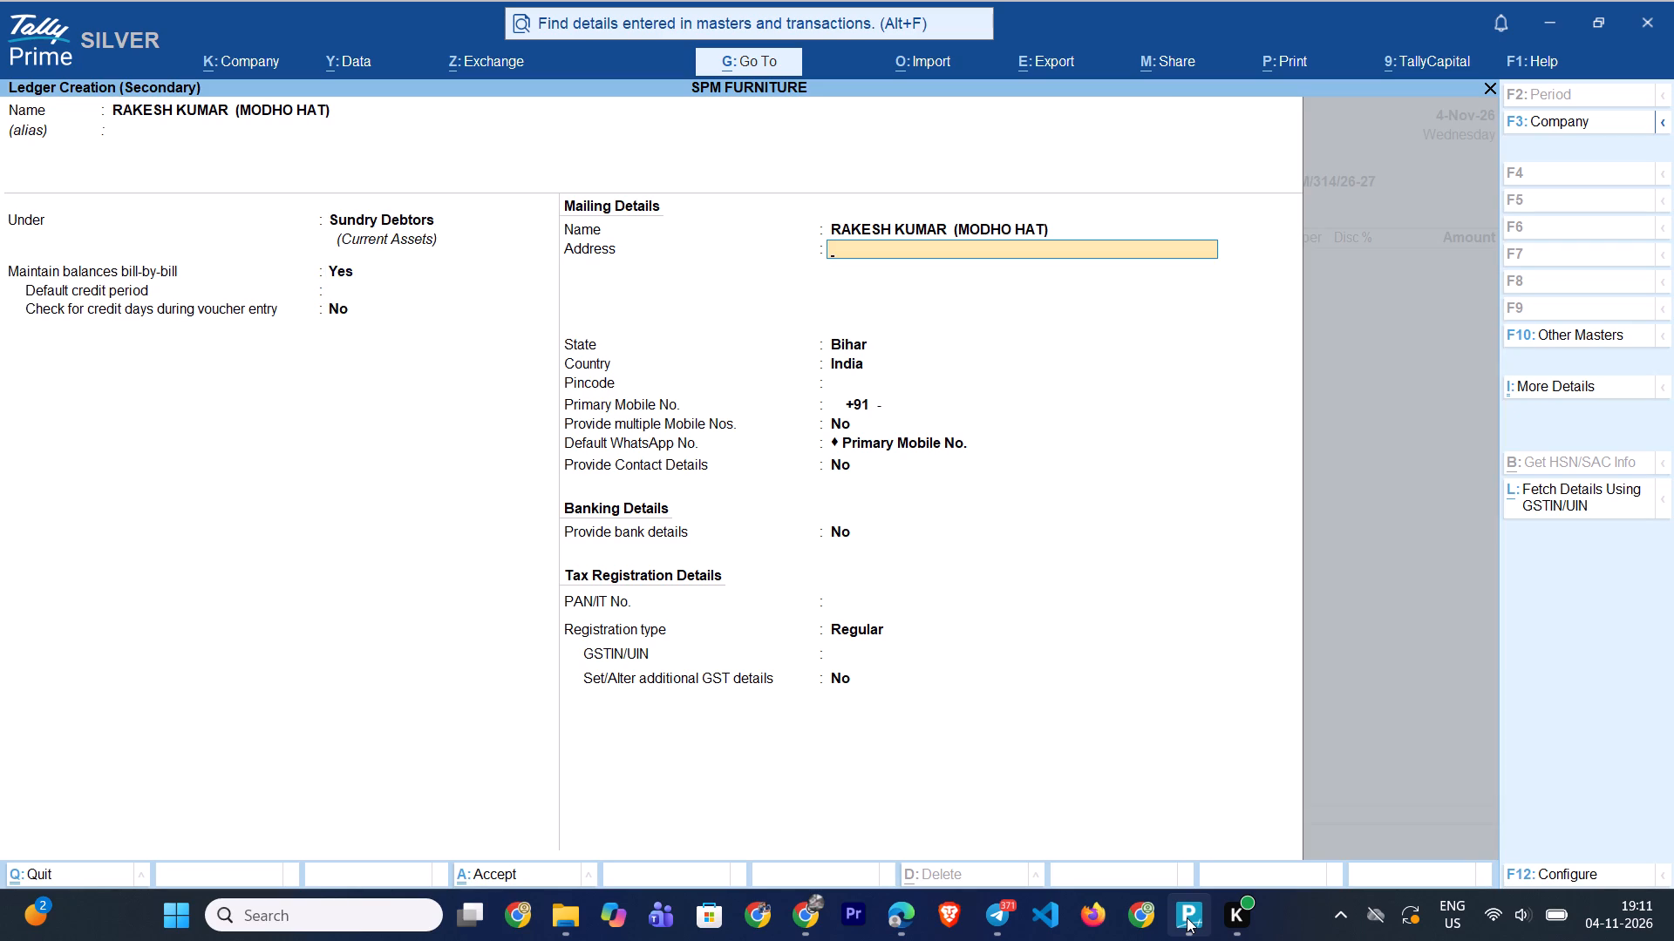
Enter the customer's locality on the first address line of the new ledger's mailing details.
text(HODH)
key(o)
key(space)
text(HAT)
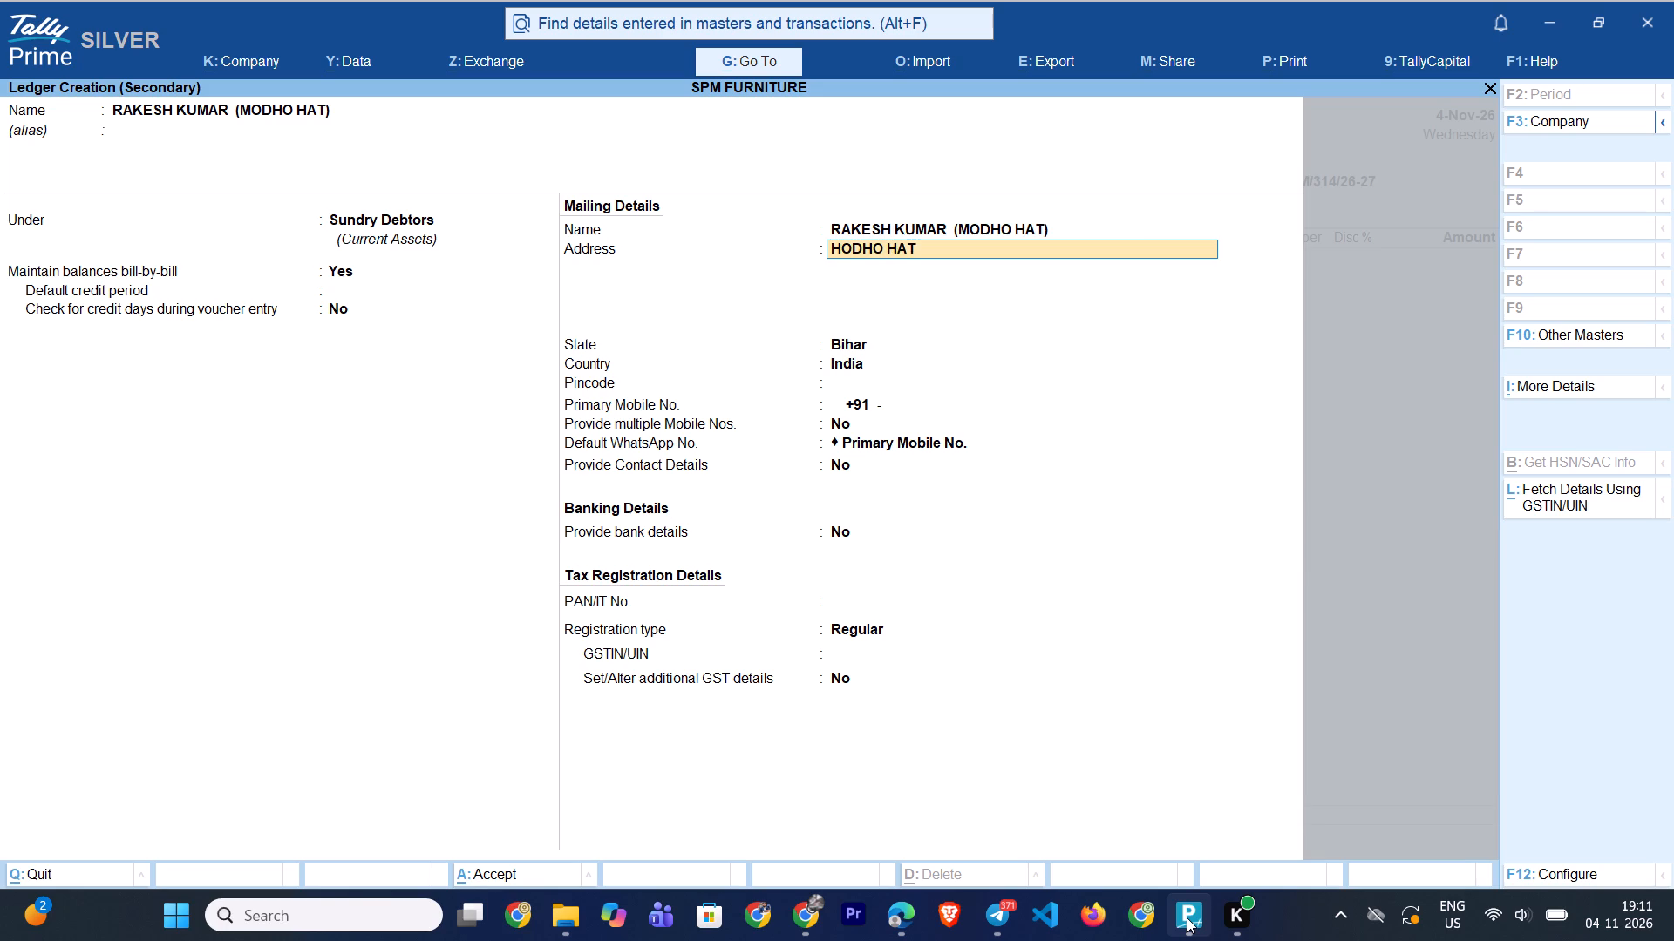
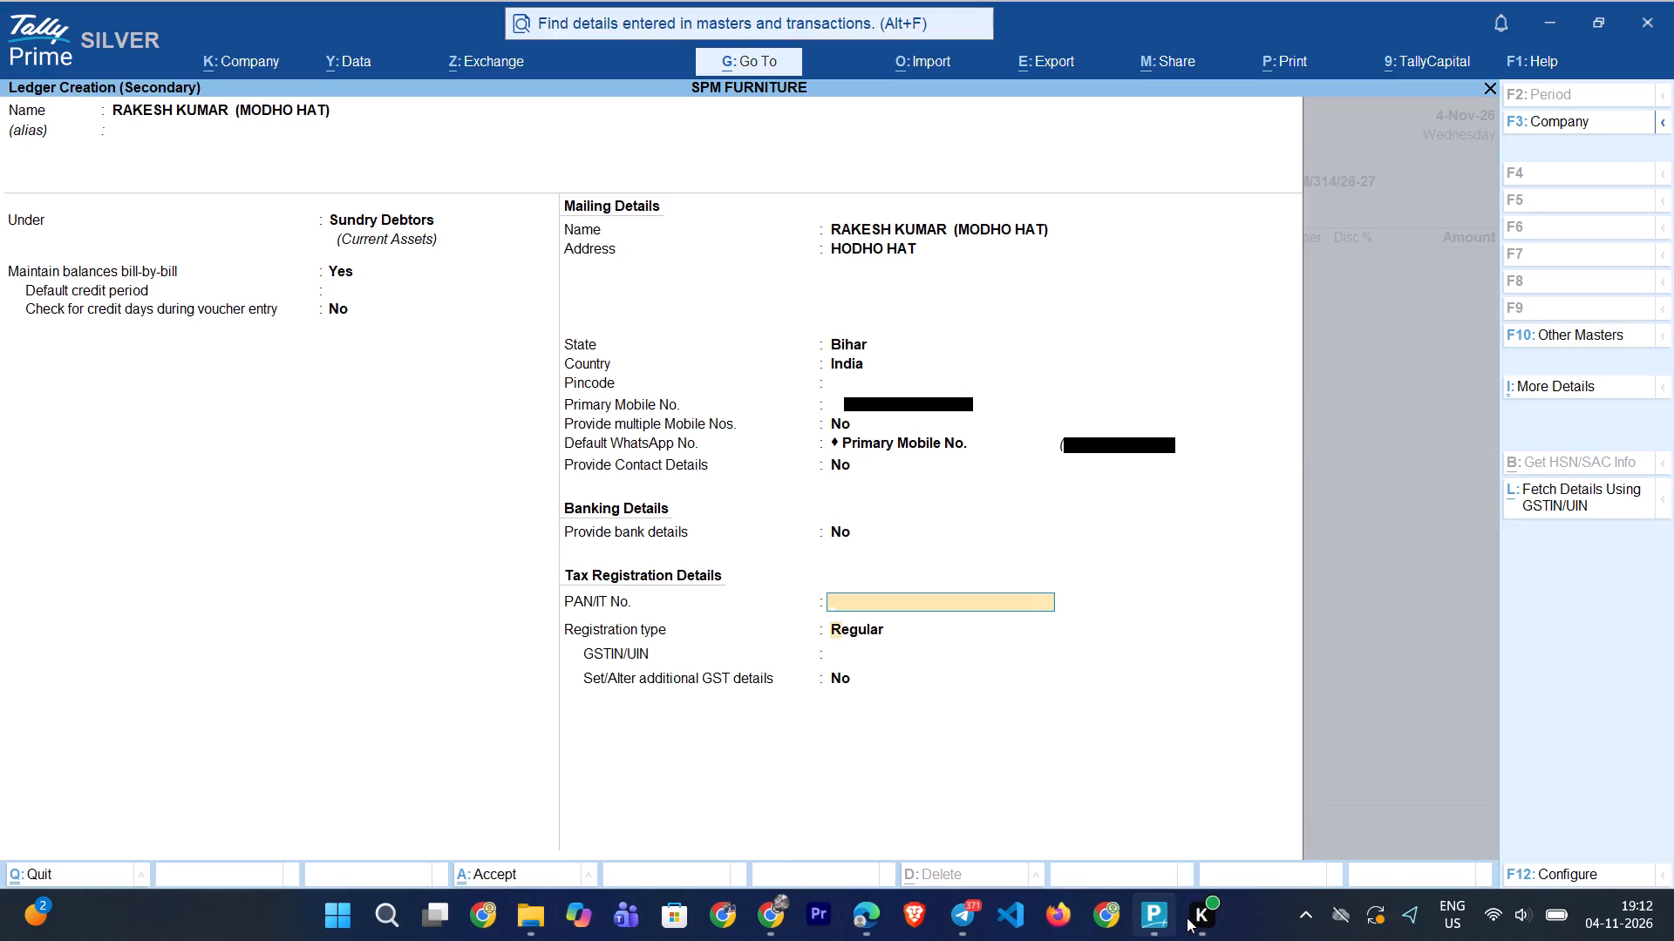
Leave the PAN/IT number blank and save the new customer ledger.
key(Down)
key(Return)
key(ctrl+a)
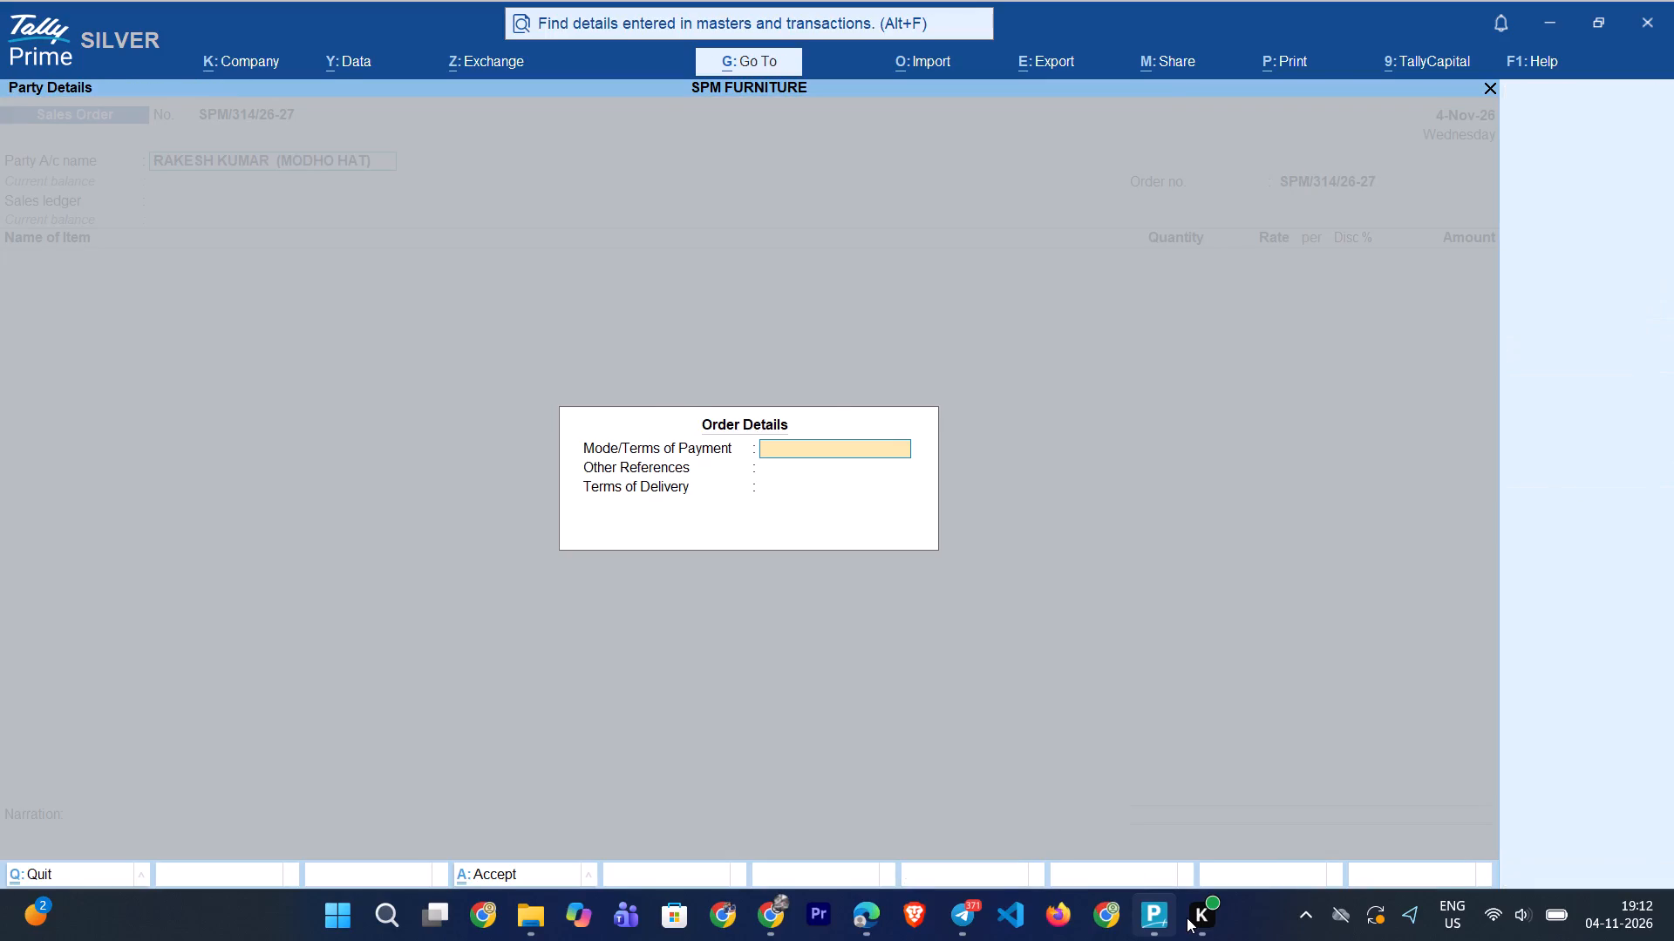
Accept the blank order details and the party details for the sales order.
key(ctrl+a)
key(ctrl+a)
Keep the default order number and select Sales as the sales ledger.
key(Return)
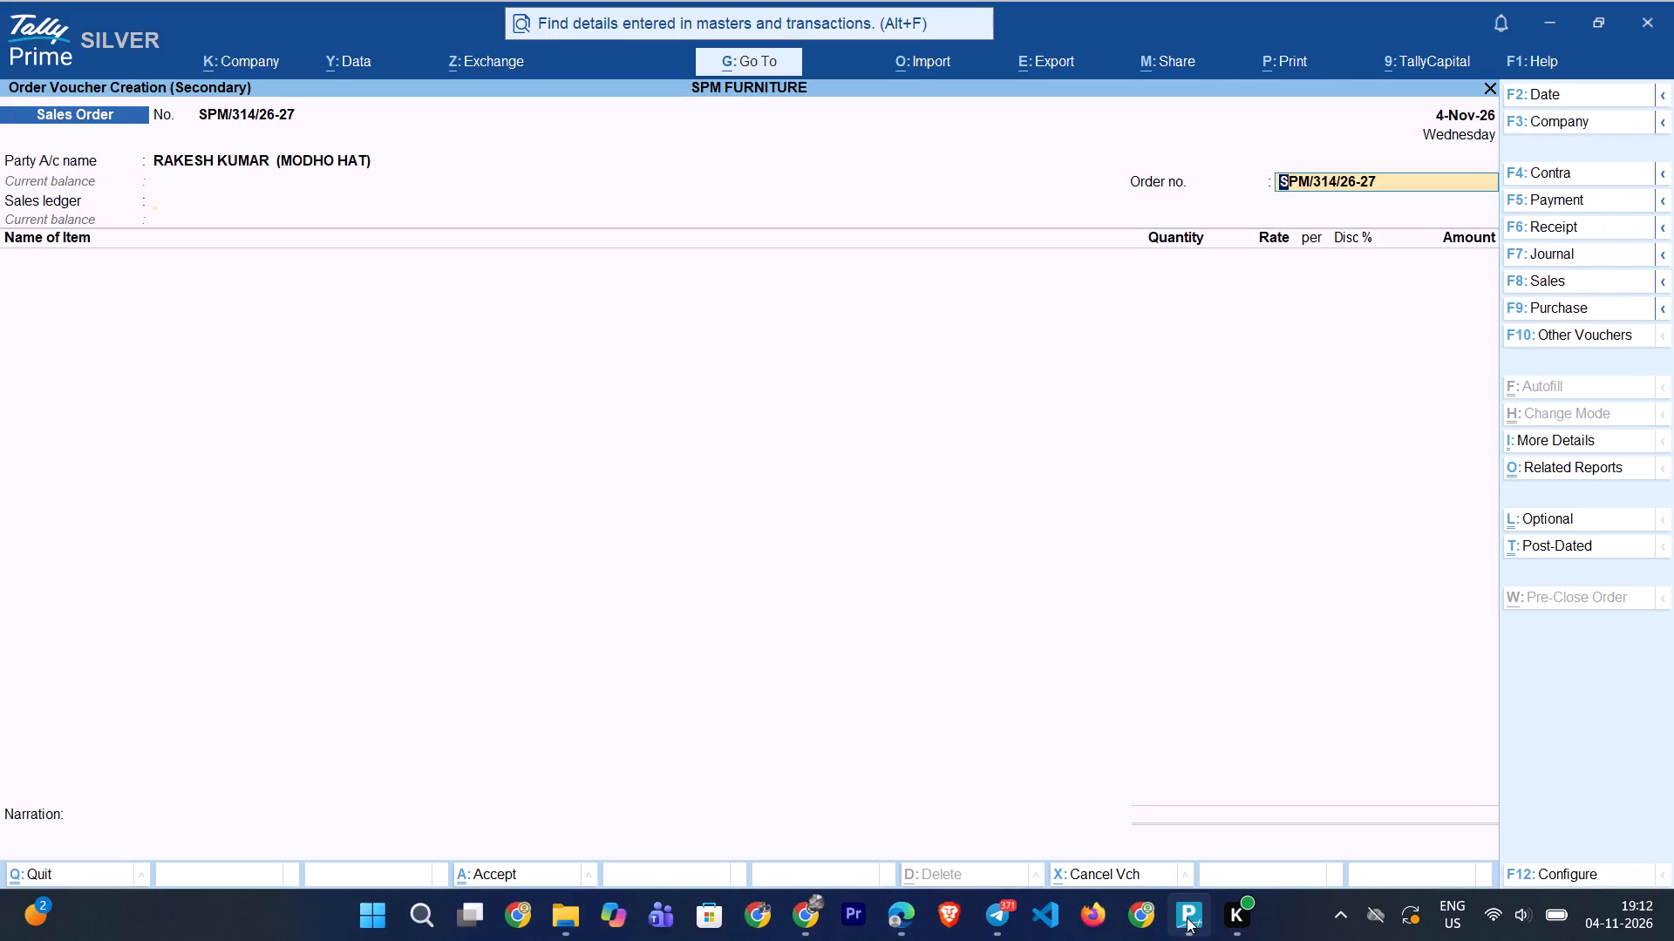
key(Down)
key(Return)
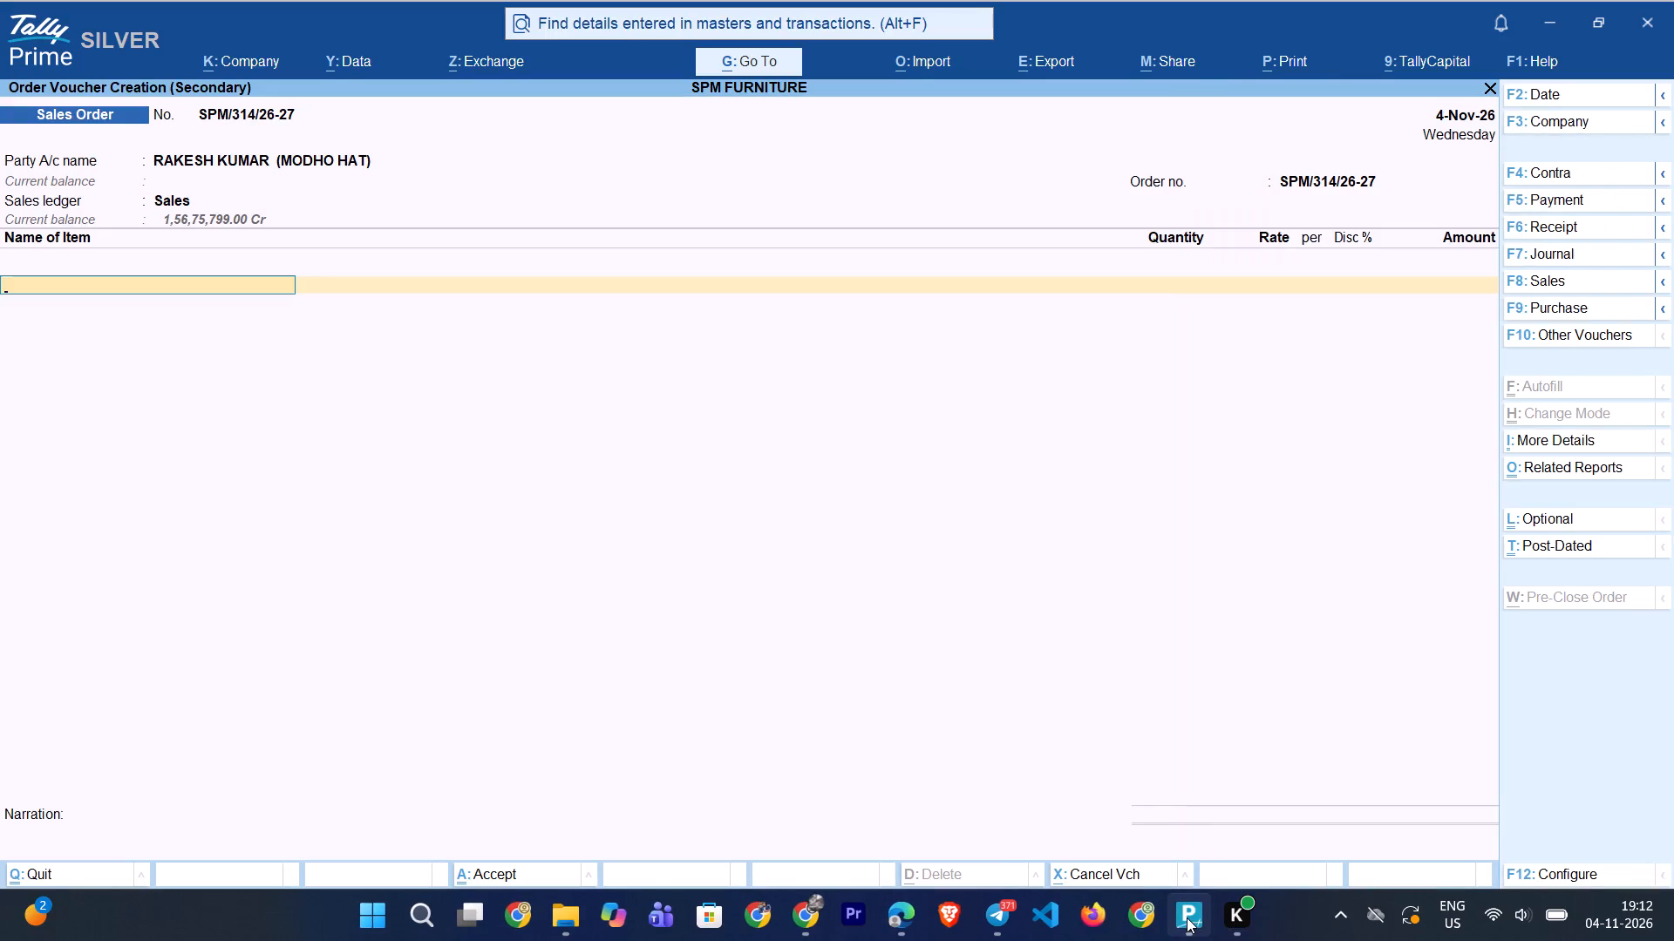
Add 1 PCS of 53 NO. SOFA to the order without a description, due on 4-Nov-26, with an amount of 34,000.
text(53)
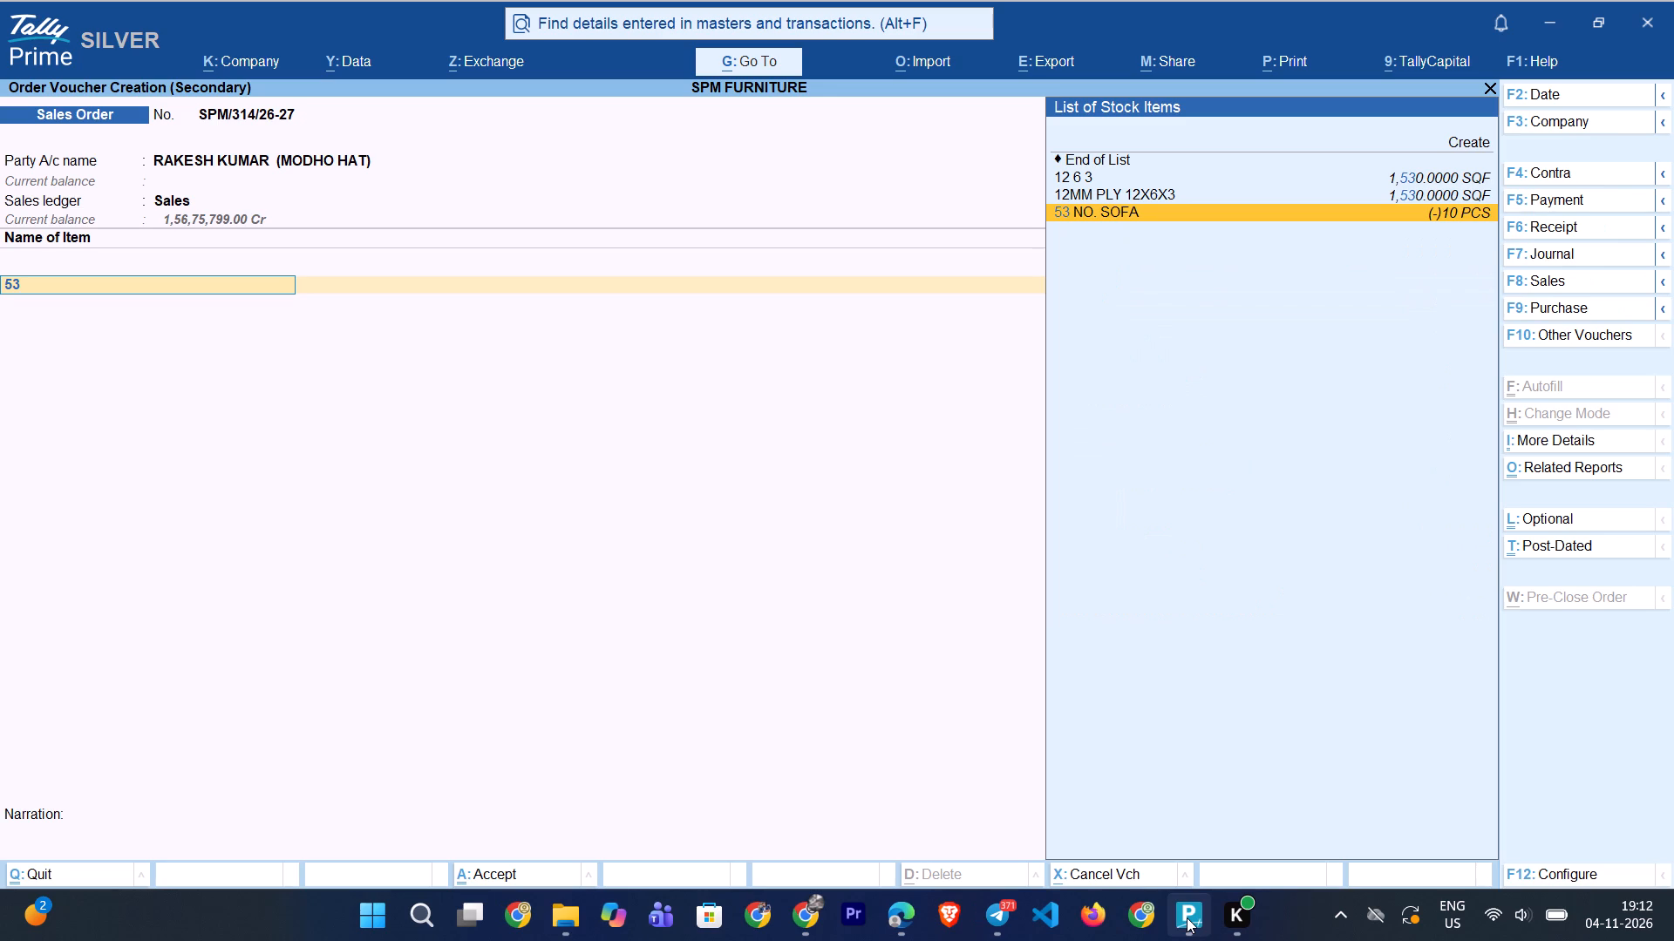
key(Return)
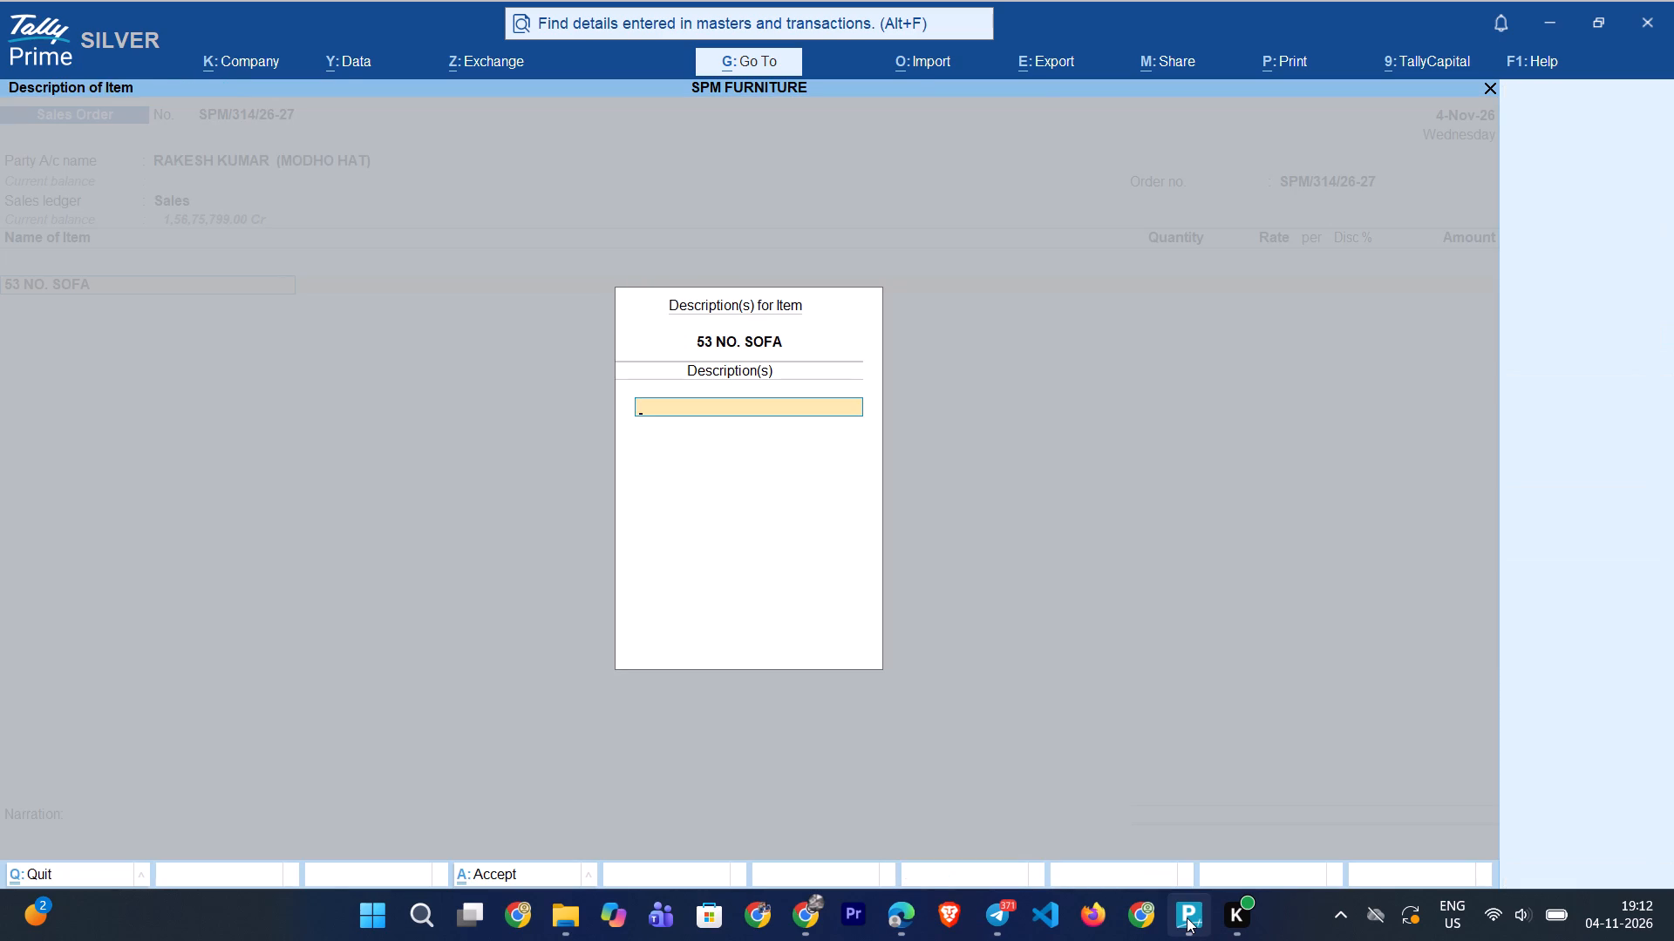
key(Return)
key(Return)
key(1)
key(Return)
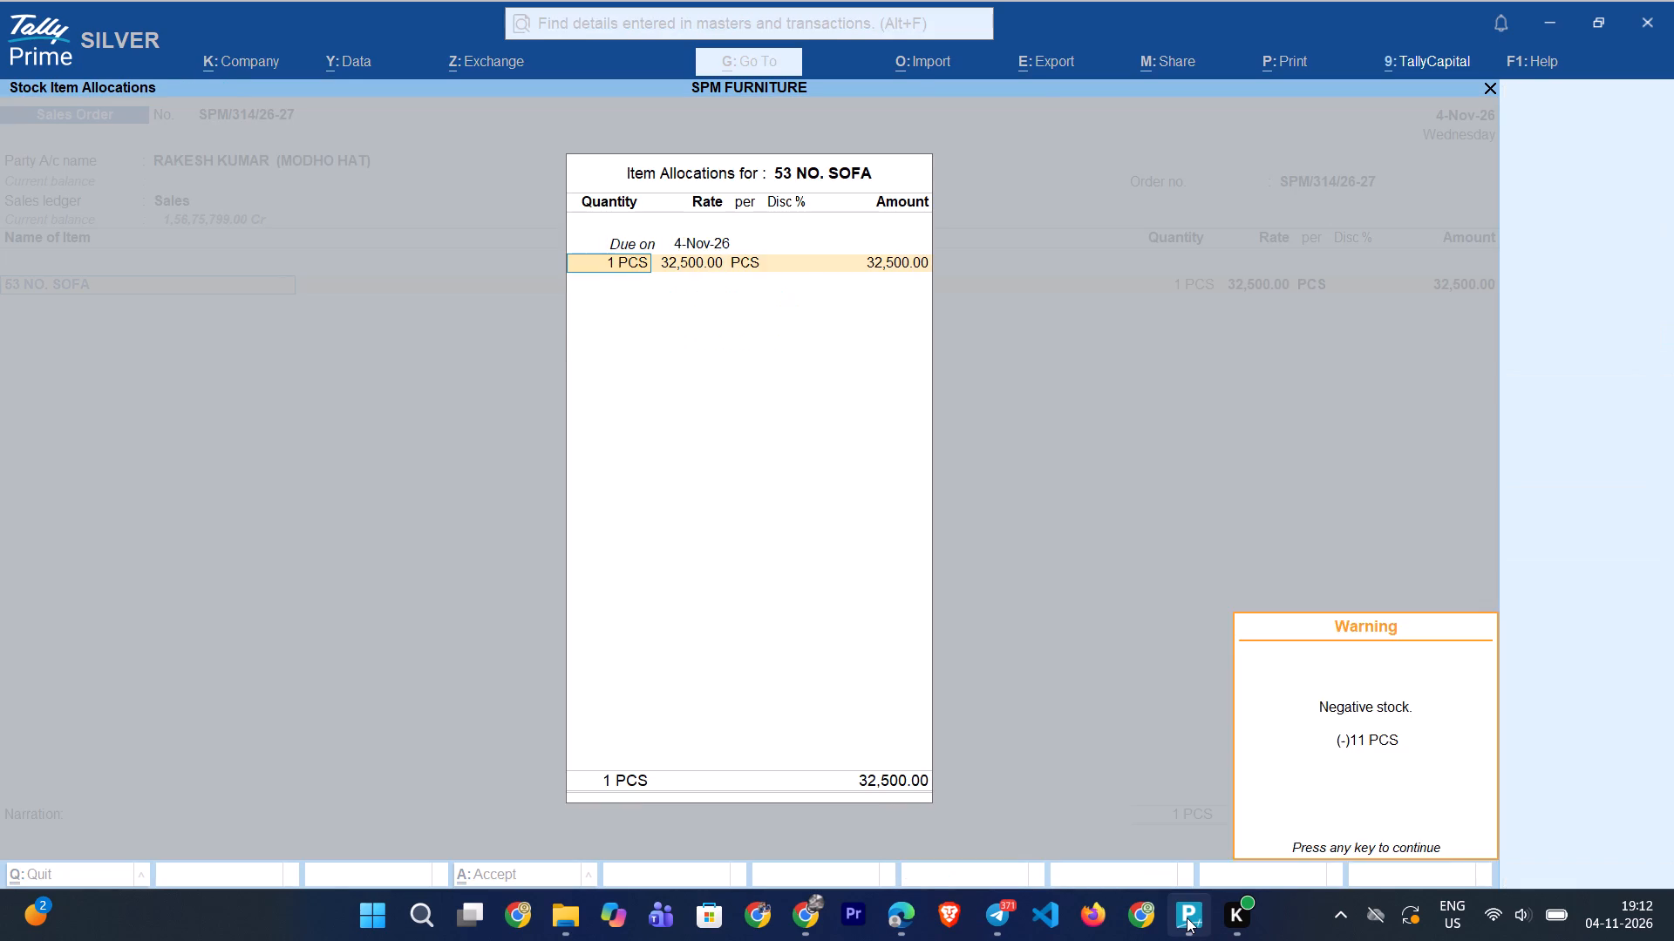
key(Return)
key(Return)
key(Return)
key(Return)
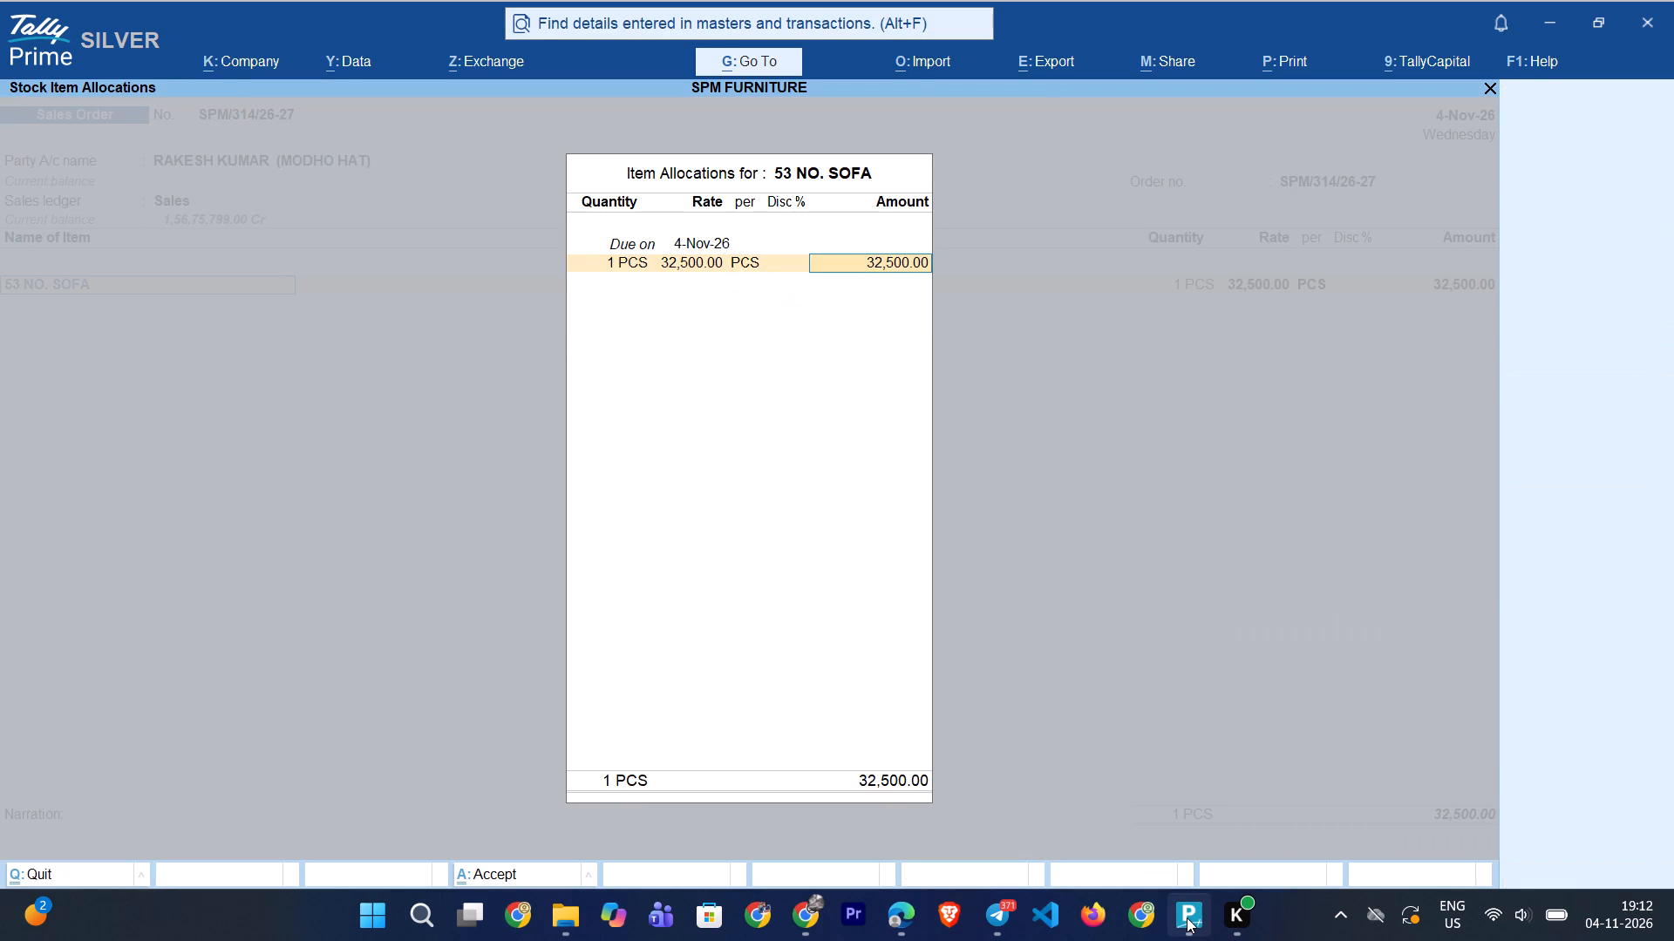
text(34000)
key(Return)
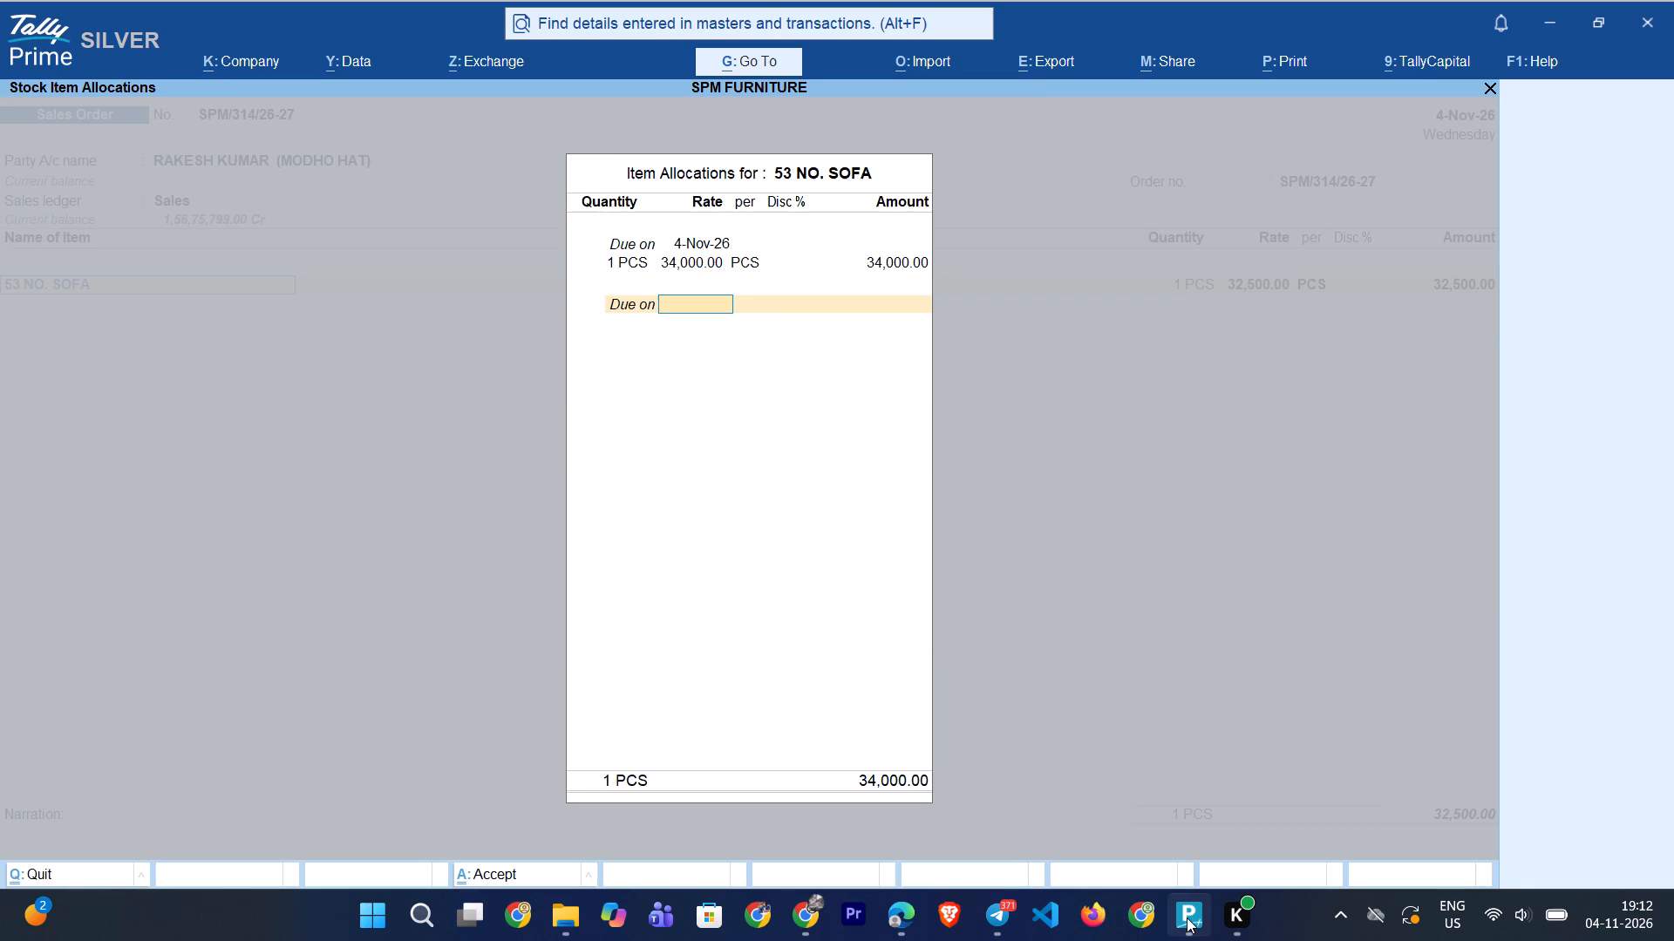
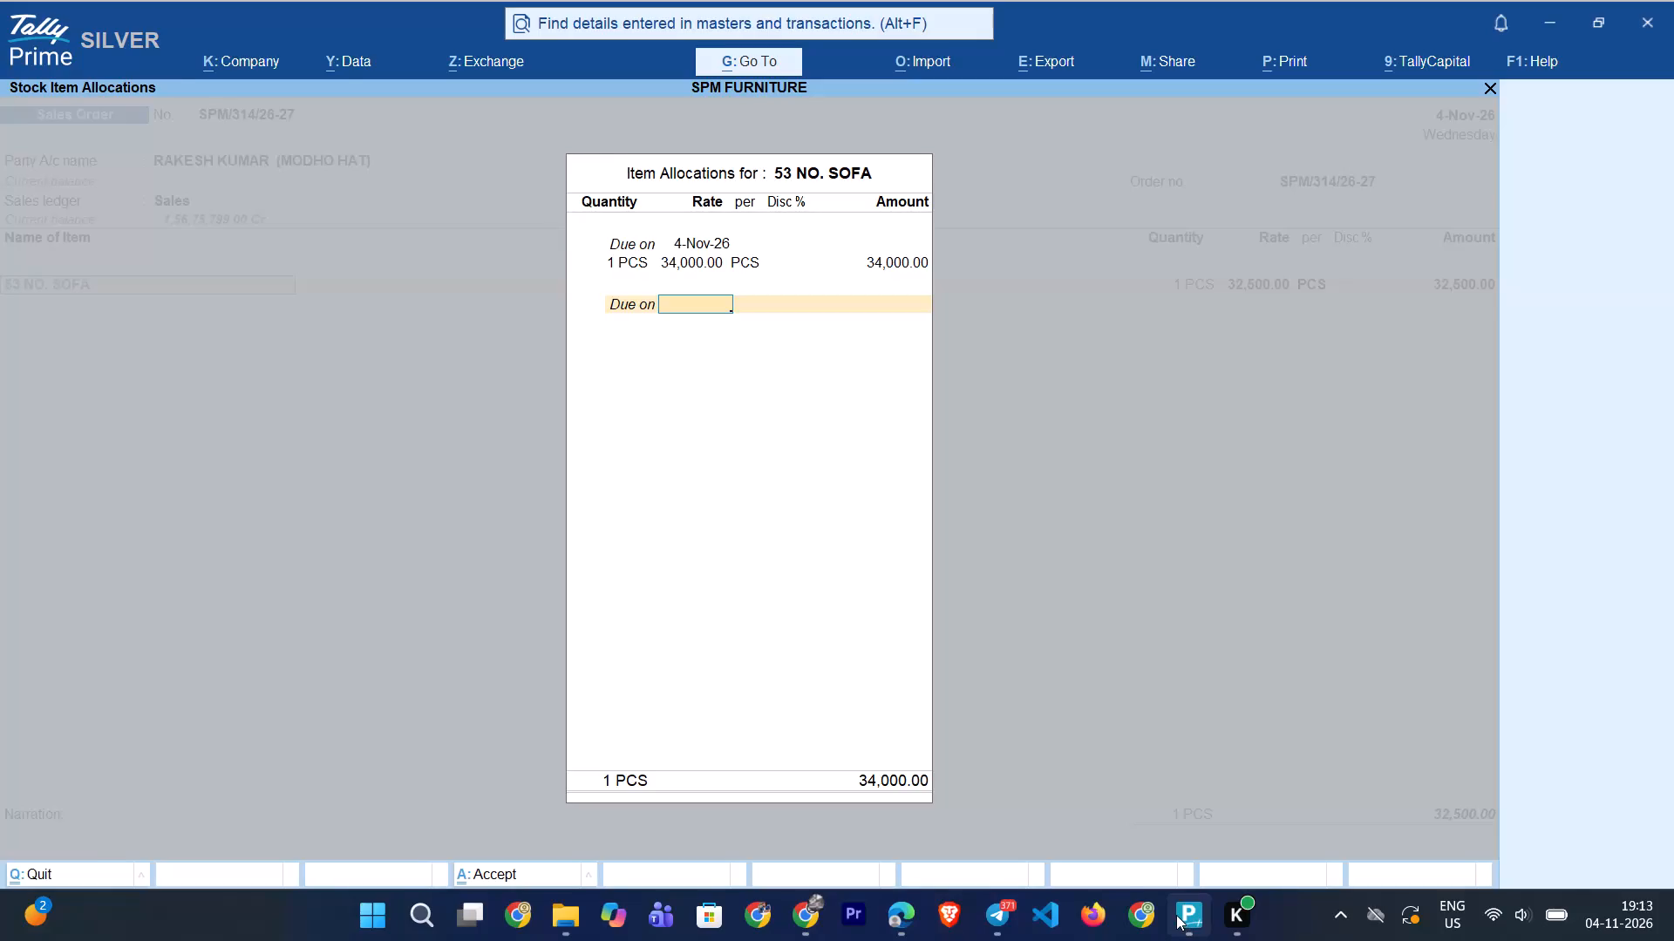
Finish the 53 NO. SOFA allocation and keep its amount in the sales order.
key(Return)
key(Return)
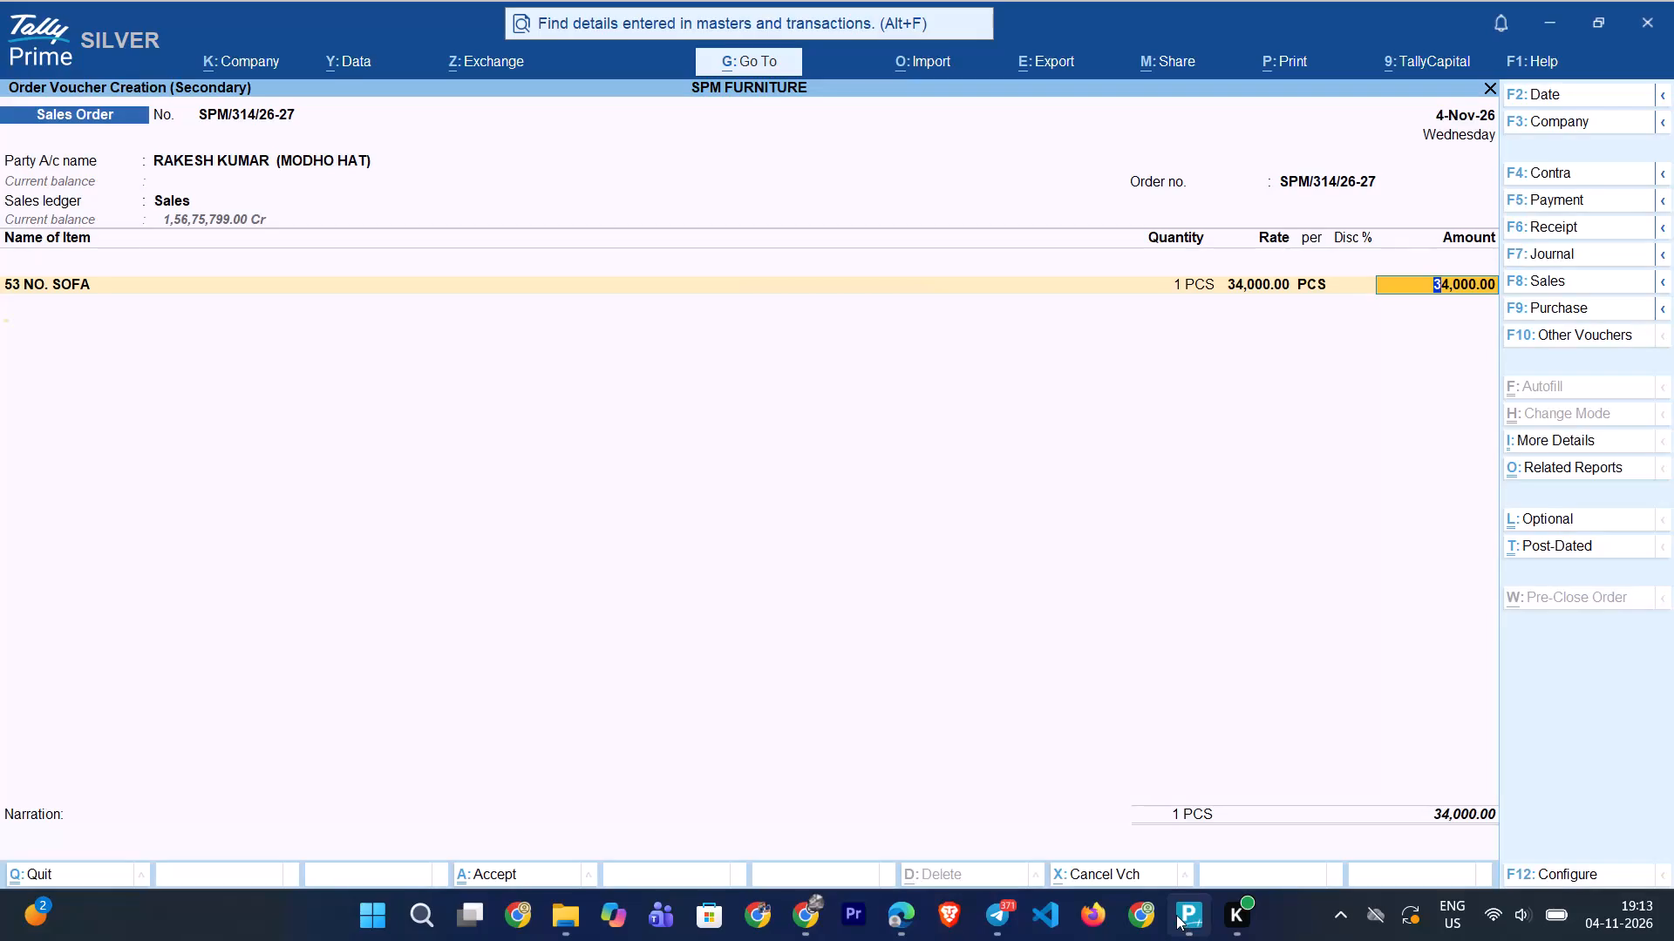
Add CENTER TABLE to the order without a description, due on 4-Nov-26, leaving its quantity and amount blank.
text(CENTER)
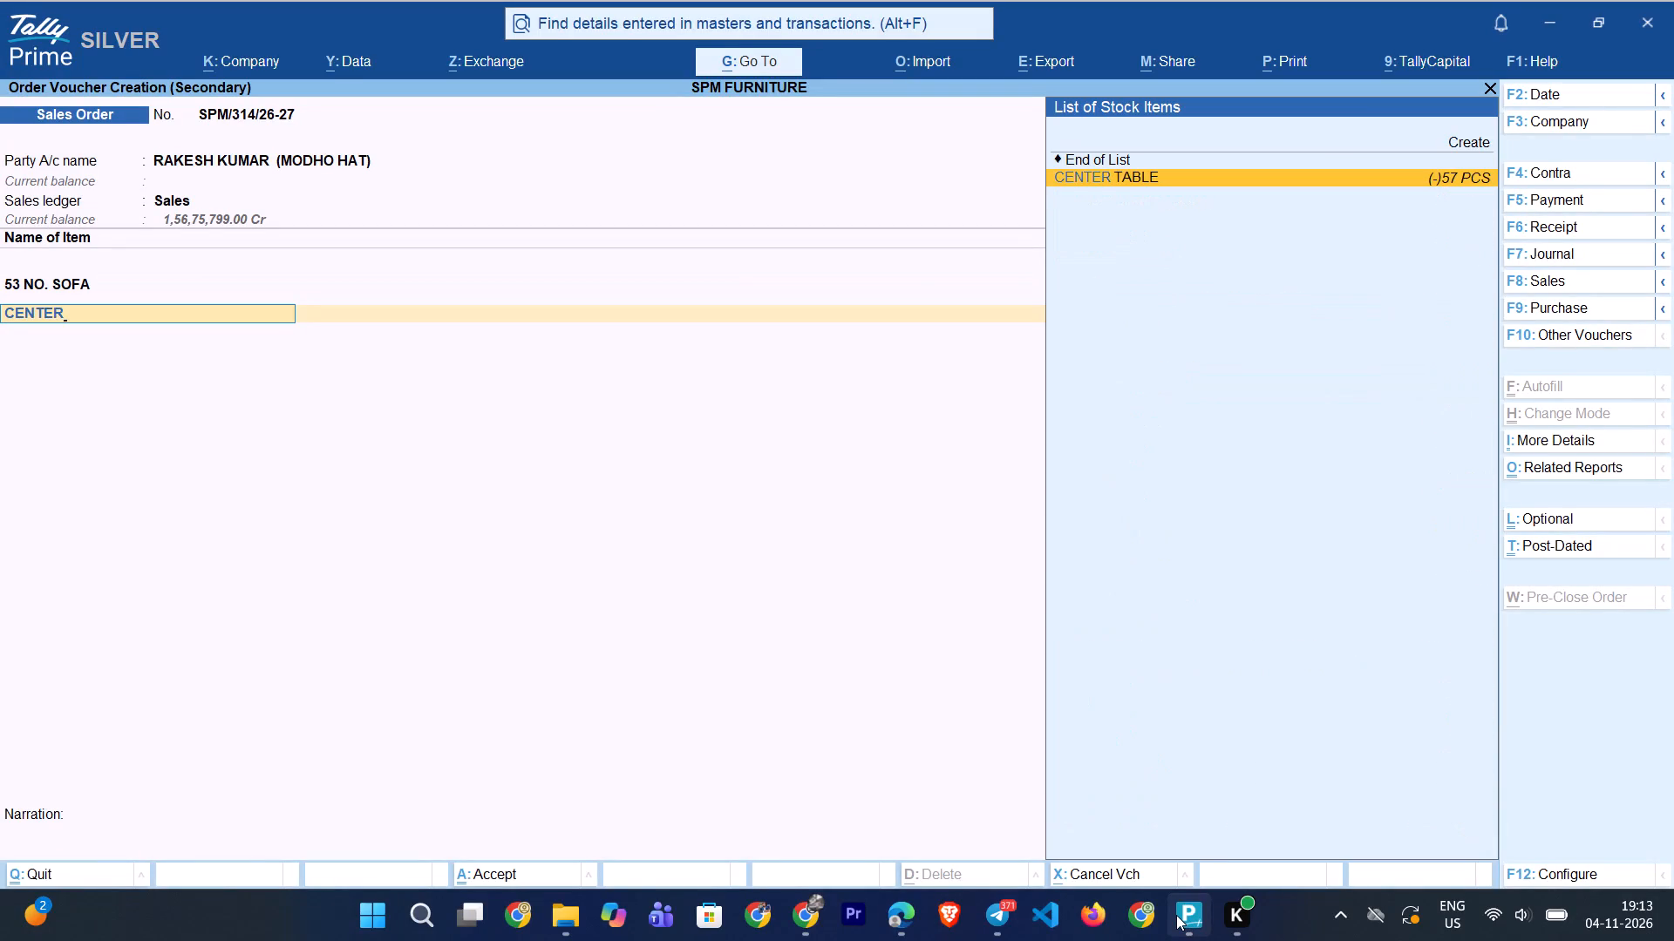
key(Return)
key(Return)
key(Return)
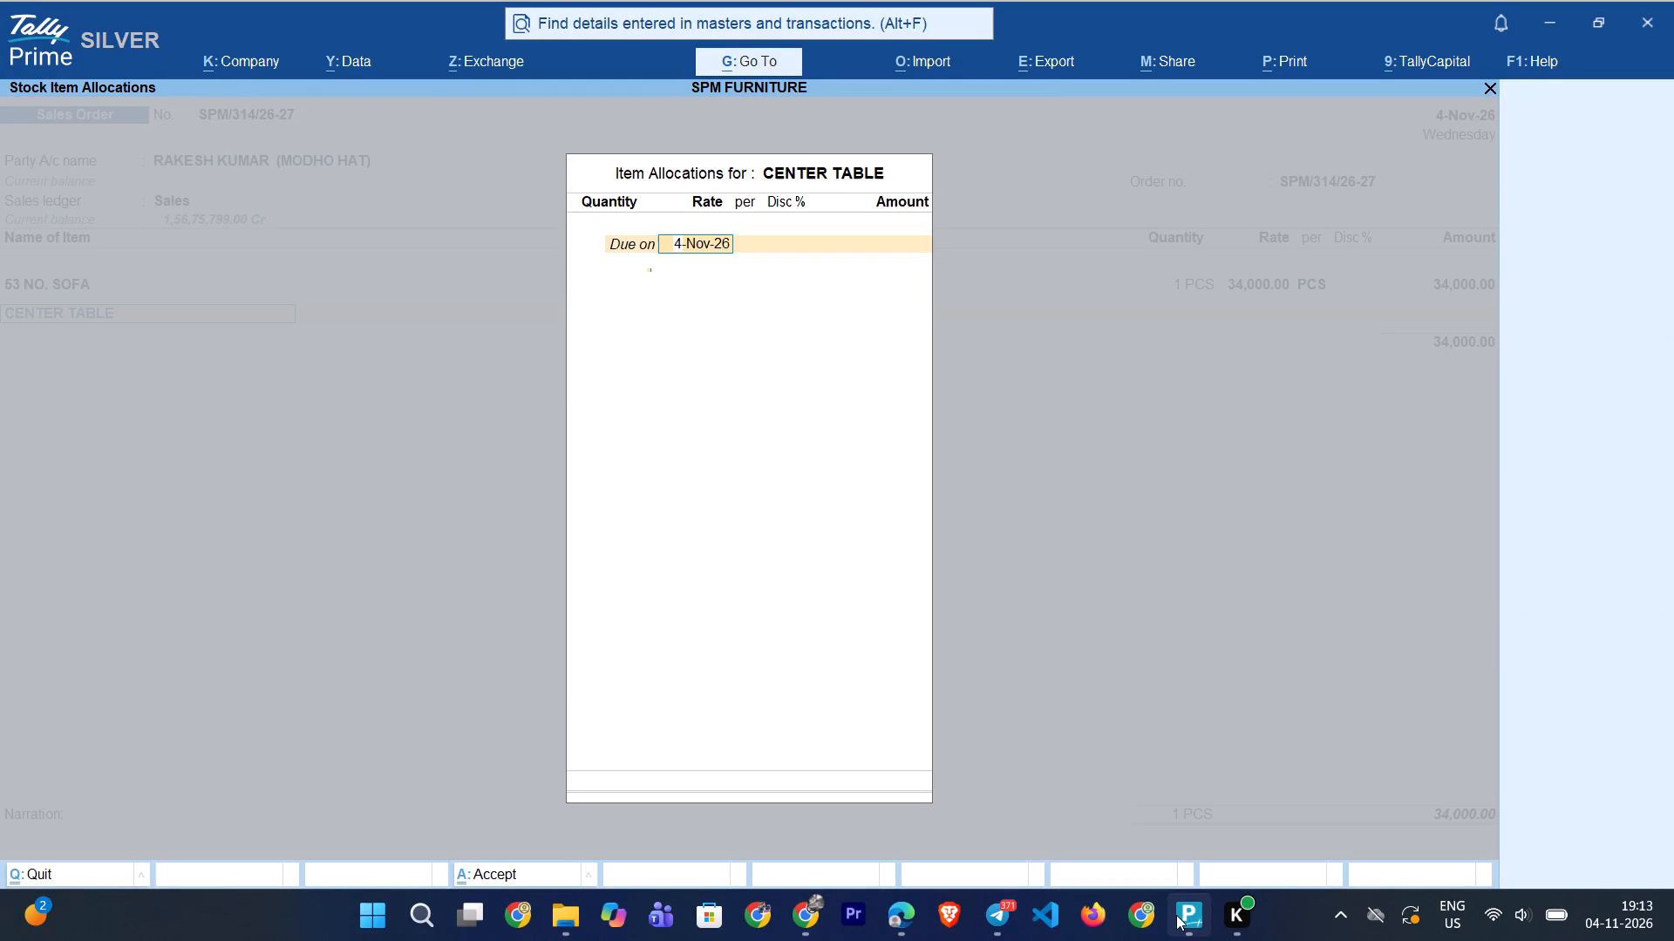
key(Return)
key(Return)
key(Return)
key(Return)
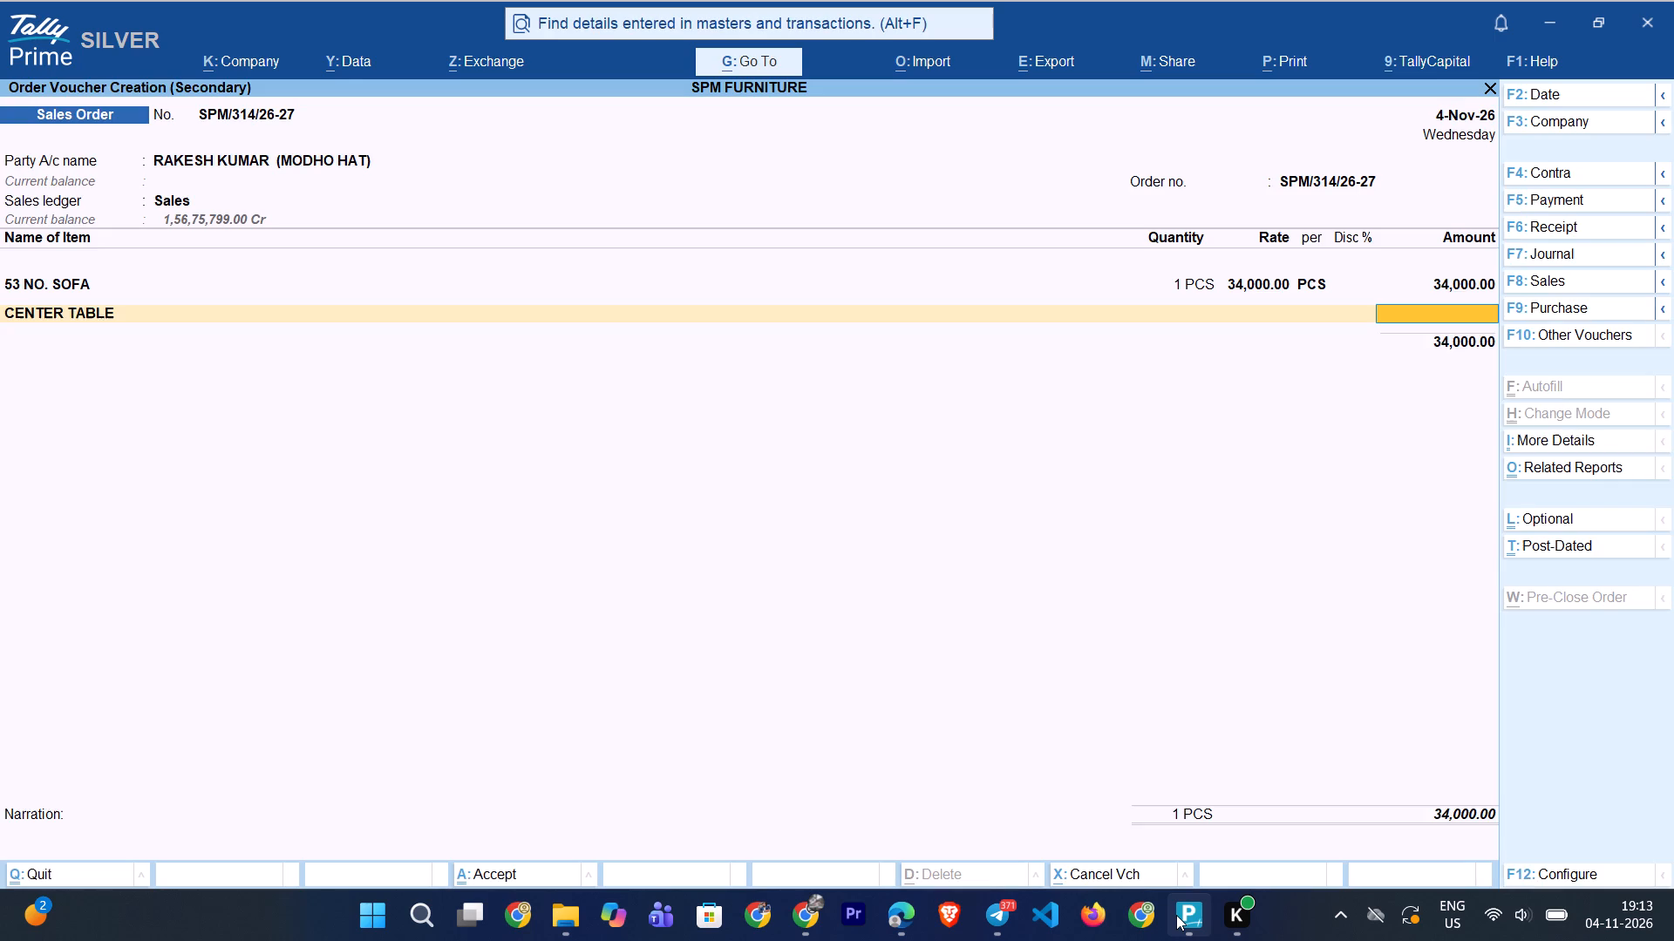
key(Return)
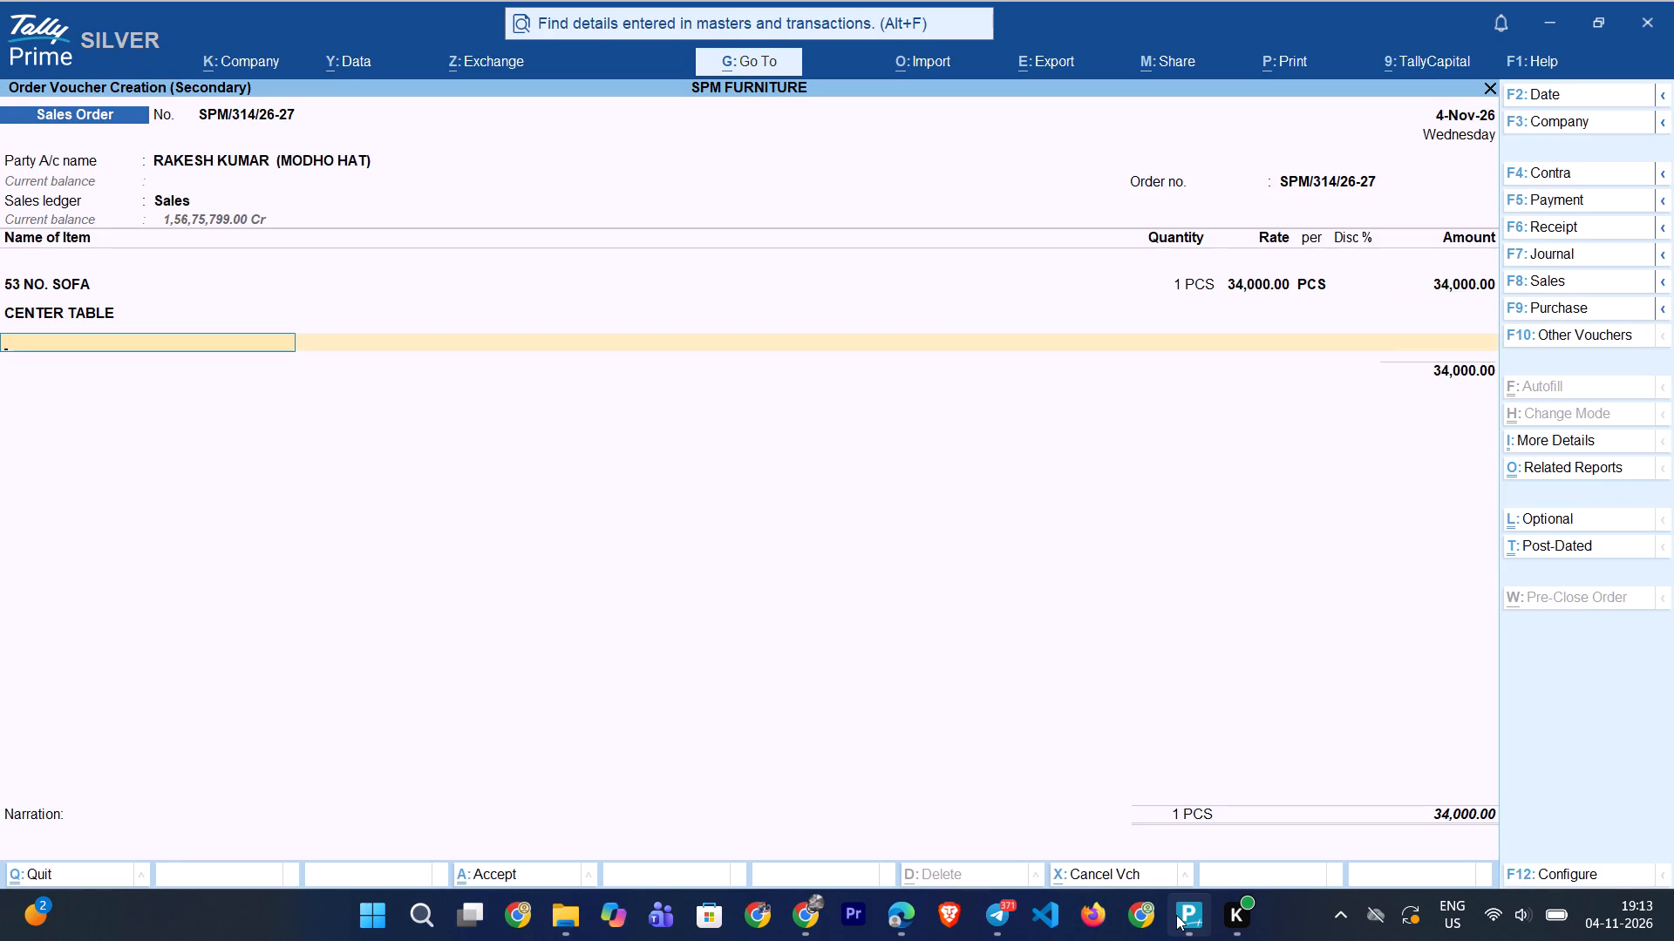
Add PILLOW due on 4-Nov-26 without description, quantity or amount, and save the sales order.
text(PILL)
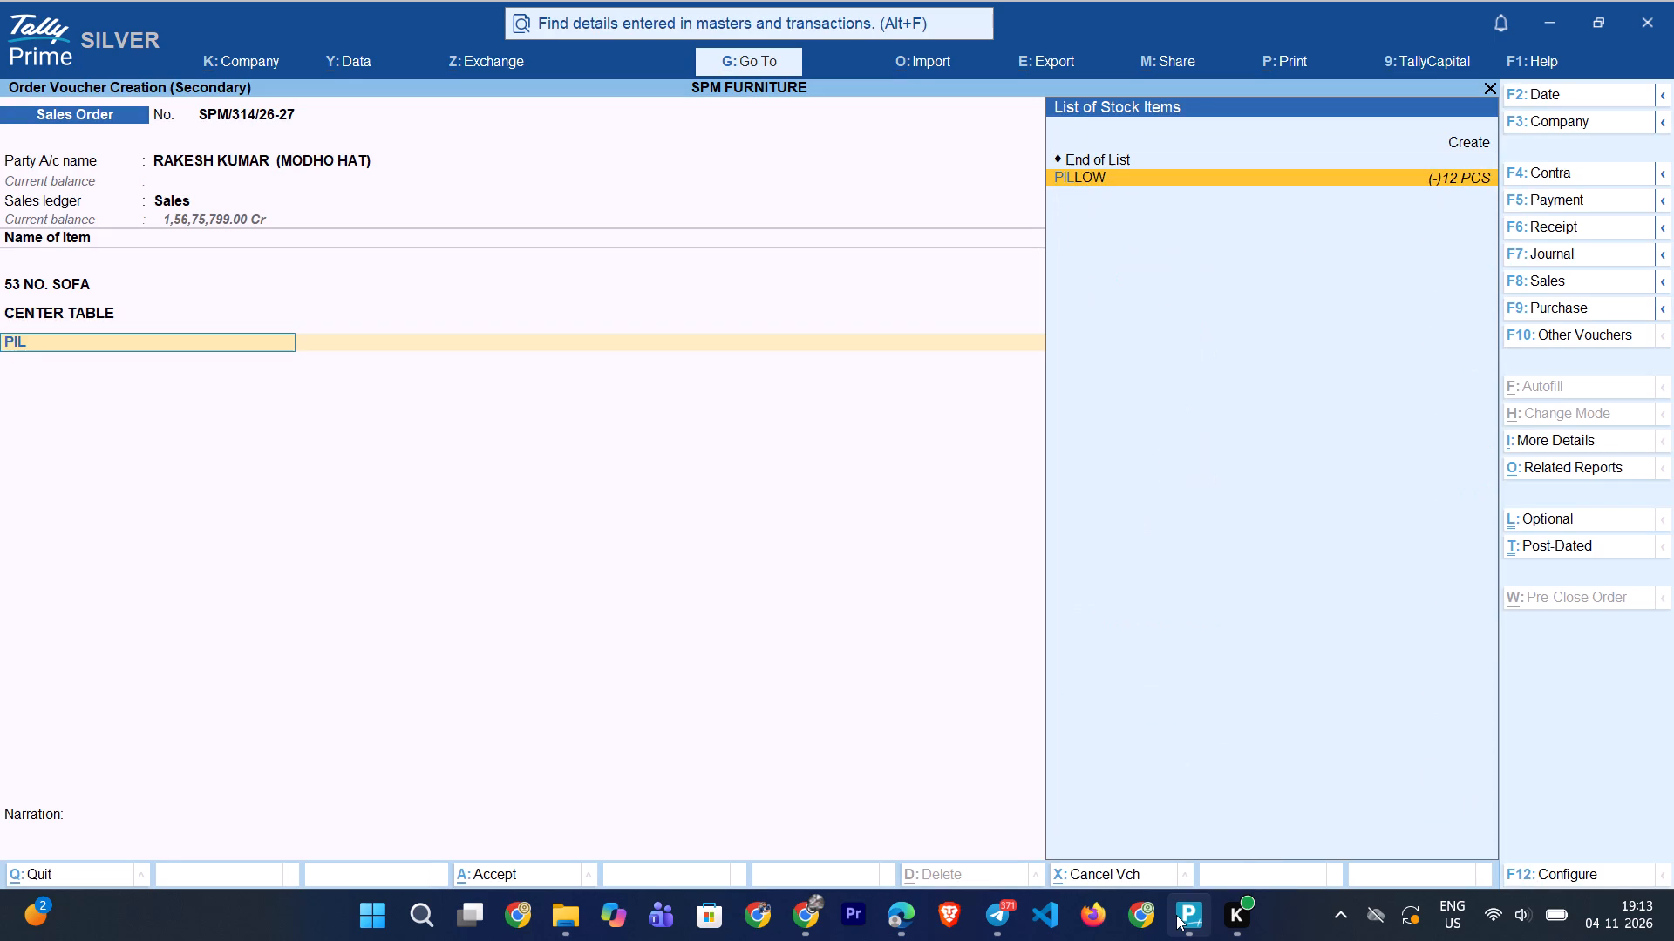
key(Return)
key(Return)
key(Return)
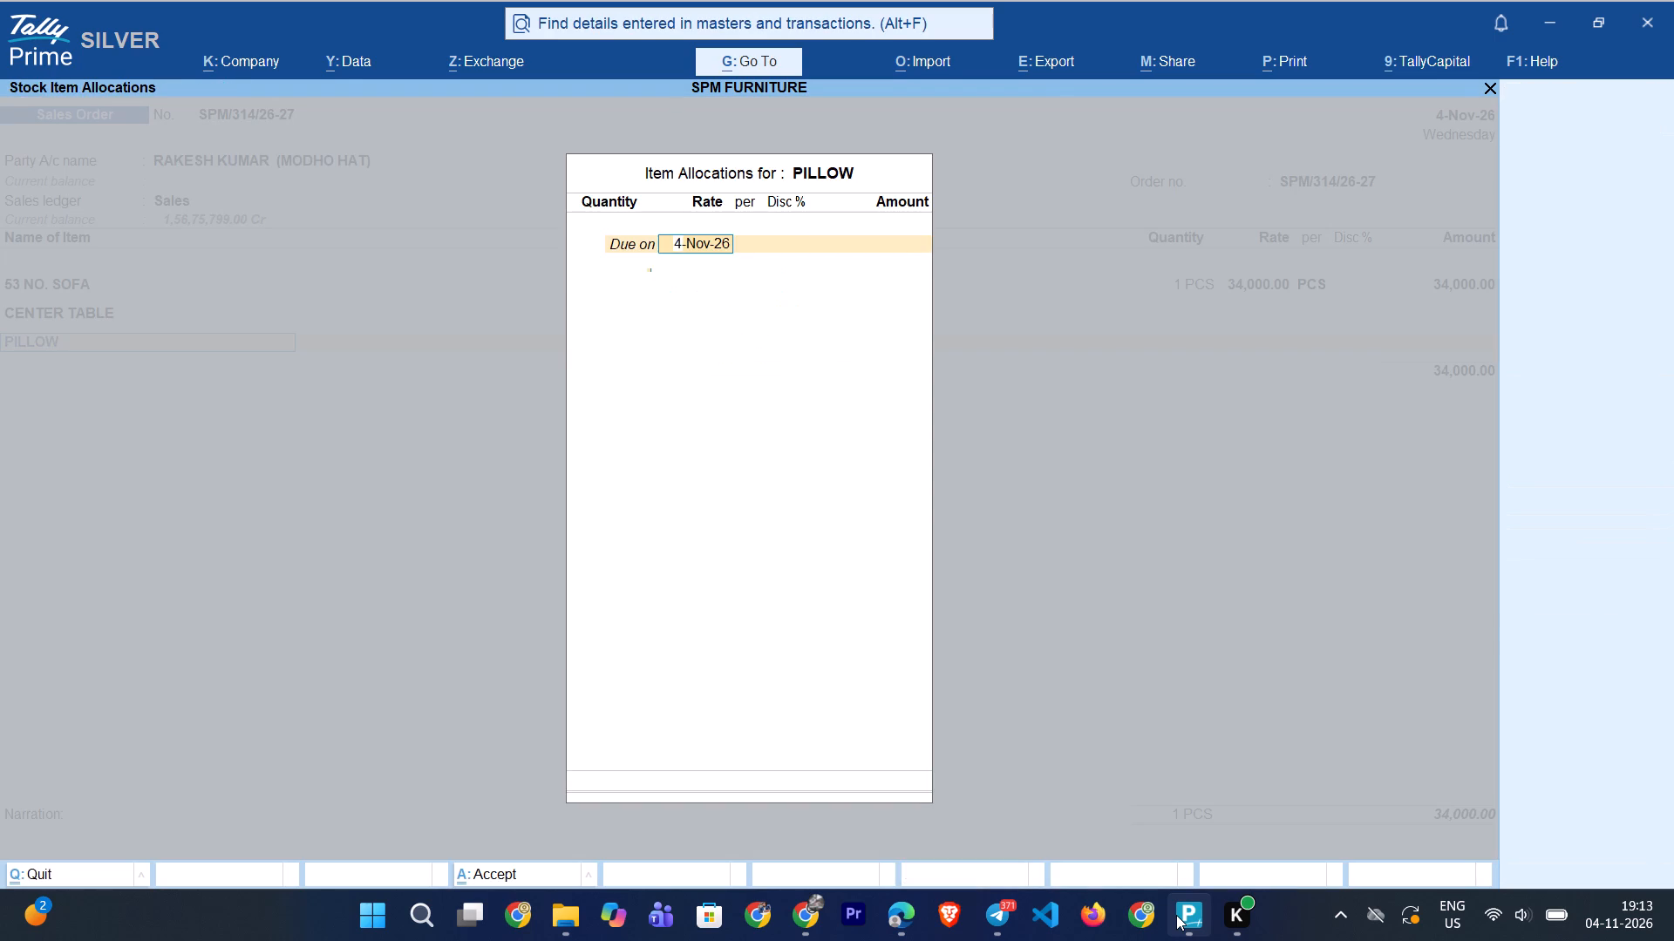
key(Return)
key(Return)
key(Return)
key(Return)
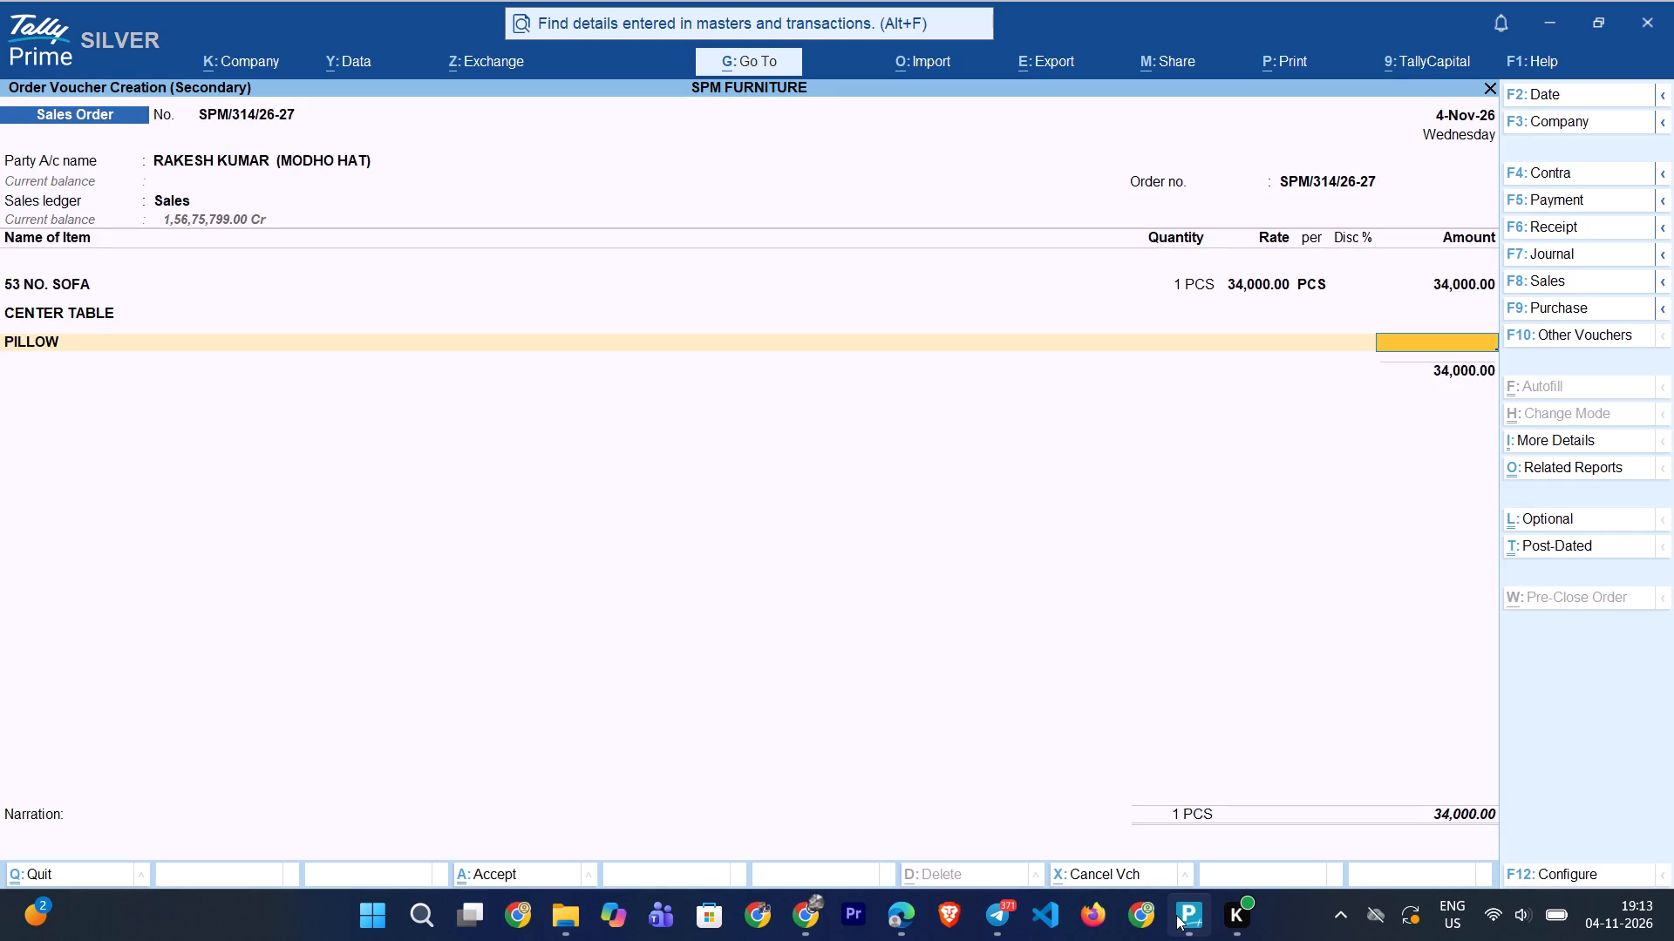
key(Return)
key(ctrl+a)
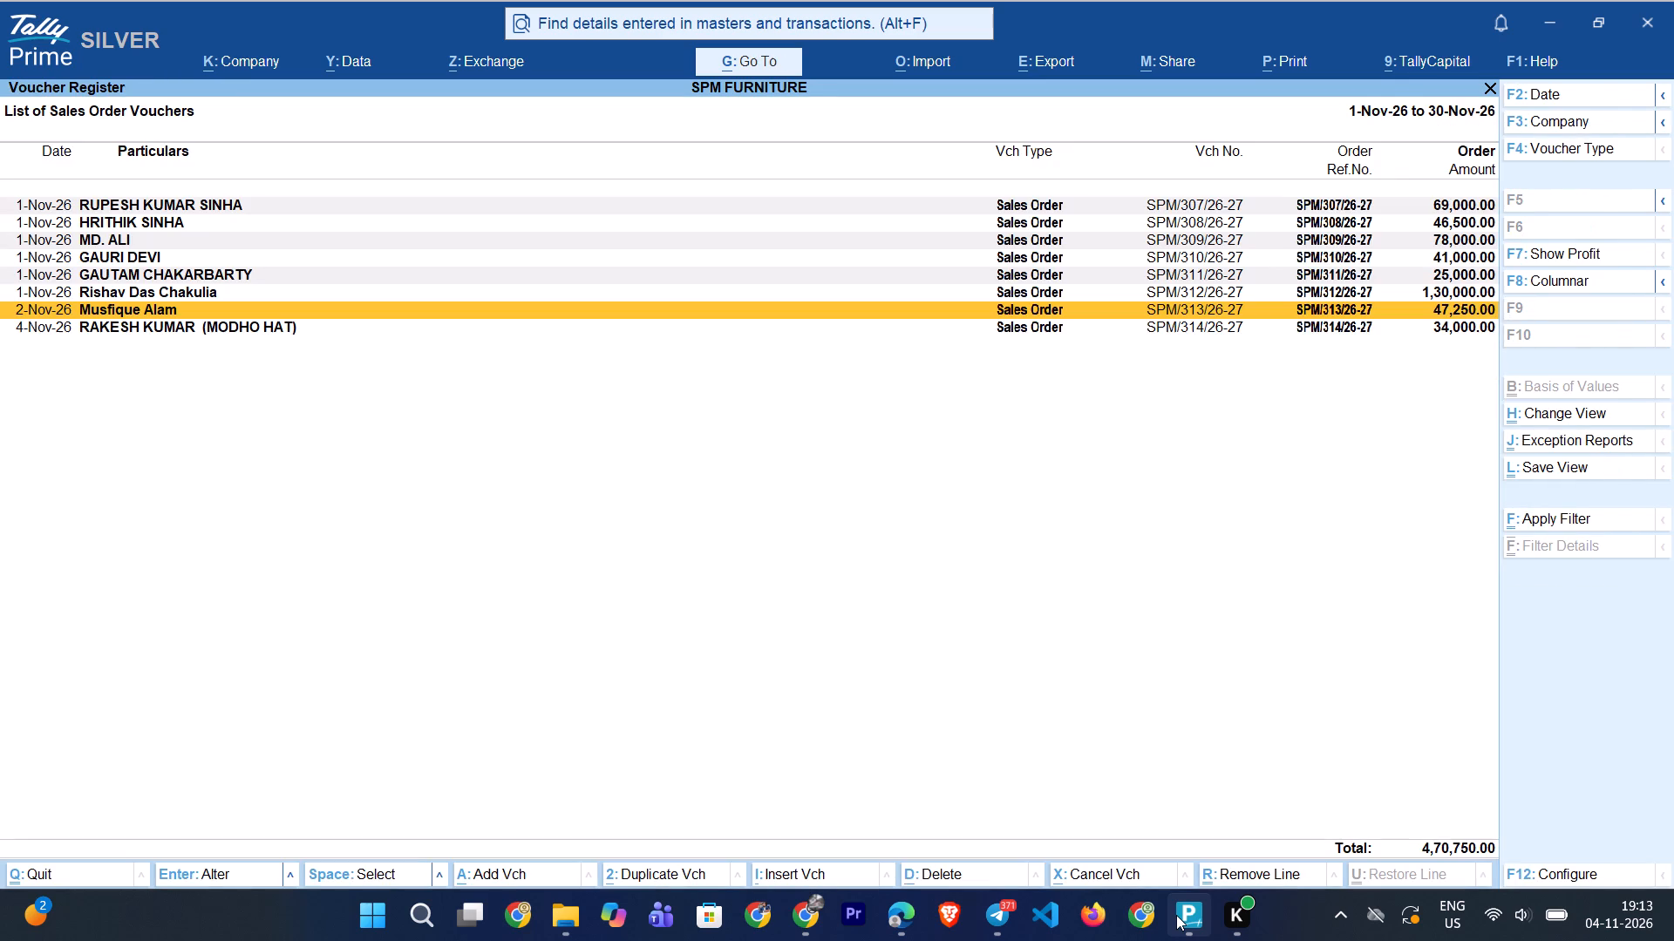
Duplicate the 4-Nov-26 sales order as a Sales voucher and save it.
key(Down)
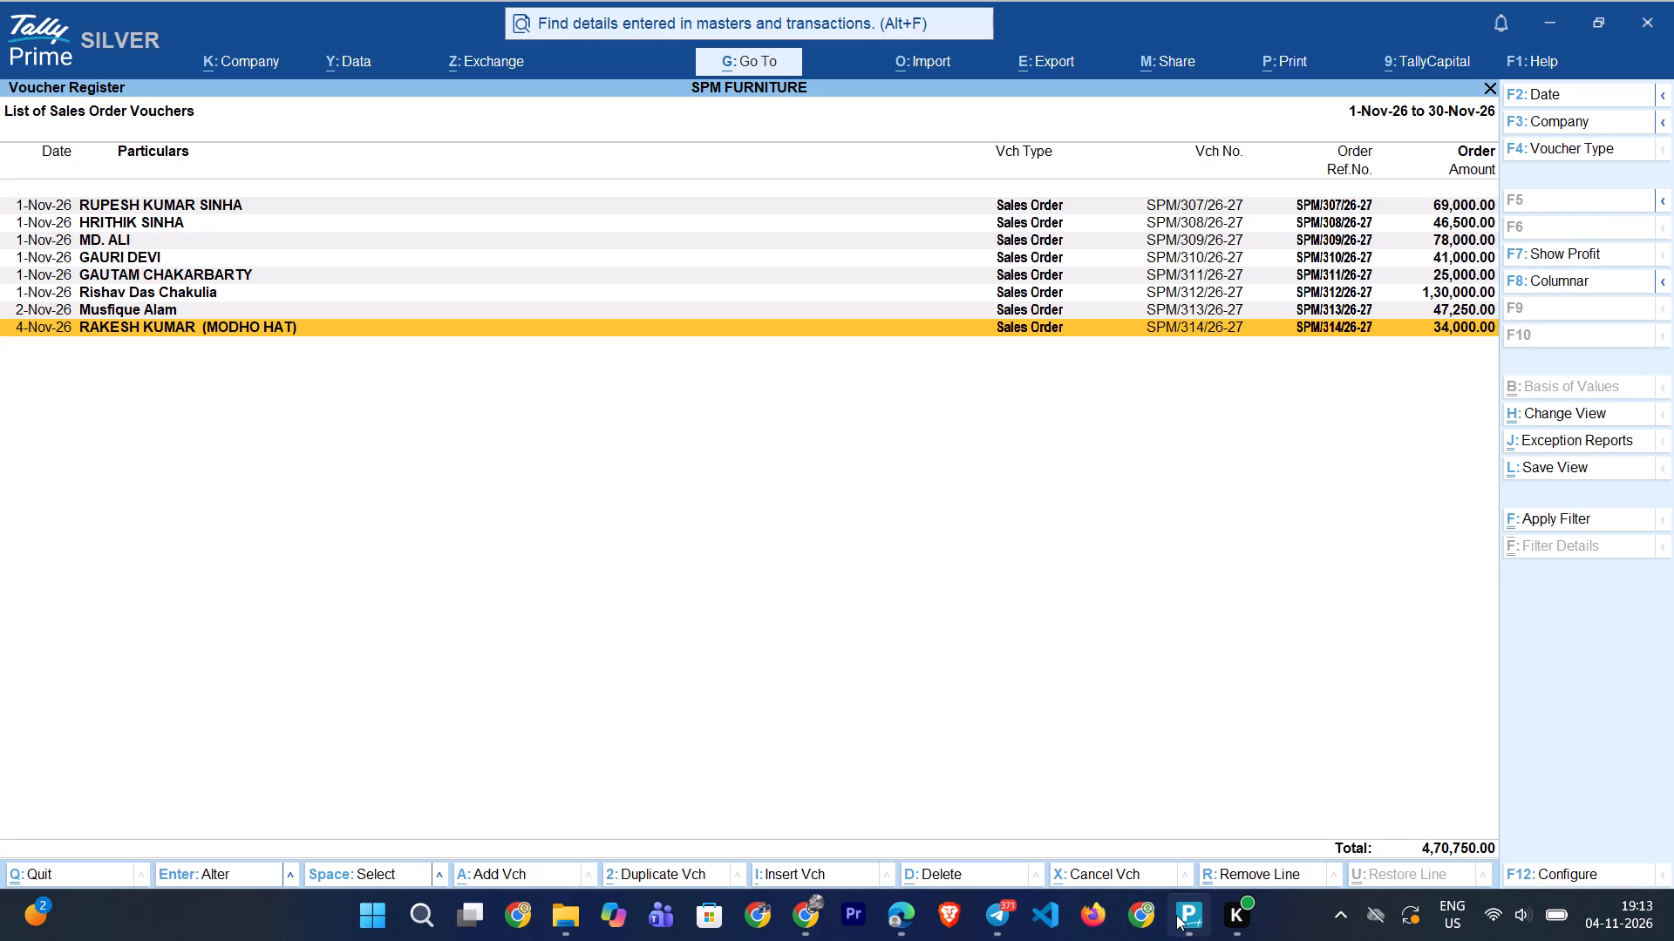
key(alt+2)
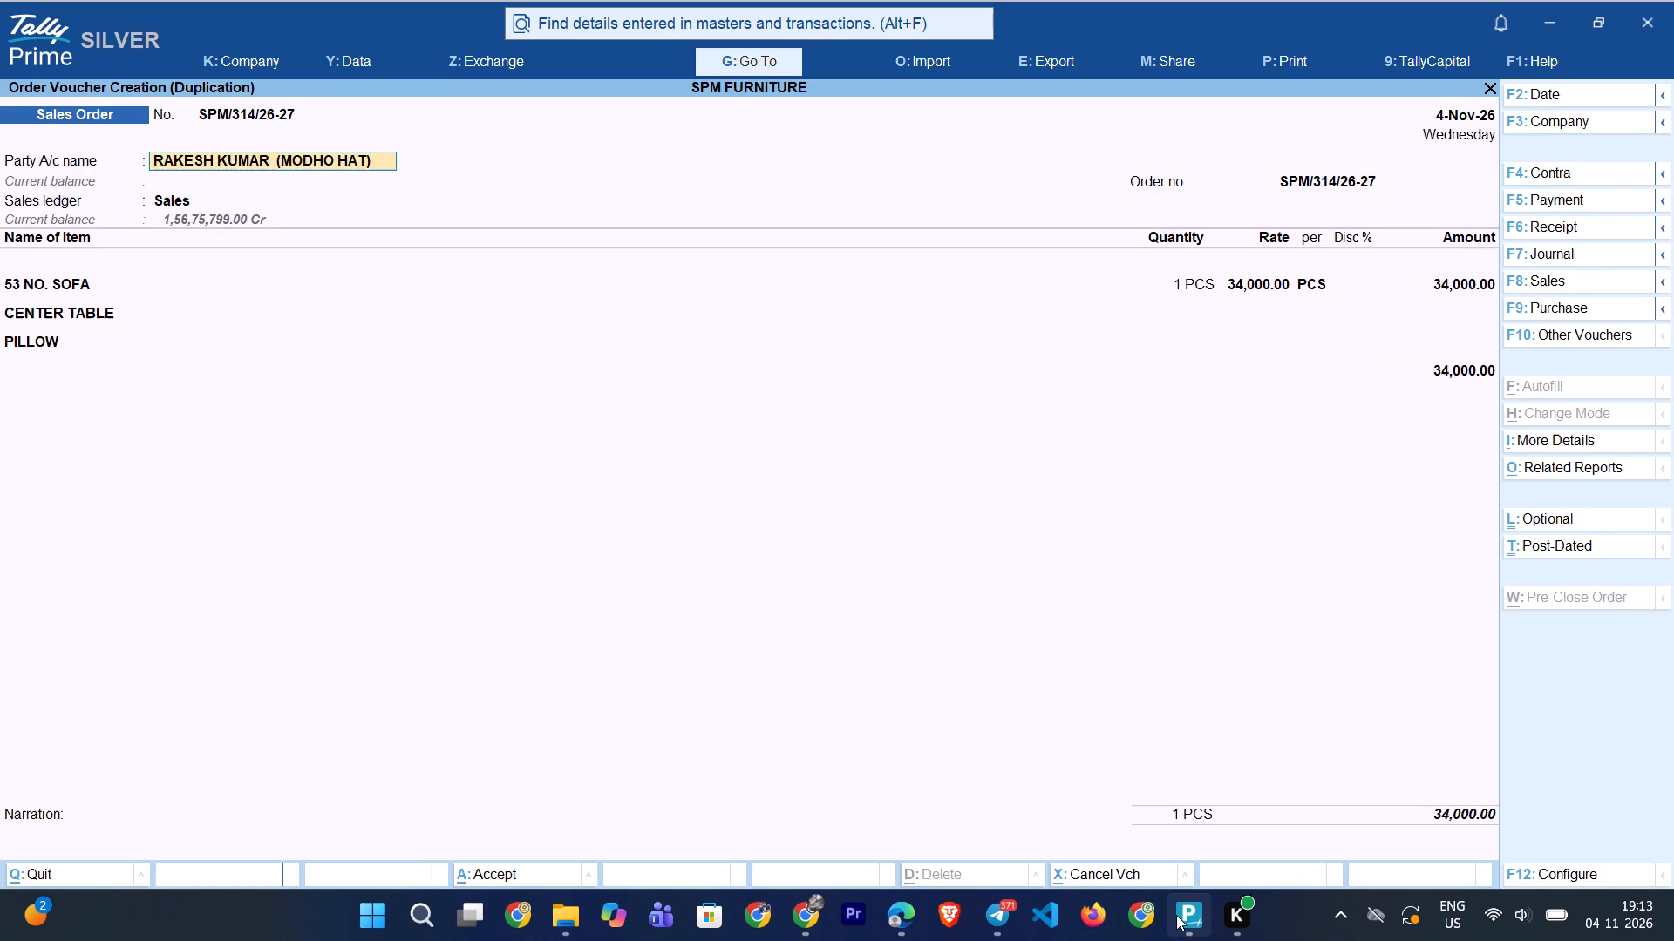
key(F8)
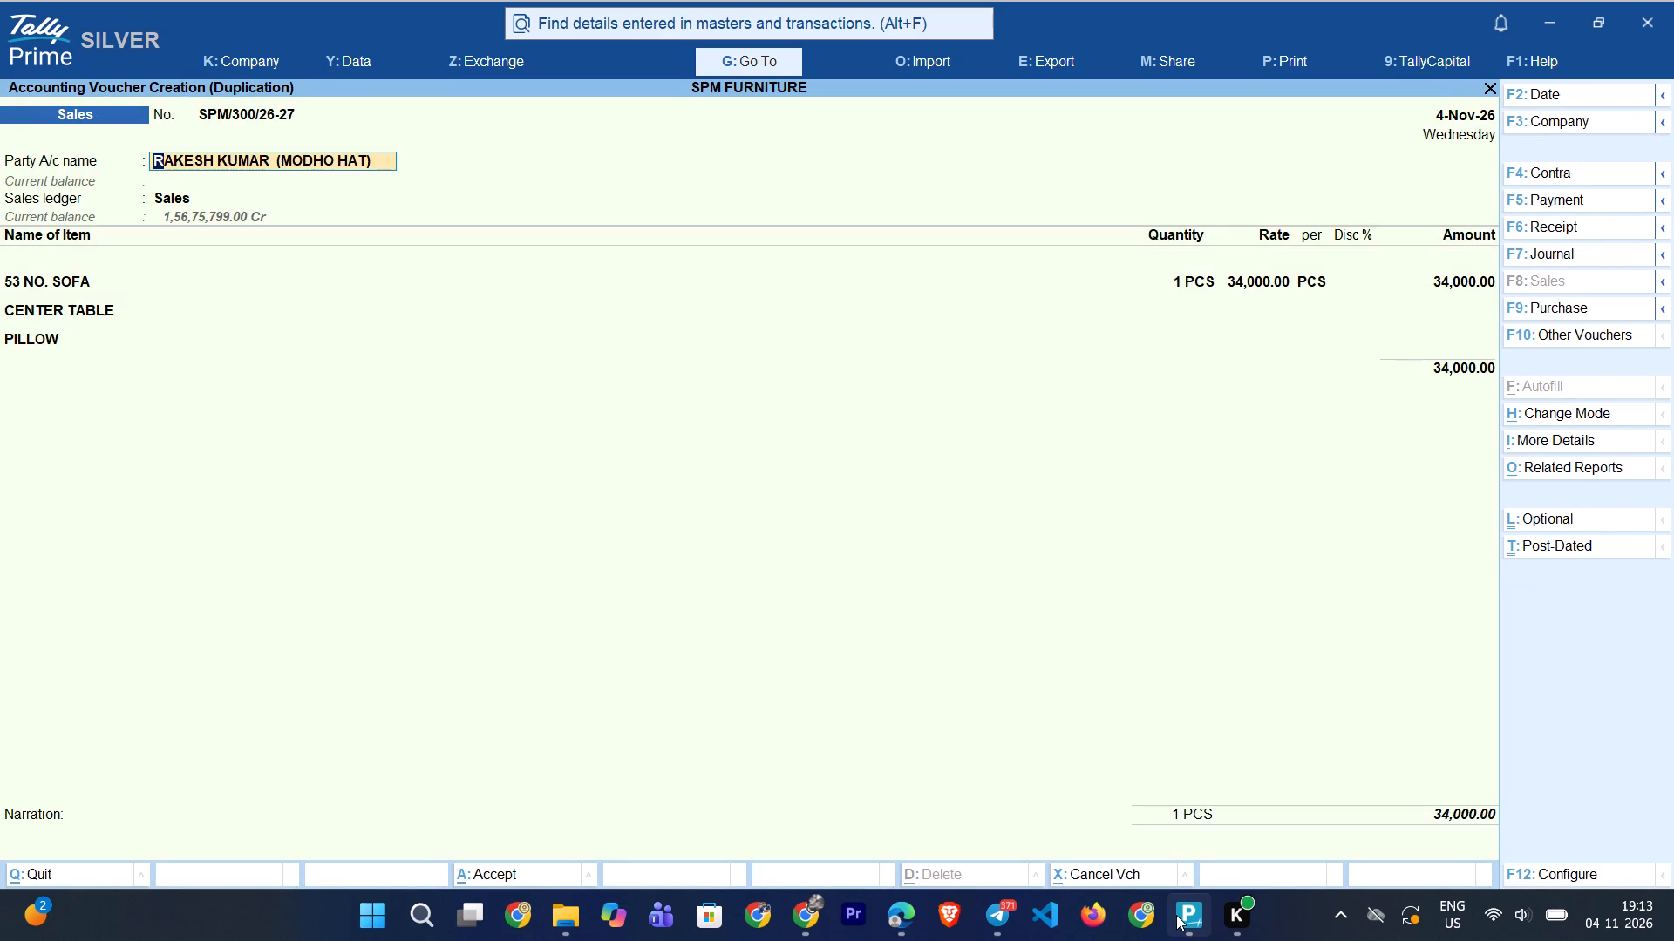
key(ctrl+a)
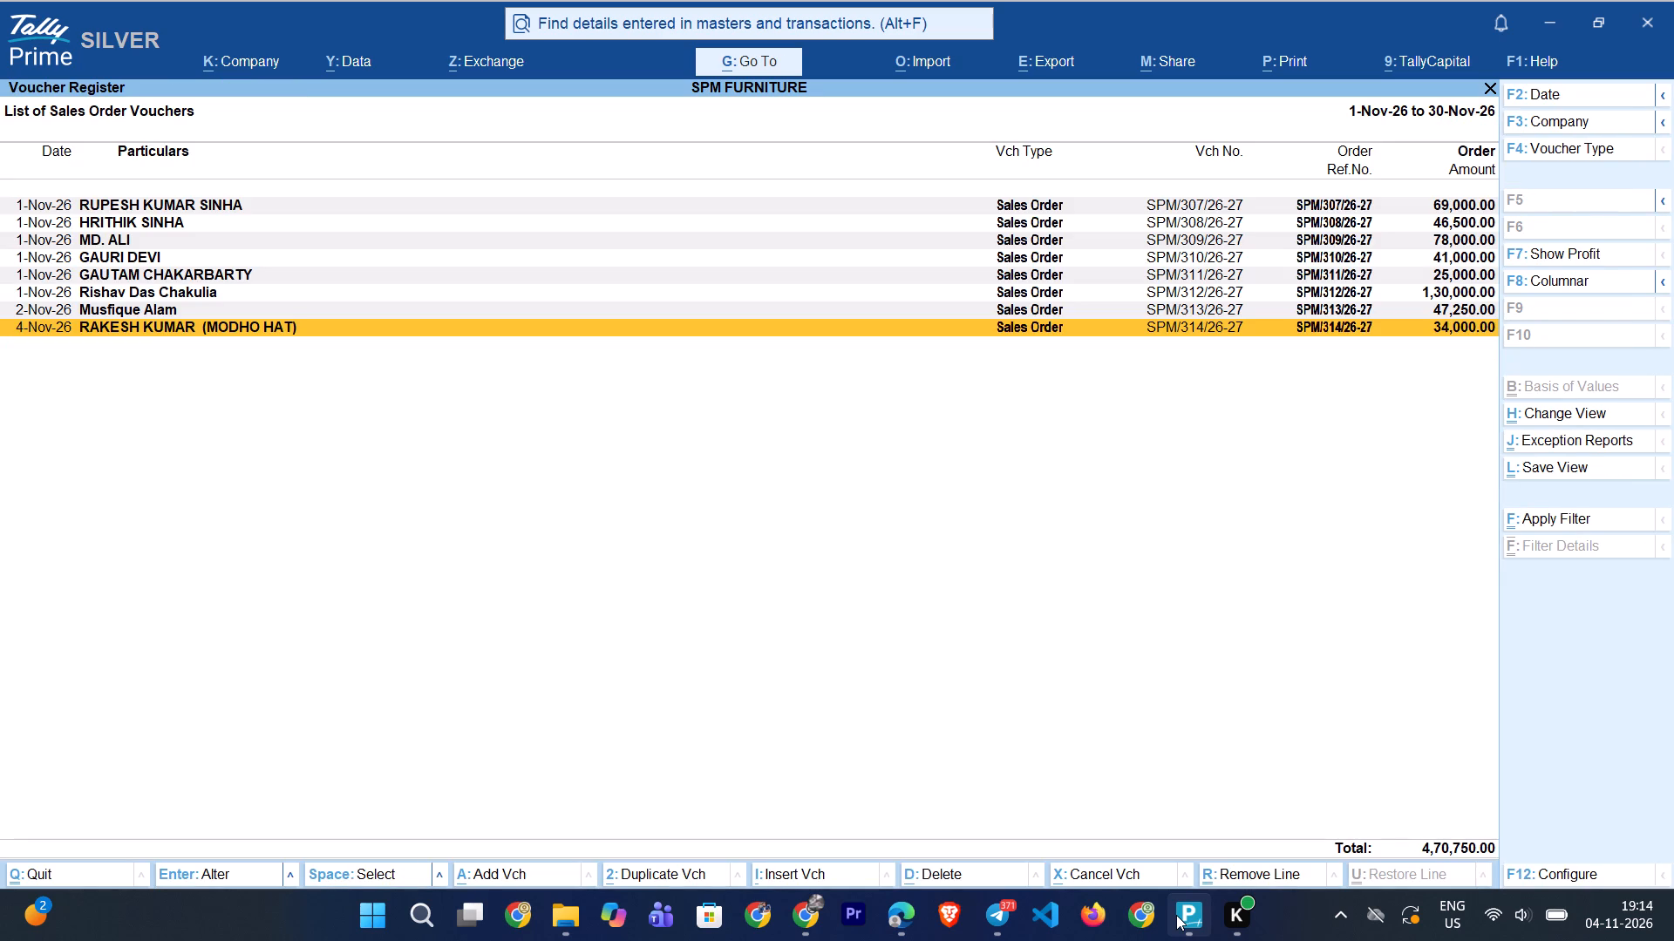
Leave the sales order register and open the Cash ledger's November vouchers through the Cash/Bank Summary.
key(Escape)
key(Escape)
key(Escape)
key(Escape)
key(Escape)
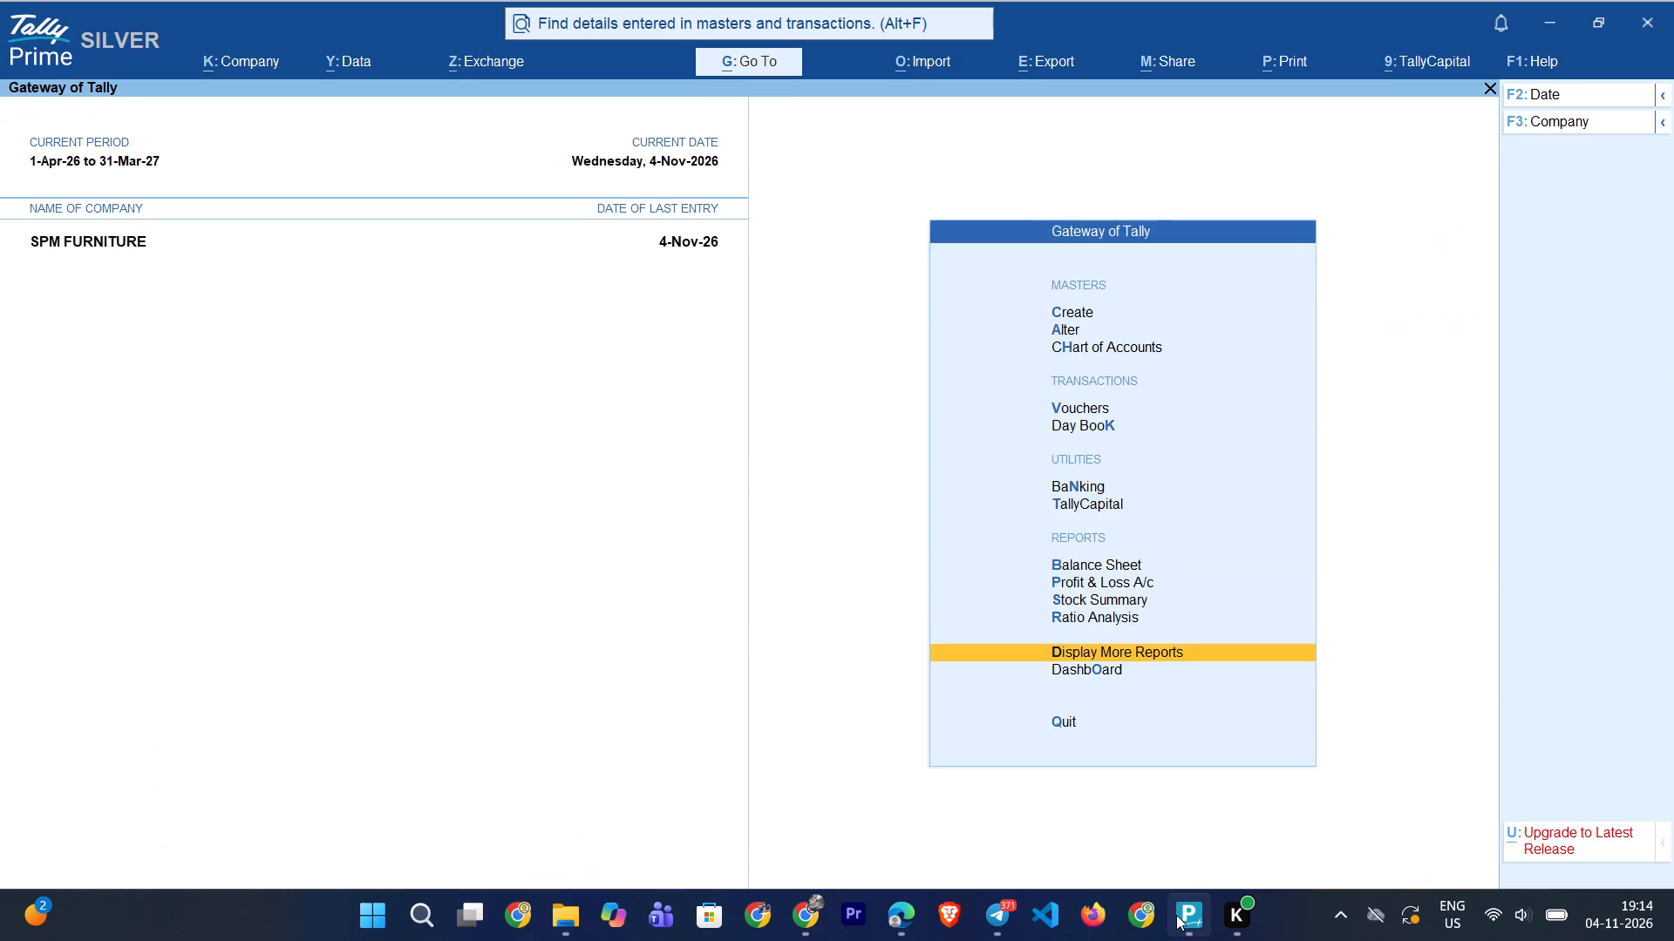
key(Escape)
text(DAC)
key(Down)
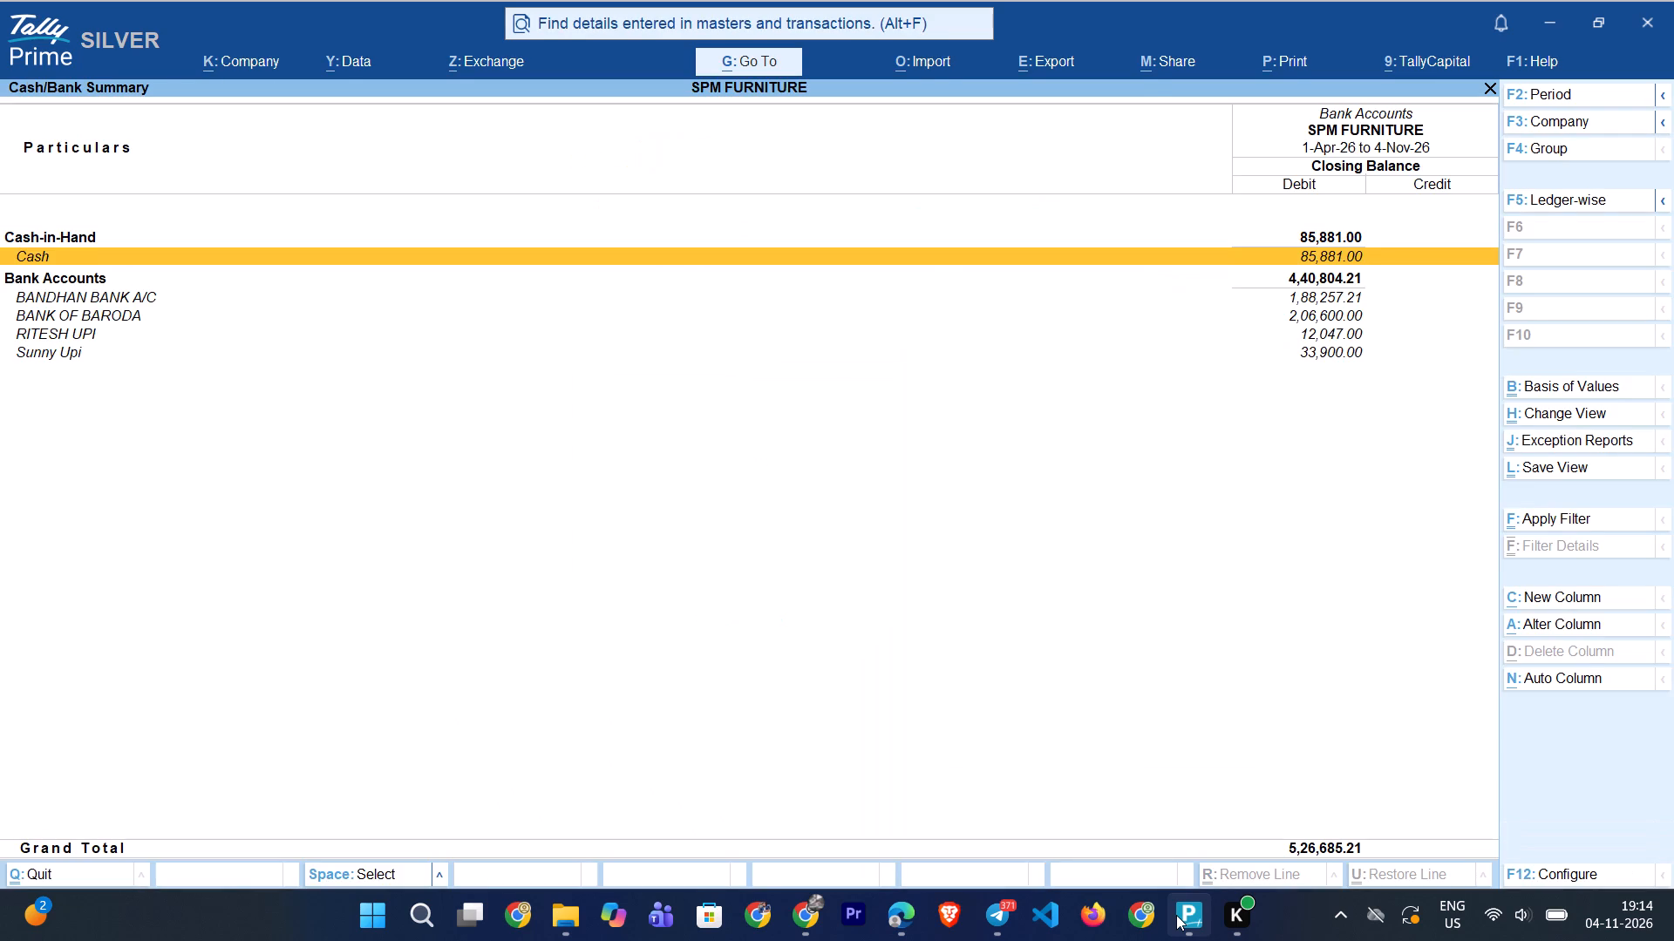
key(Return)
key(Return)
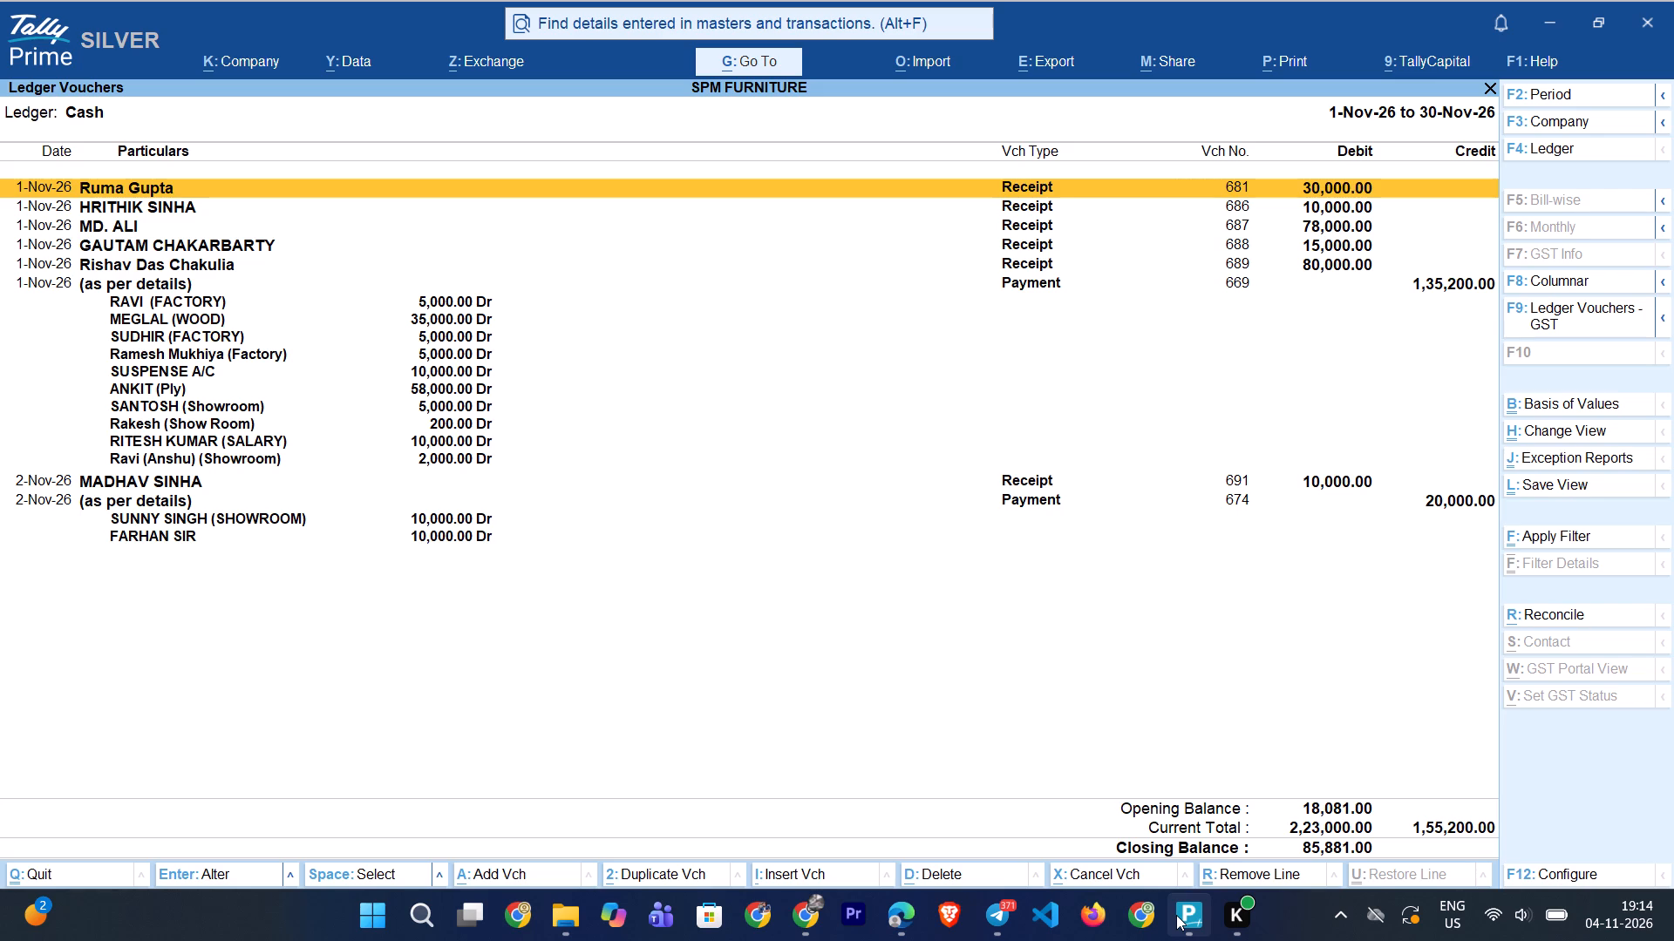
Look through the November receipt and payment entries of the Cash ledger.
key(Down)
key(Down)
key(Down)
key(Down)
key(Down)
key(Down)
key(Down)
key(Down)
key(Down)
key(Down)
key(Down)
key(Down)
key(Down)
key(Down)
key(Down)
key(Down)
key(Down)
key(Down)
key(Down)
key(Down)
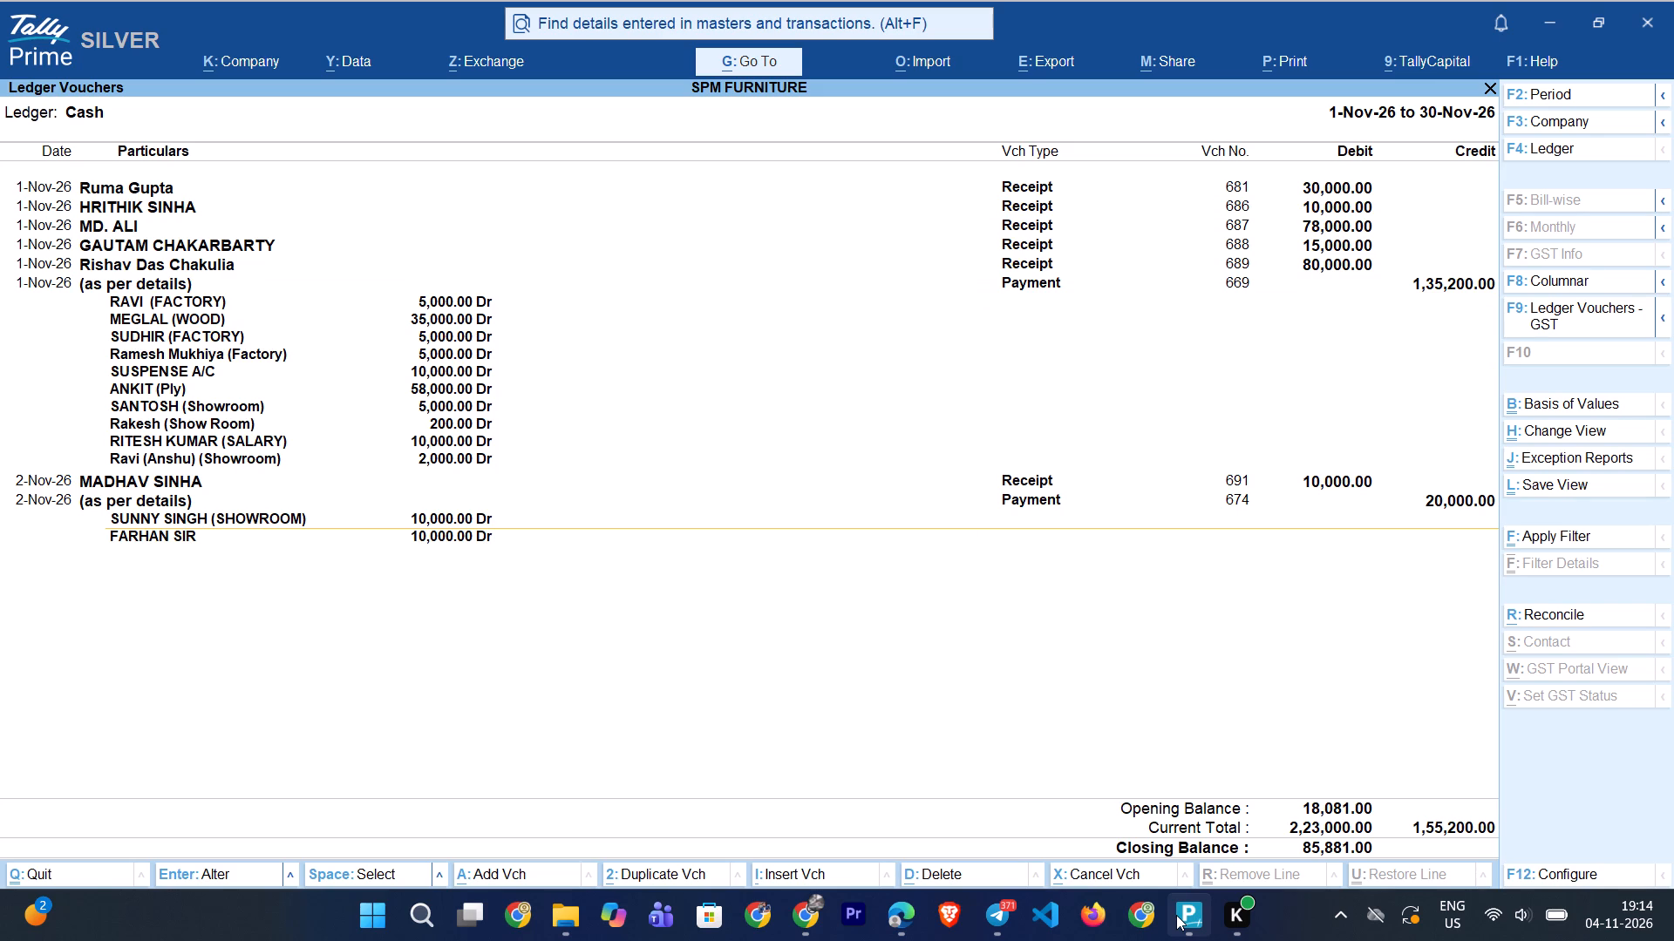
key(Up)
key(Up)
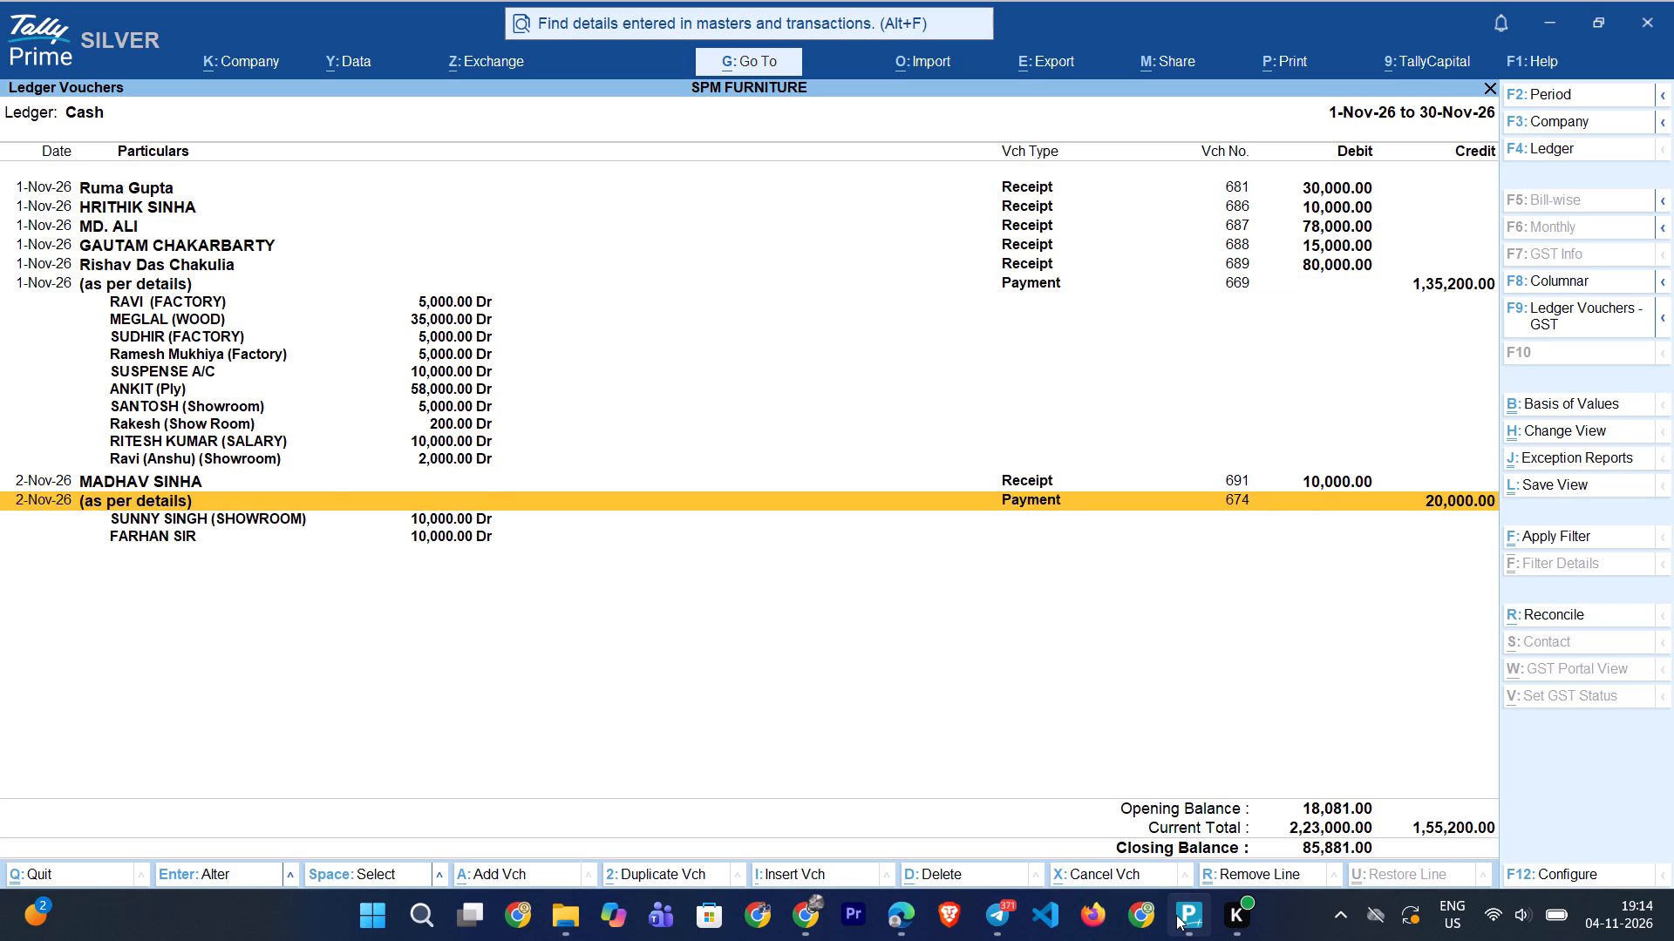
key(Up)
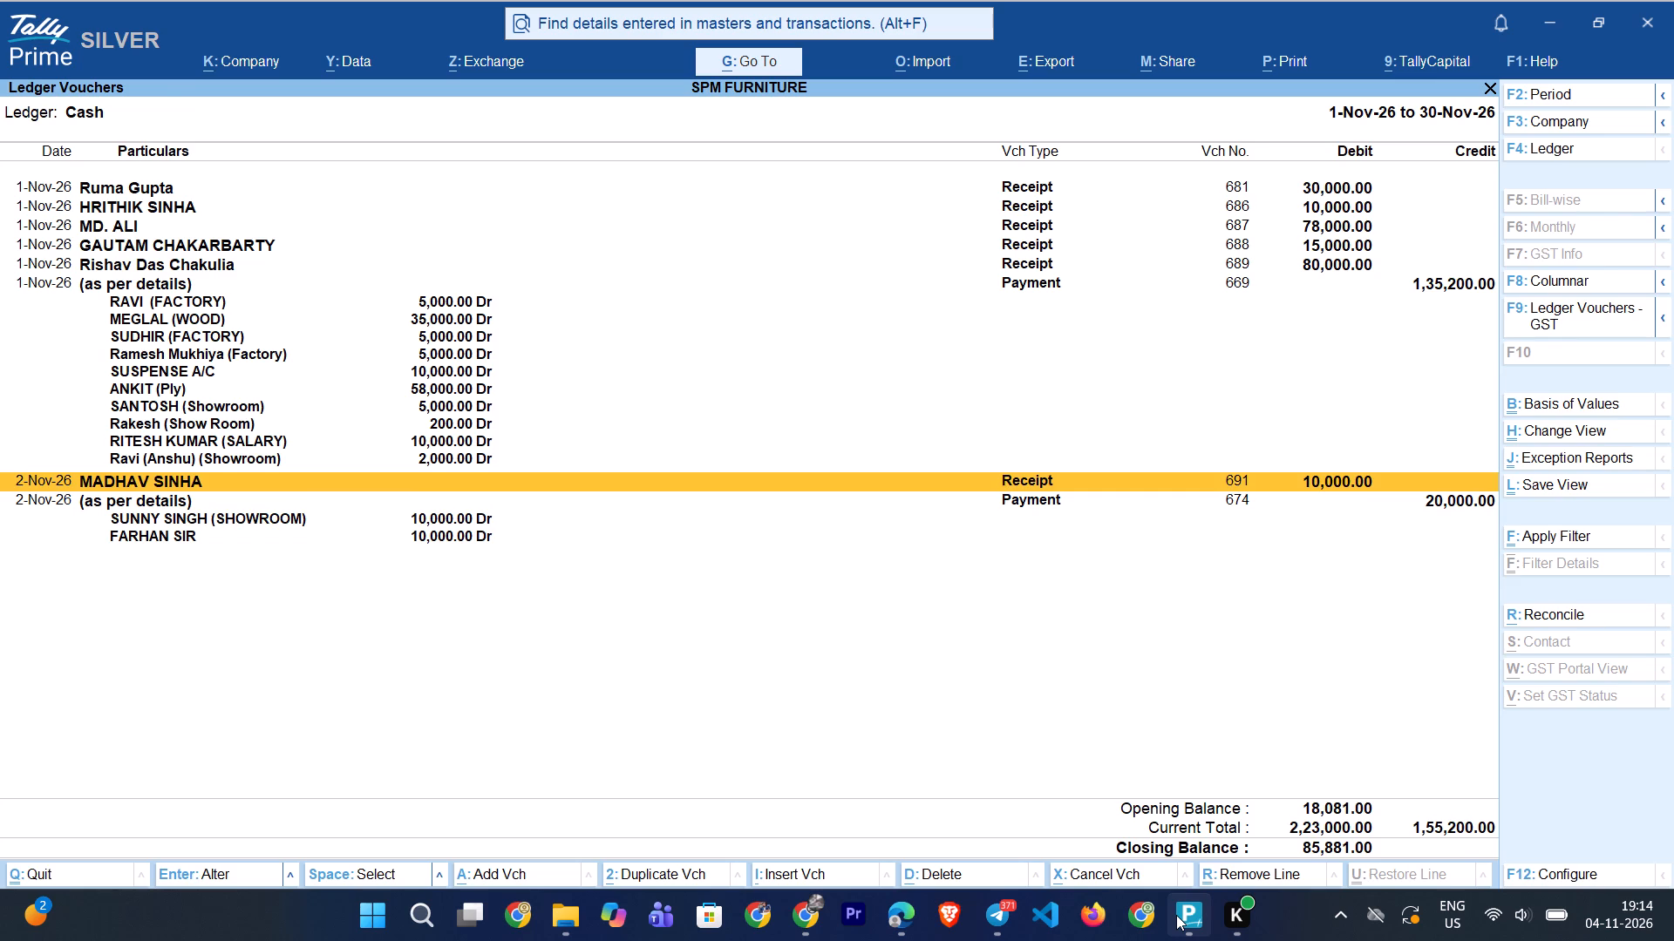
Add a receipt voucher dated 3-Nov-26 with Cash as the account.
key(alt+a)
key(F2)
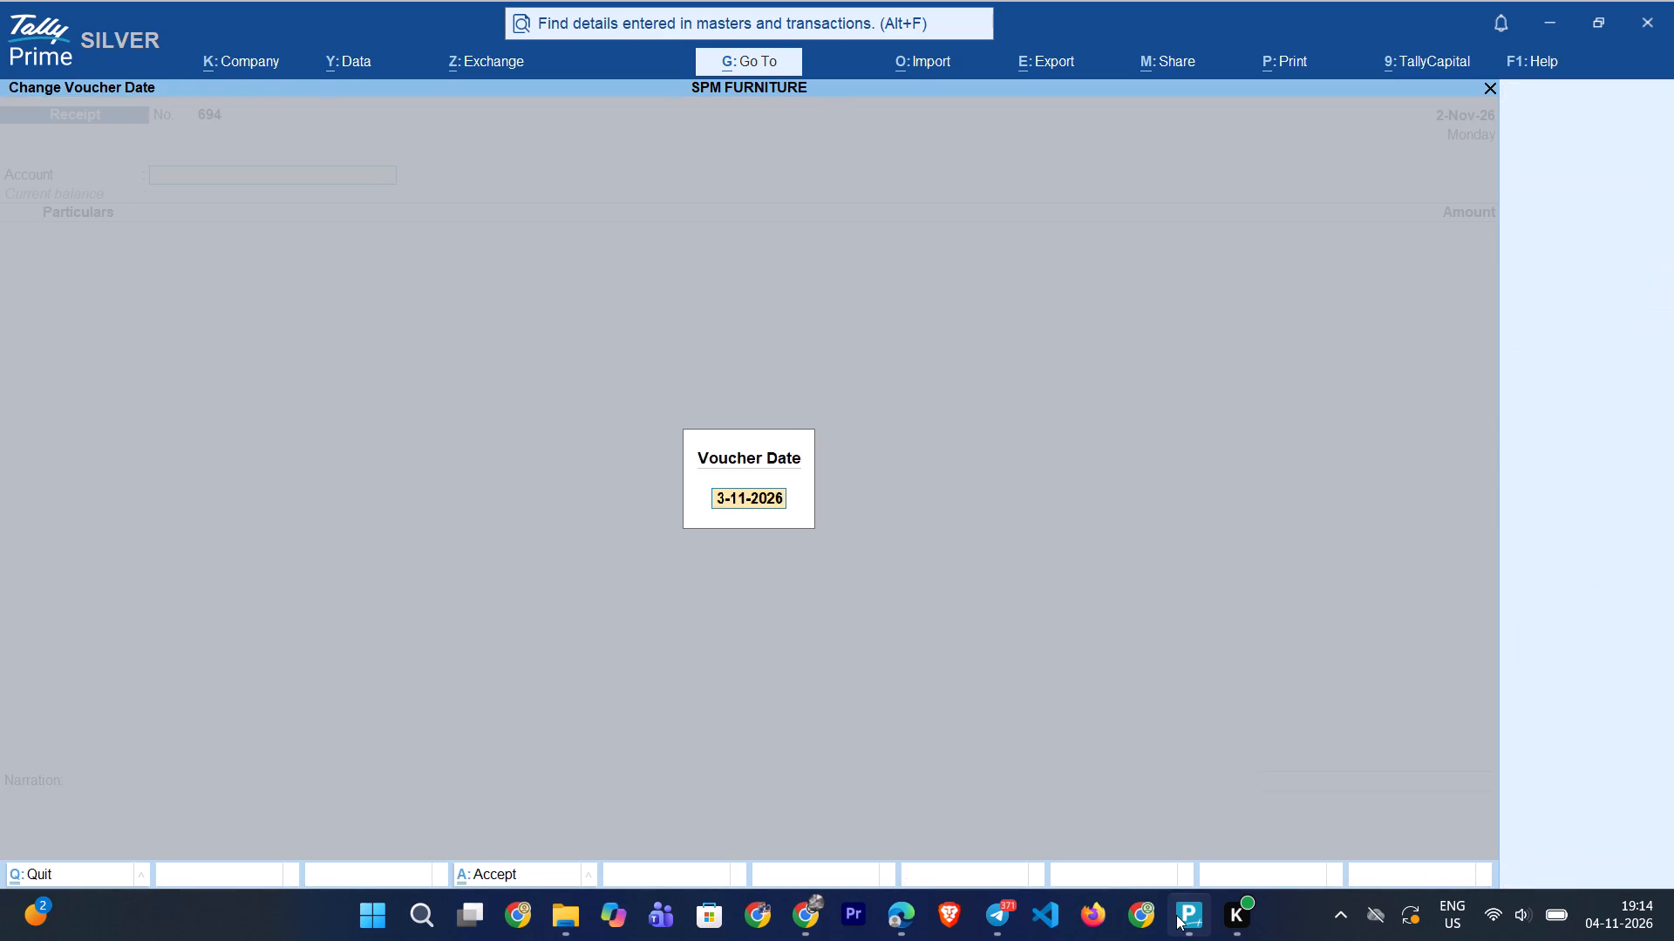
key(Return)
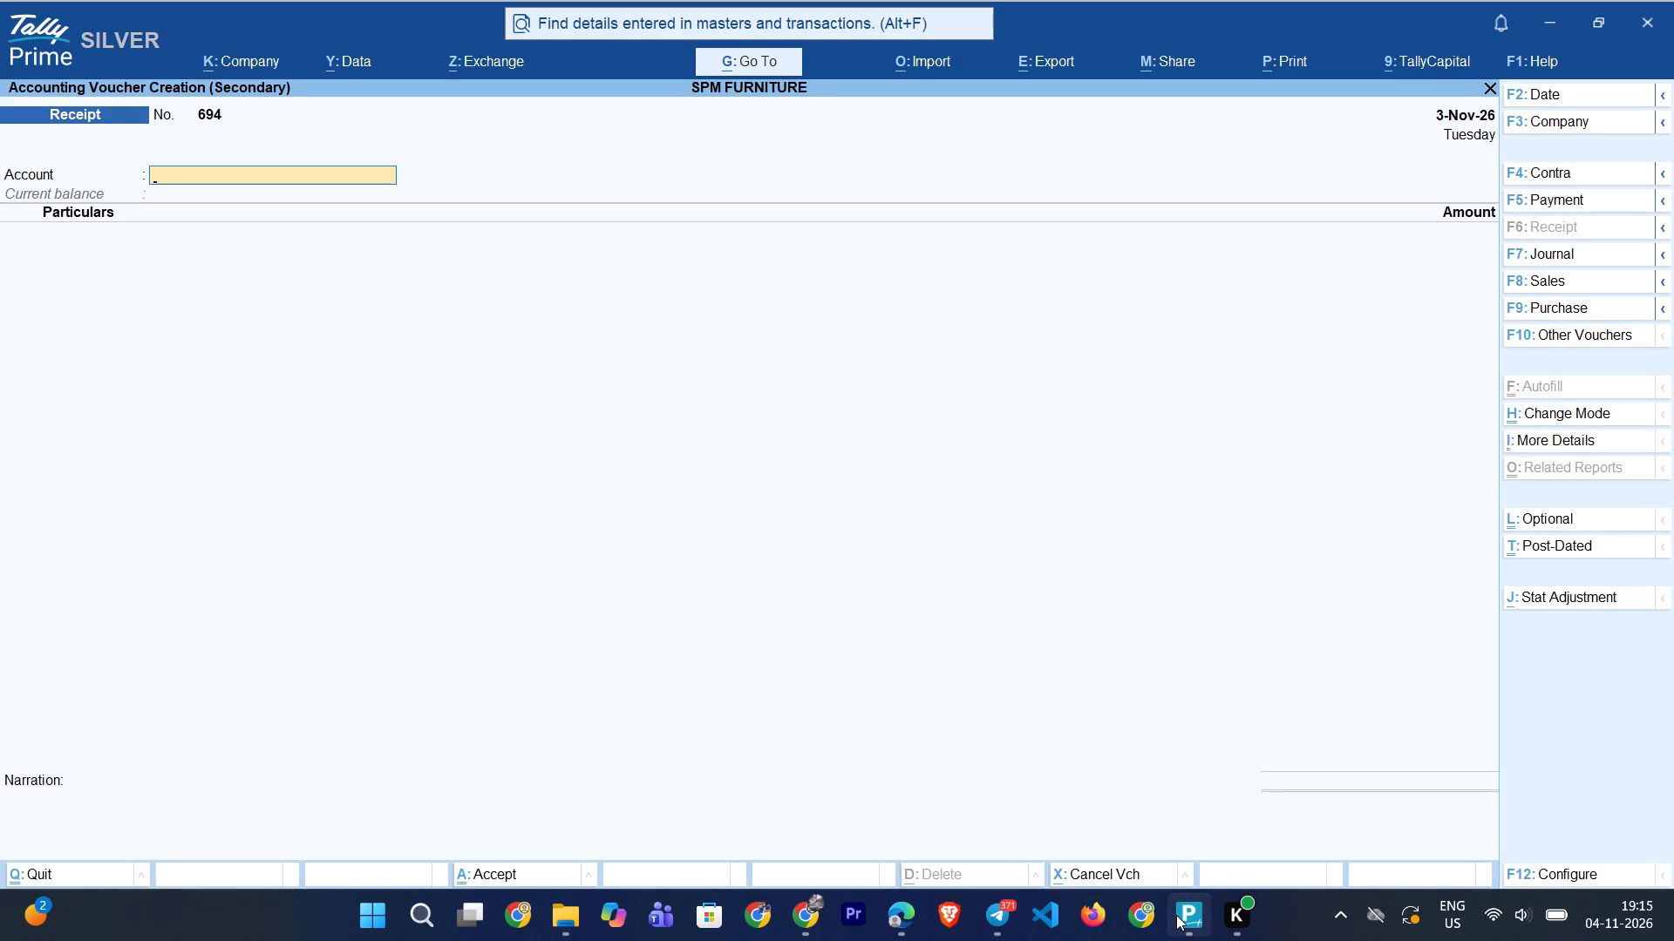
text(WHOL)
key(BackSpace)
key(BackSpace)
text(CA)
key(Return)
Credit the wholesale customer ledger with 1,20,000 in the receipt, adjusted as On Account.
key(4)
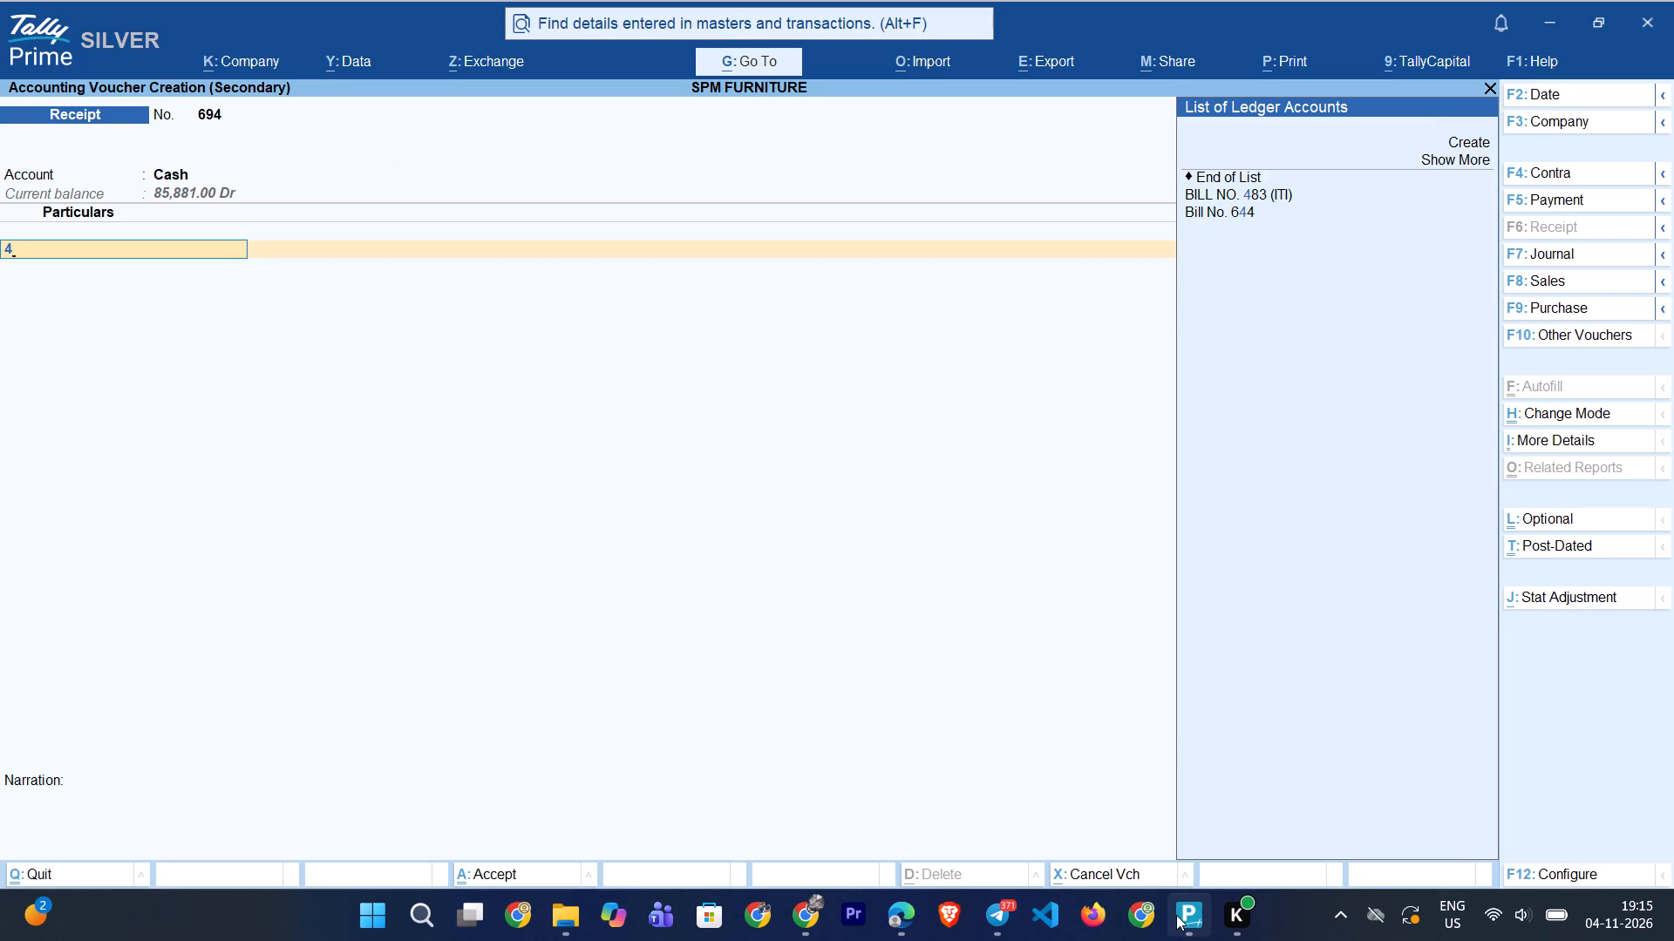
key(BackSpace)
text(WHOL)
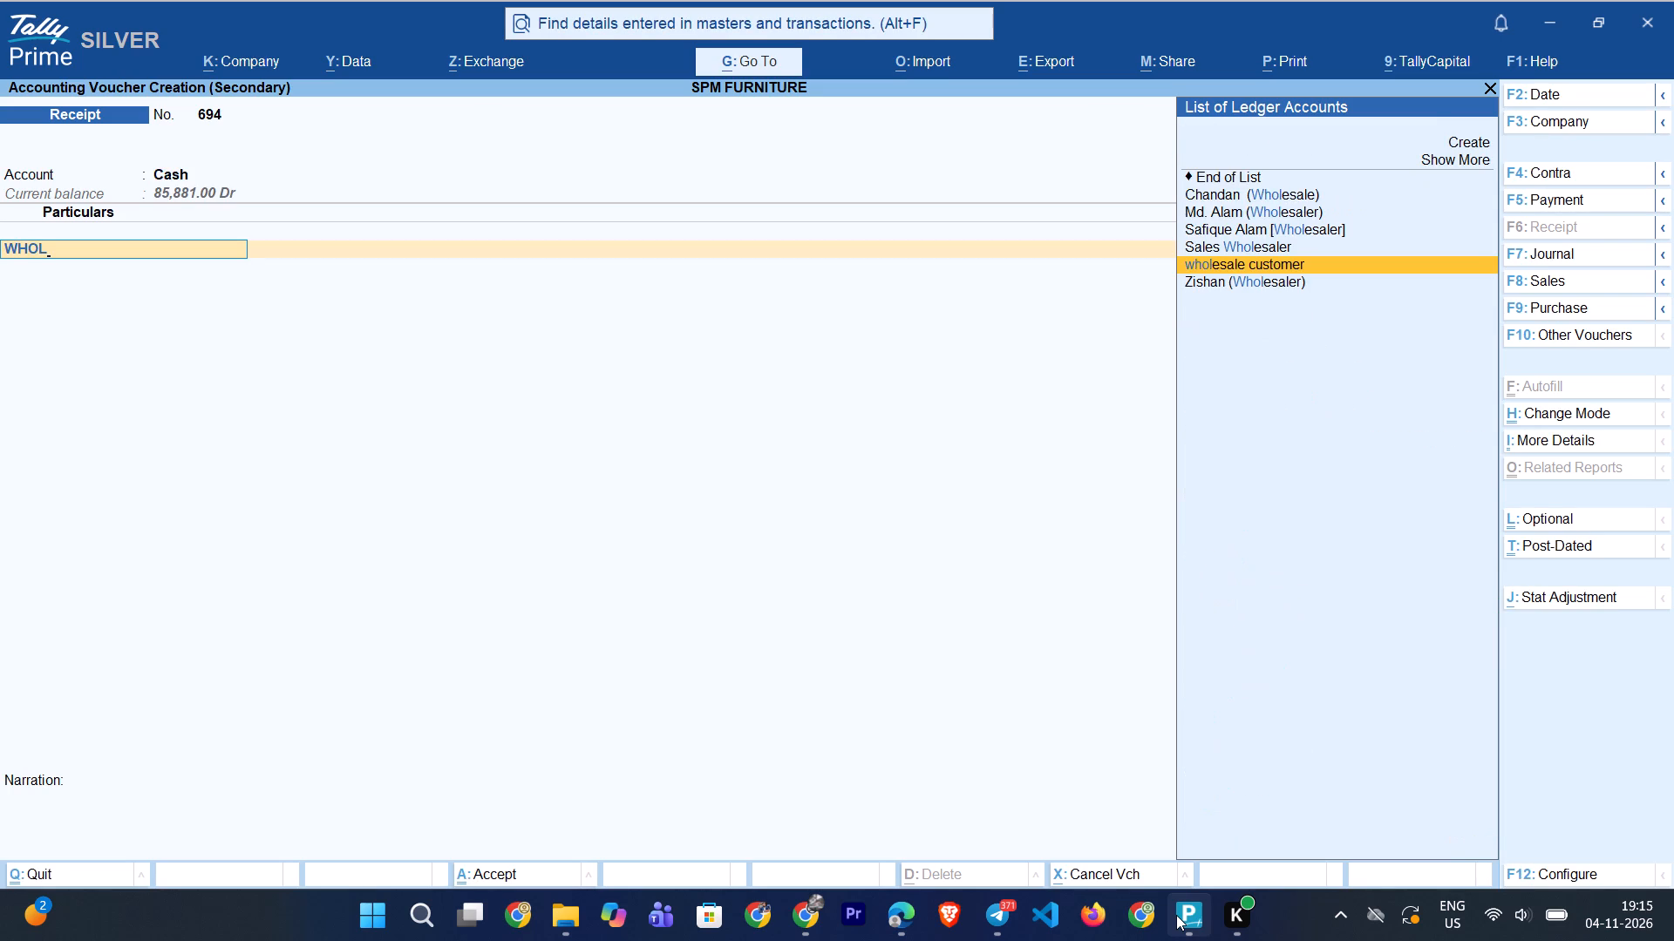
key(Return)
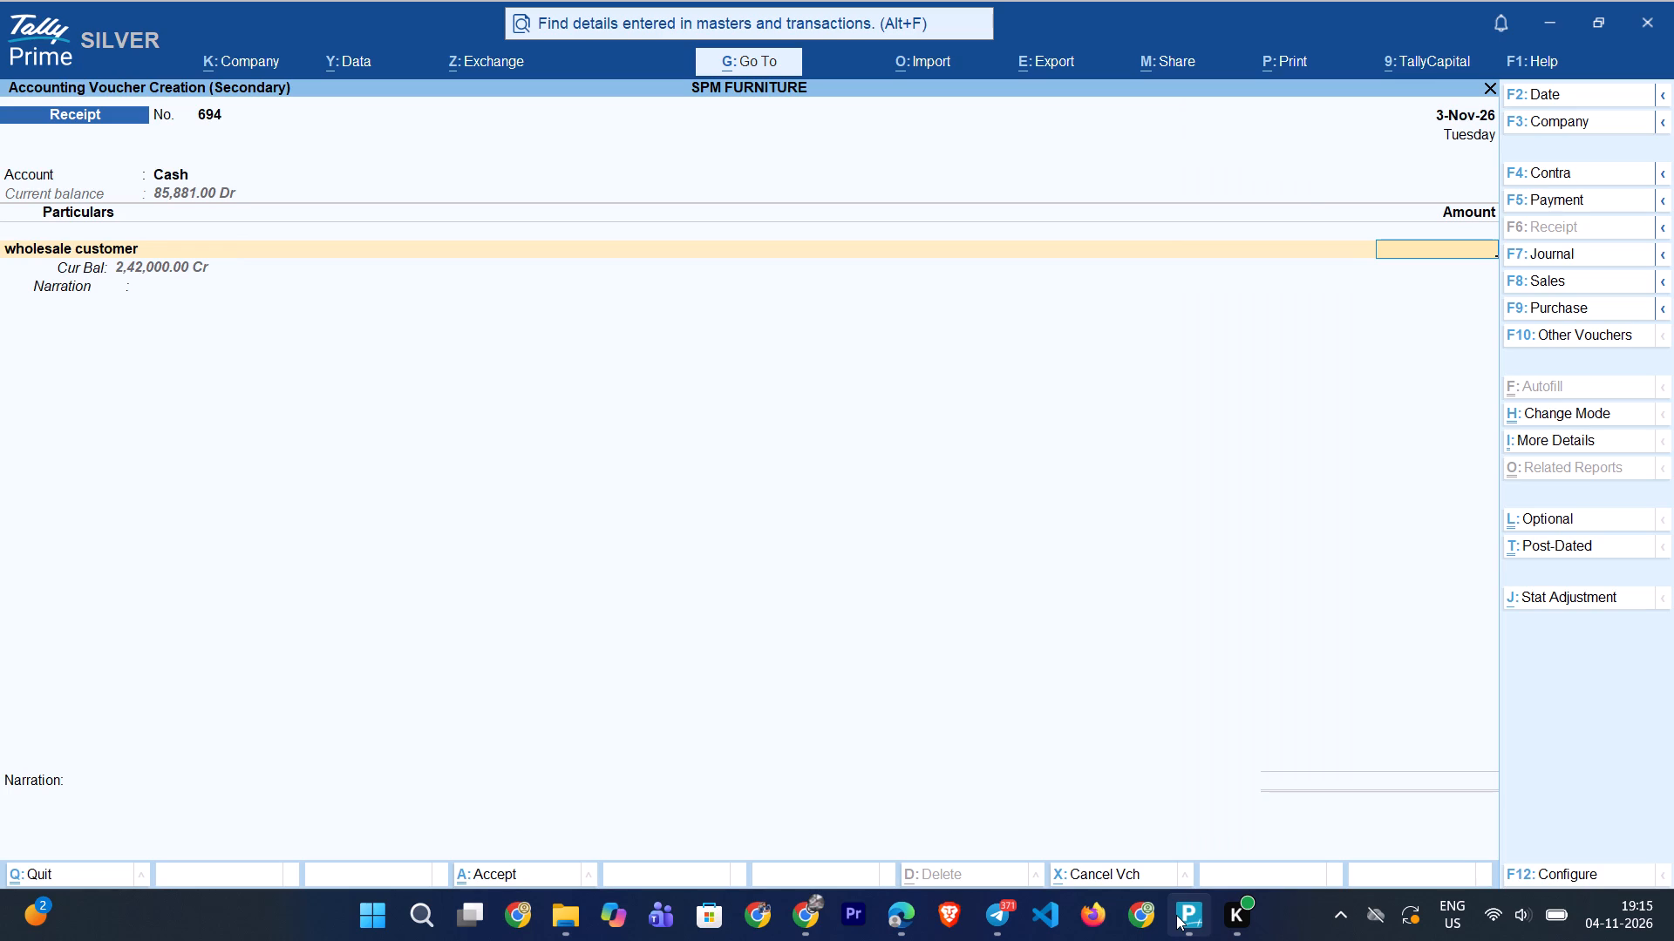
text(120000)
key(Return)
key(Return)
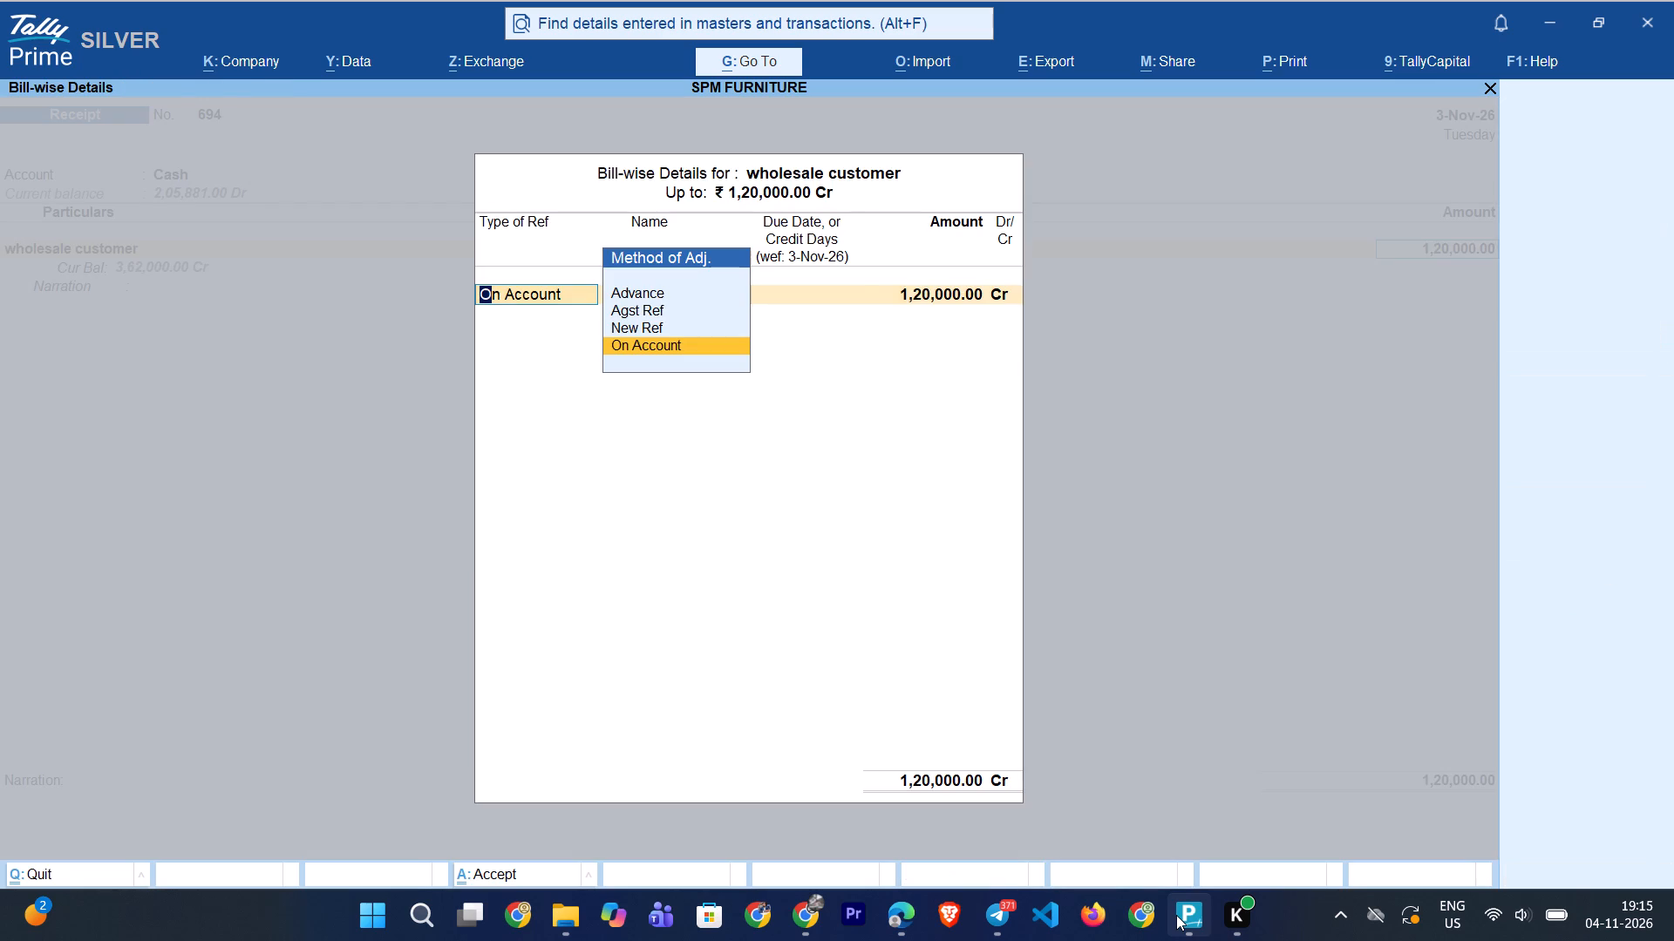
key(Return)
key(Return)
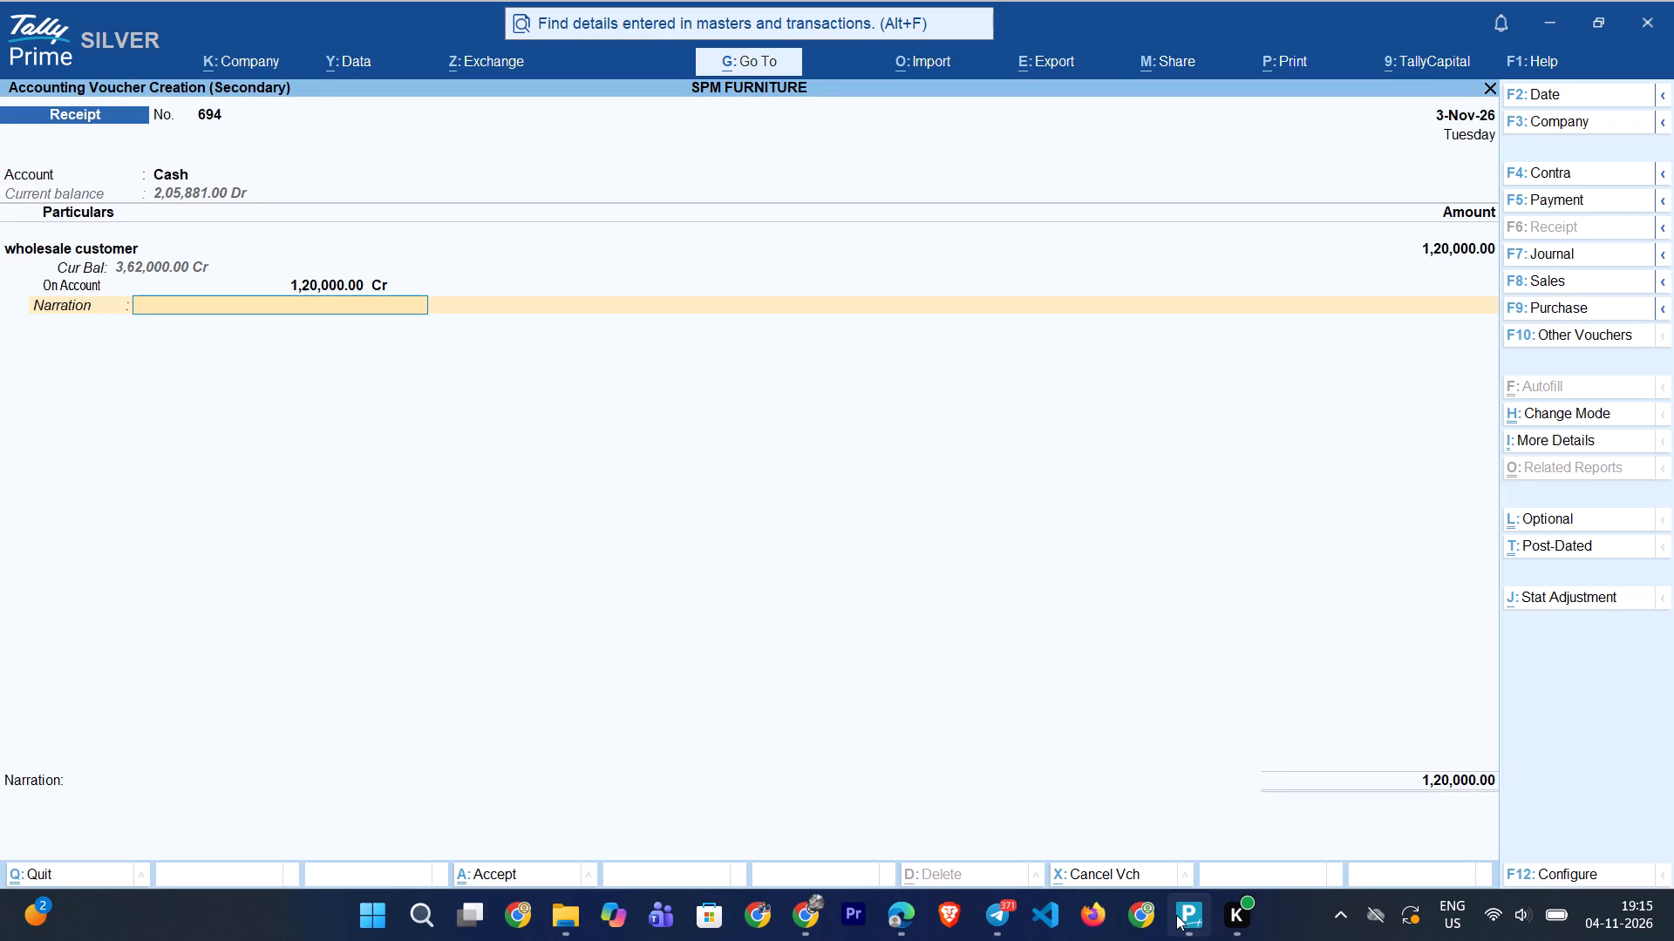
Enter B.B.GANJ as the wholesale customer line's narration and save the receipt voucher.
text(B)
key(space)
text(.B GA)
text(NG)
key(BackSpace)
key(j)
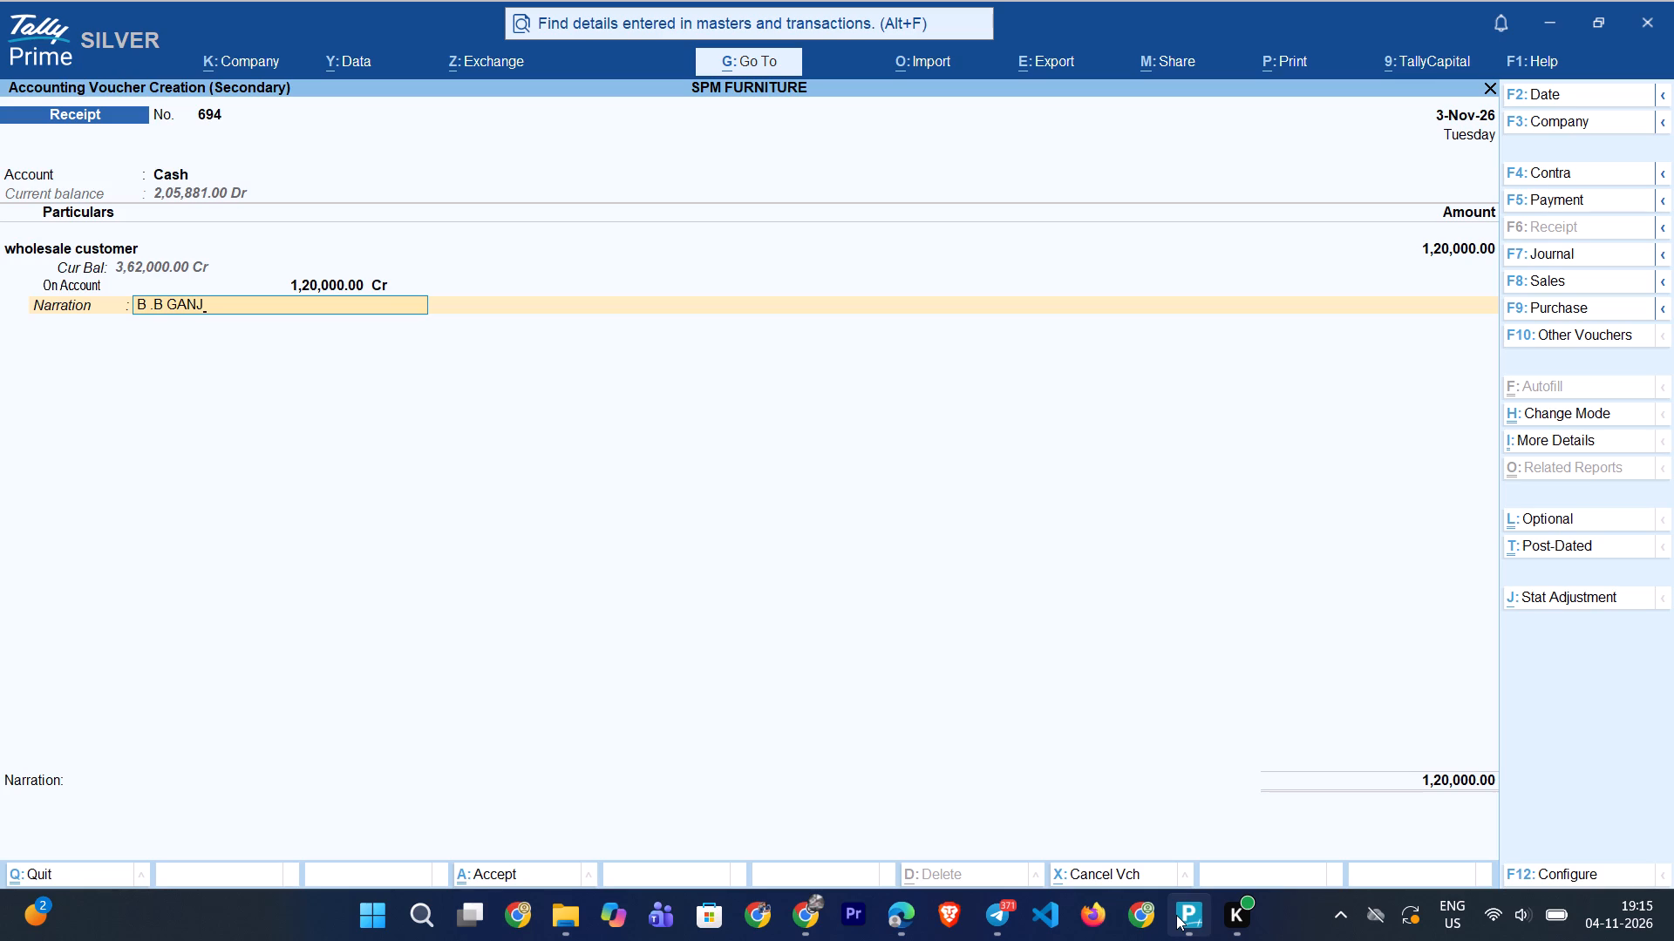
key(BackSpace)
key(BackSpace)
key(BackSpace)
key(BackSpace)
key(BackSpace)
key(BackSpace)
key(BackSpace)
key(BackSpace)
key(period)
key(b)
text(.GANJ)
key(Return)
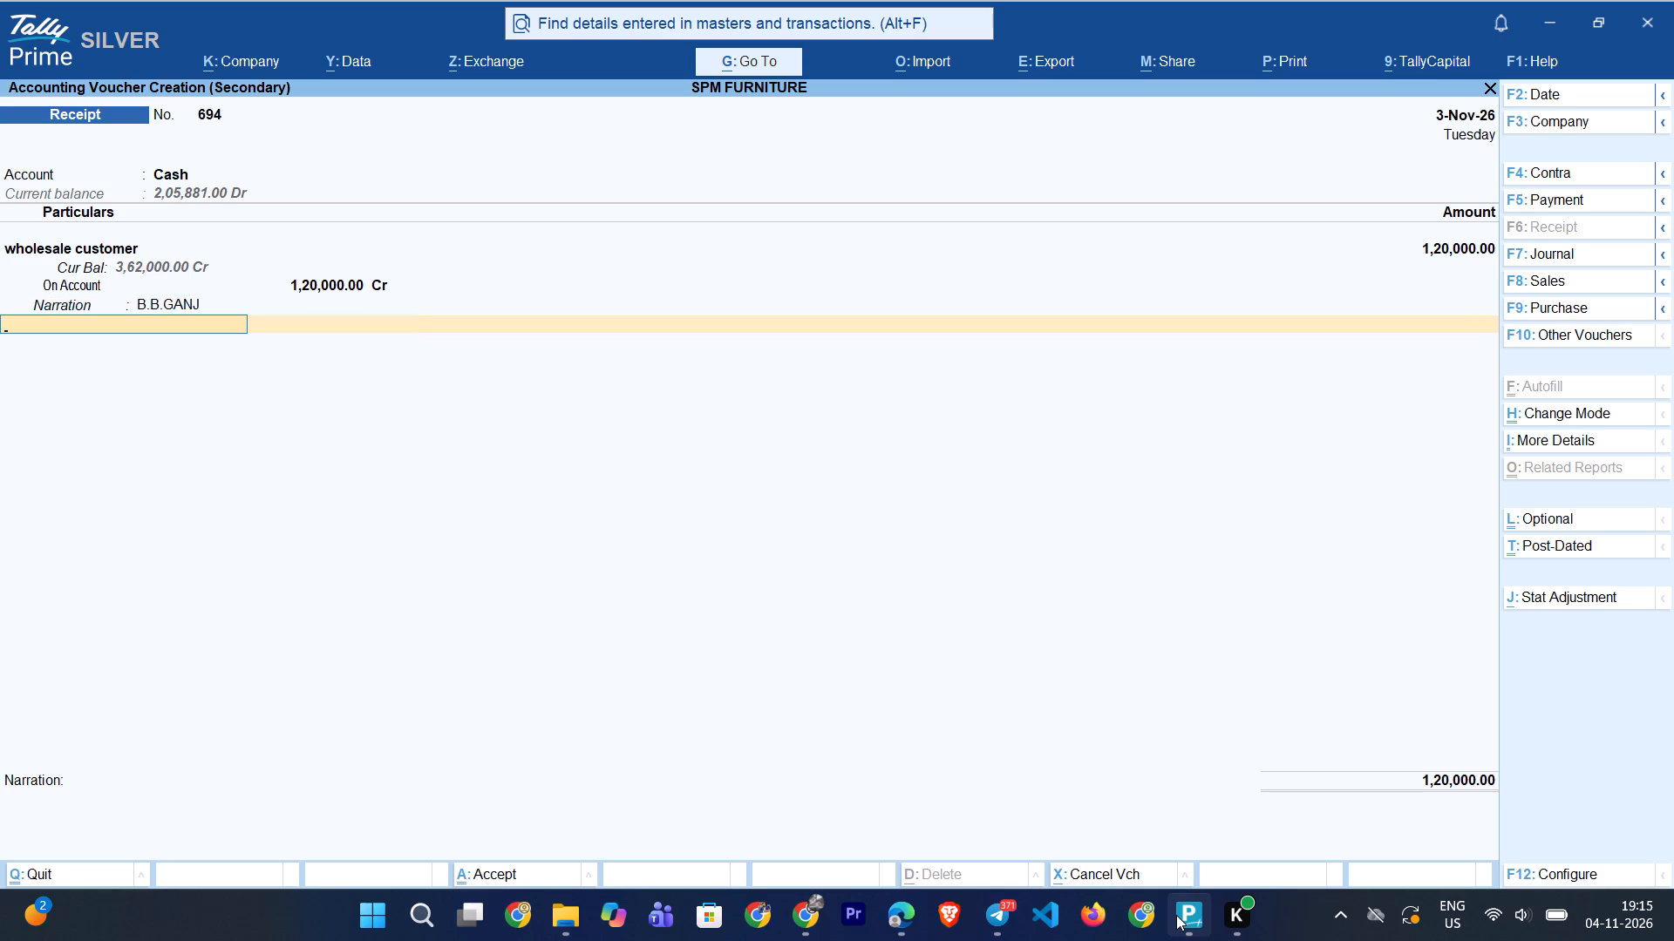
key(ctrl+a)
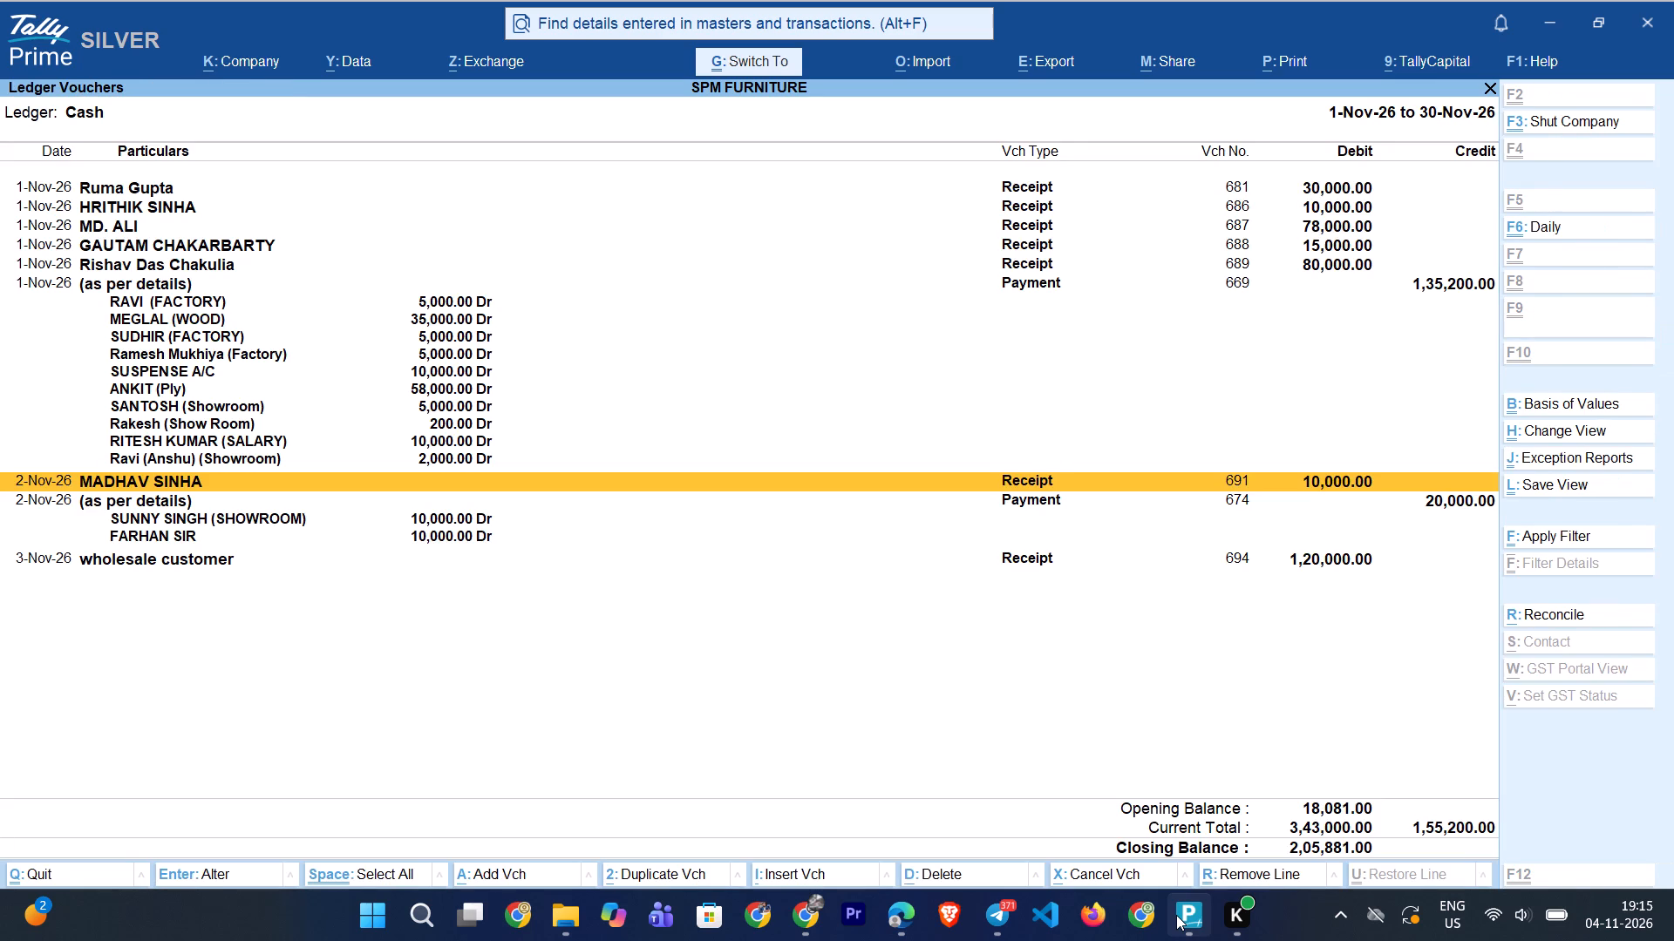
Add another receipt voucher dated 3-Nov-26 with Cash as the account.
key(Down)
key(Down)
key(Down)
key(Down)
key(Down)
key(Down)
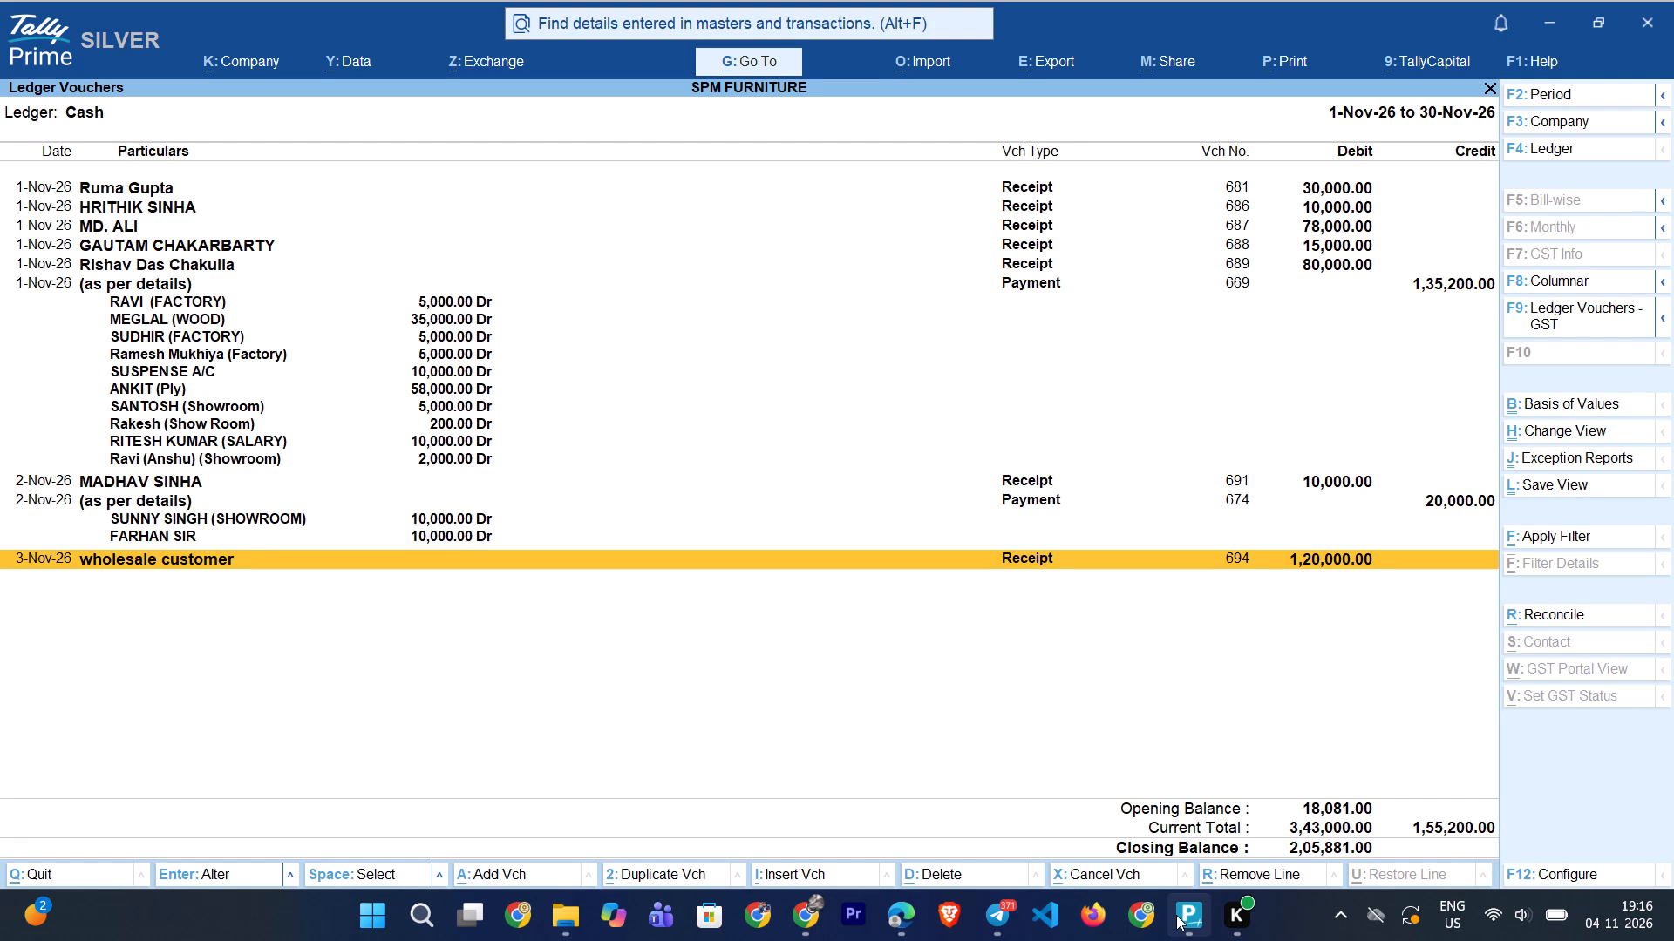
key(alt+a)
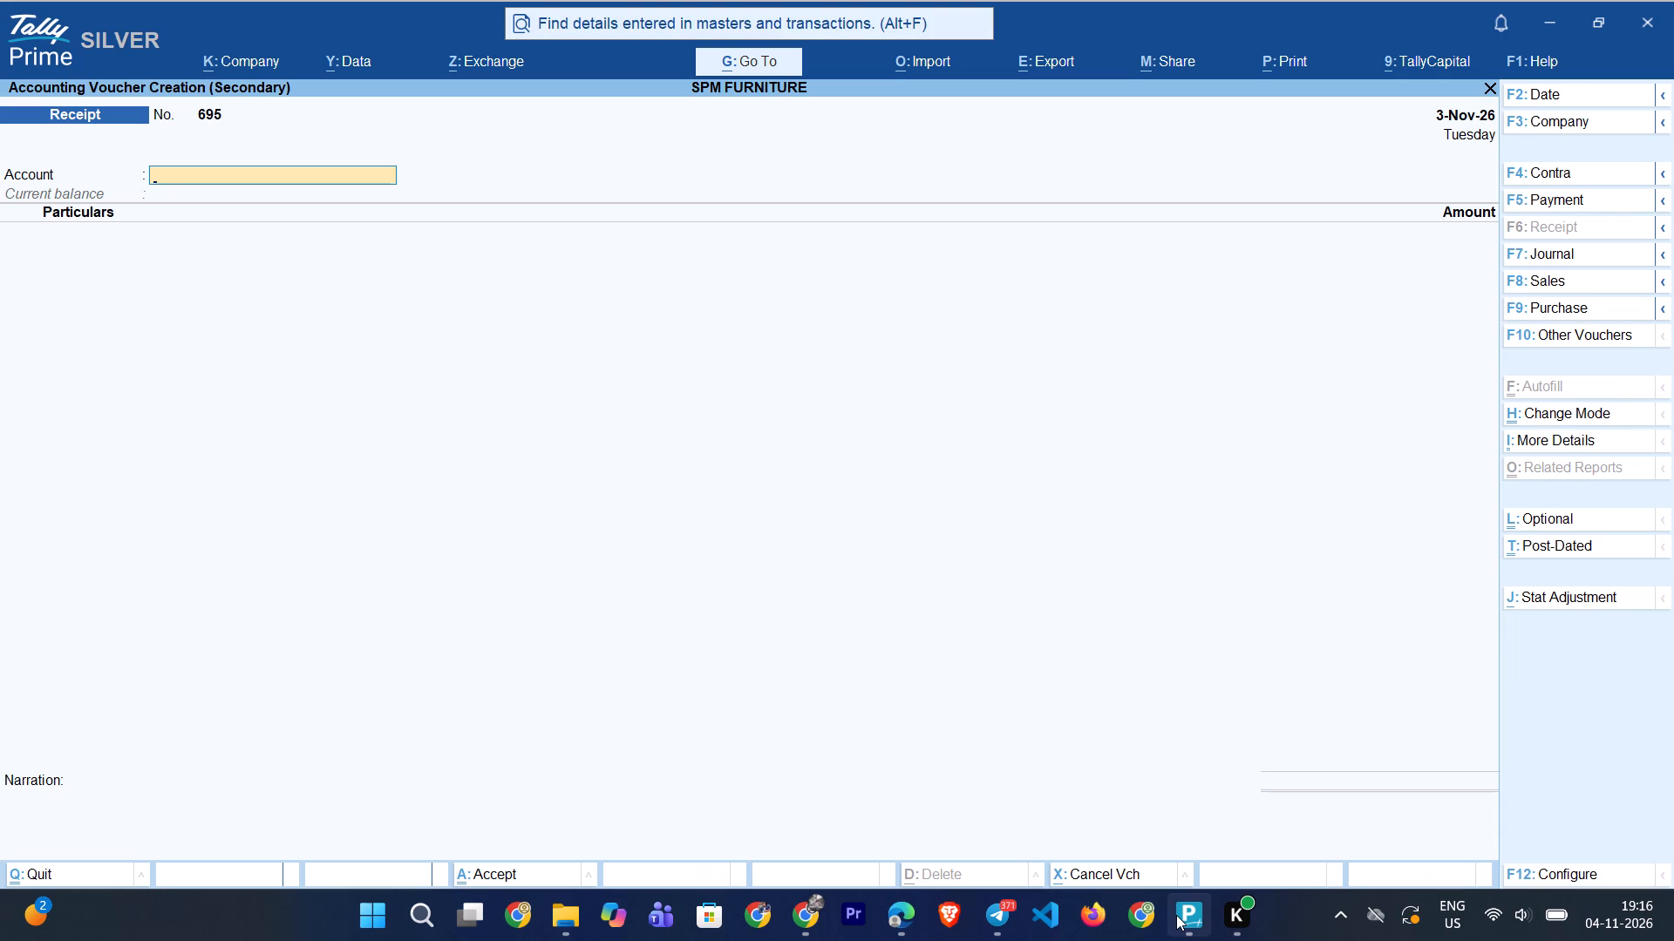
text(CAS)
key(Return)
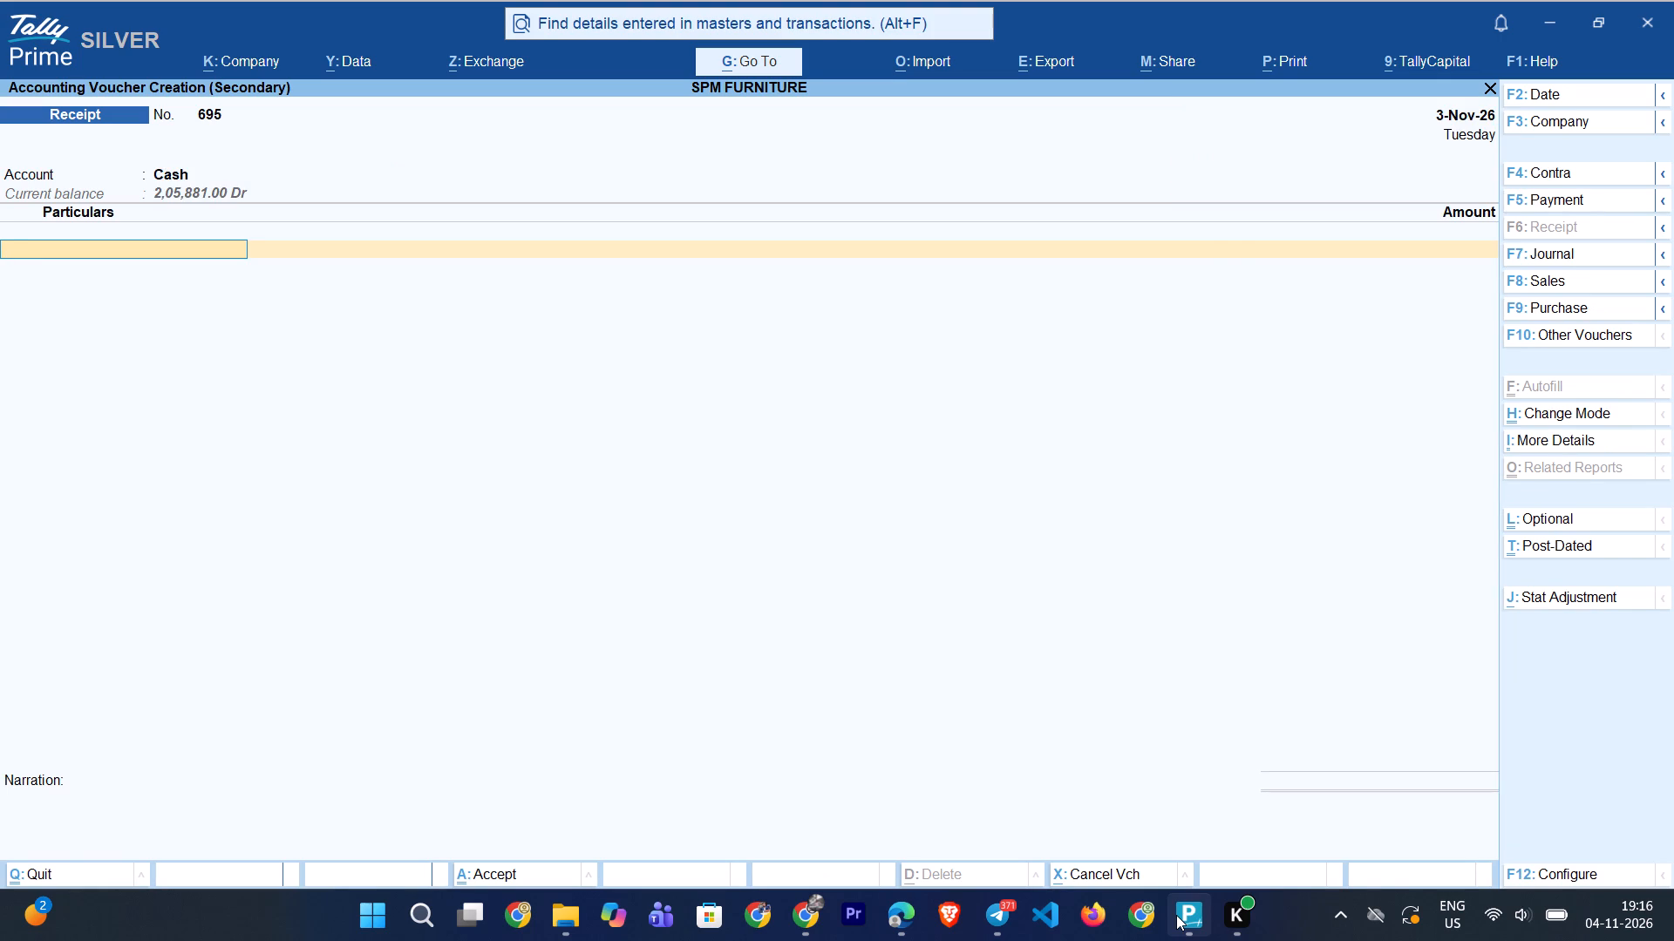
Choose the customer ledger starting with Musfique as the credited party in the Cash receipt.
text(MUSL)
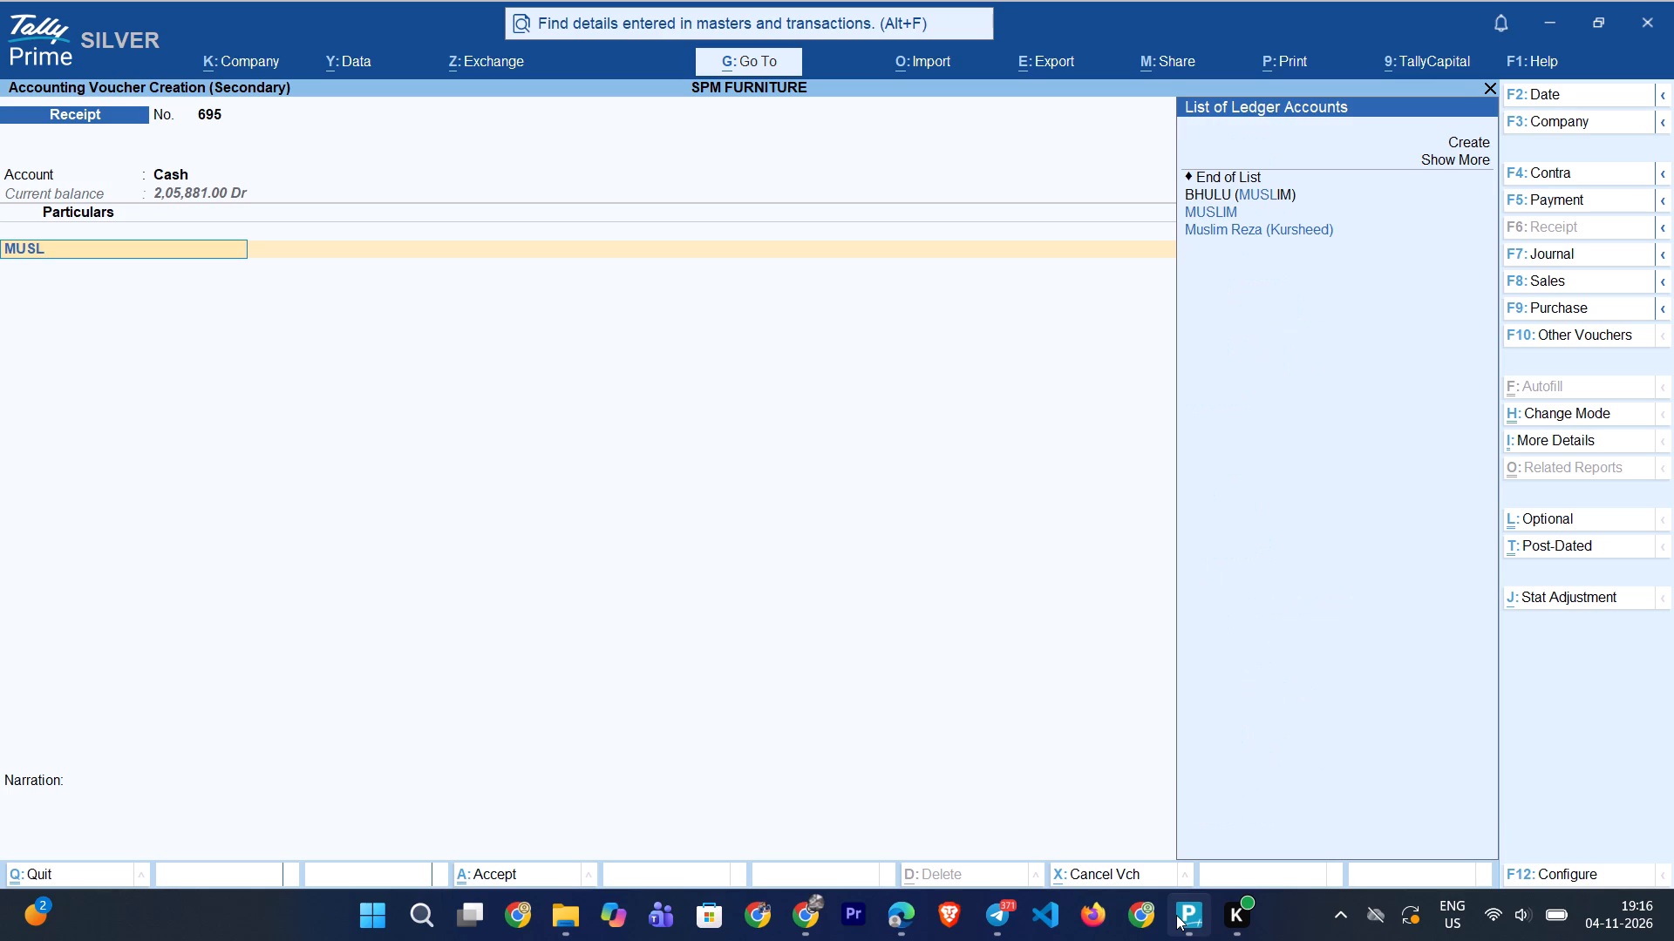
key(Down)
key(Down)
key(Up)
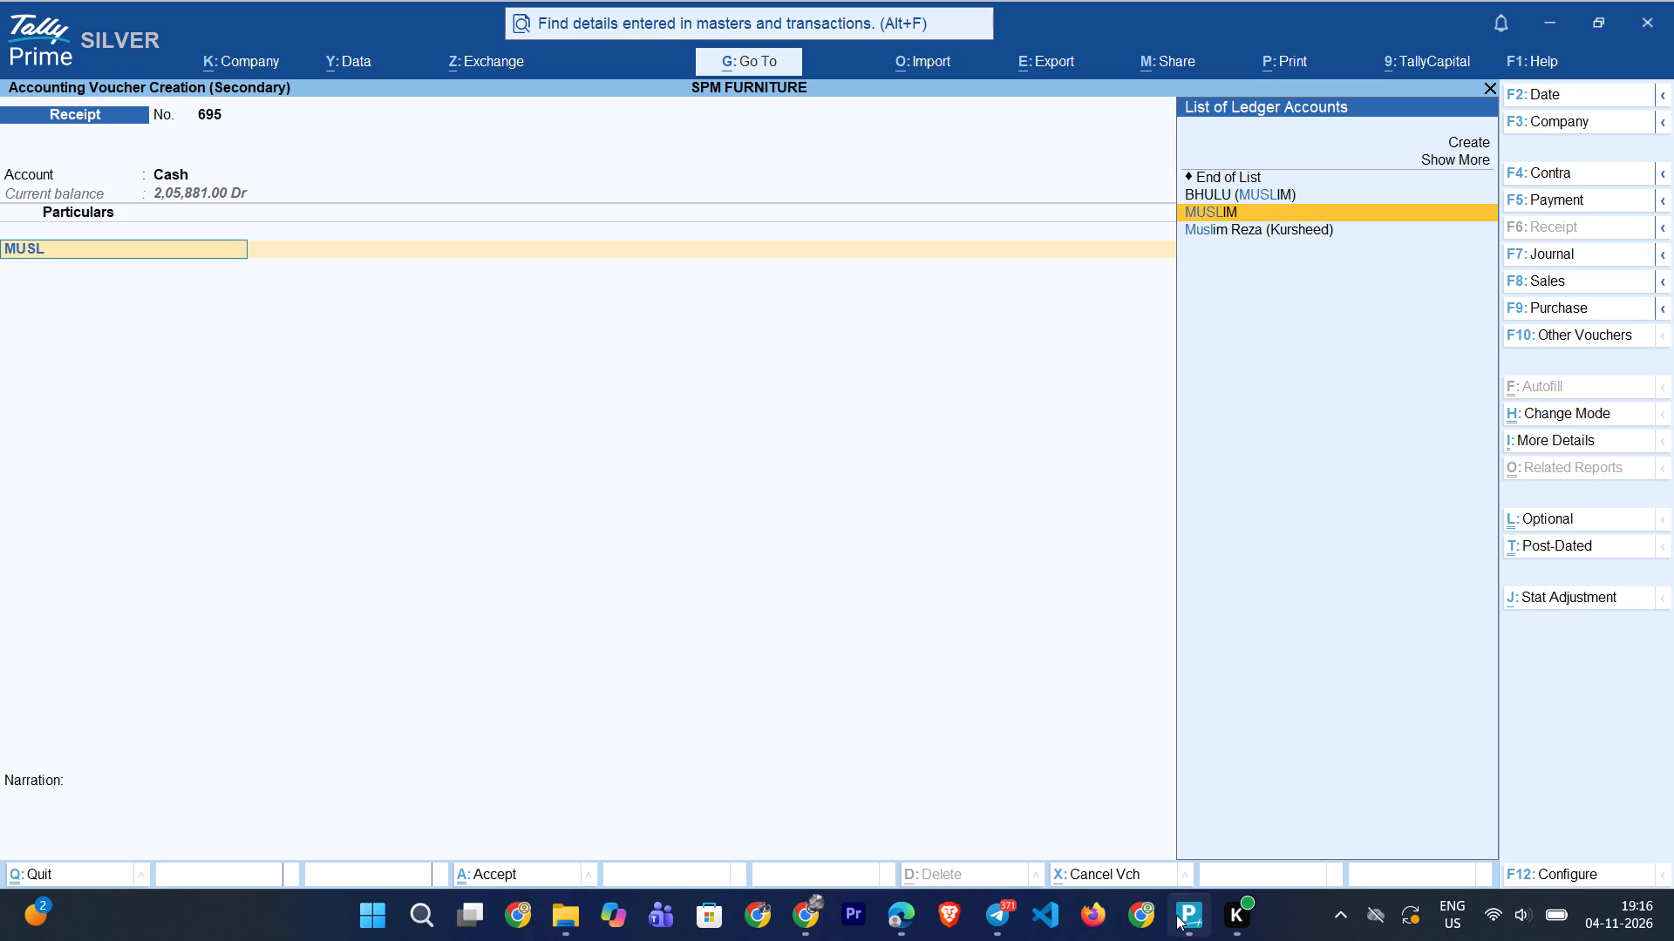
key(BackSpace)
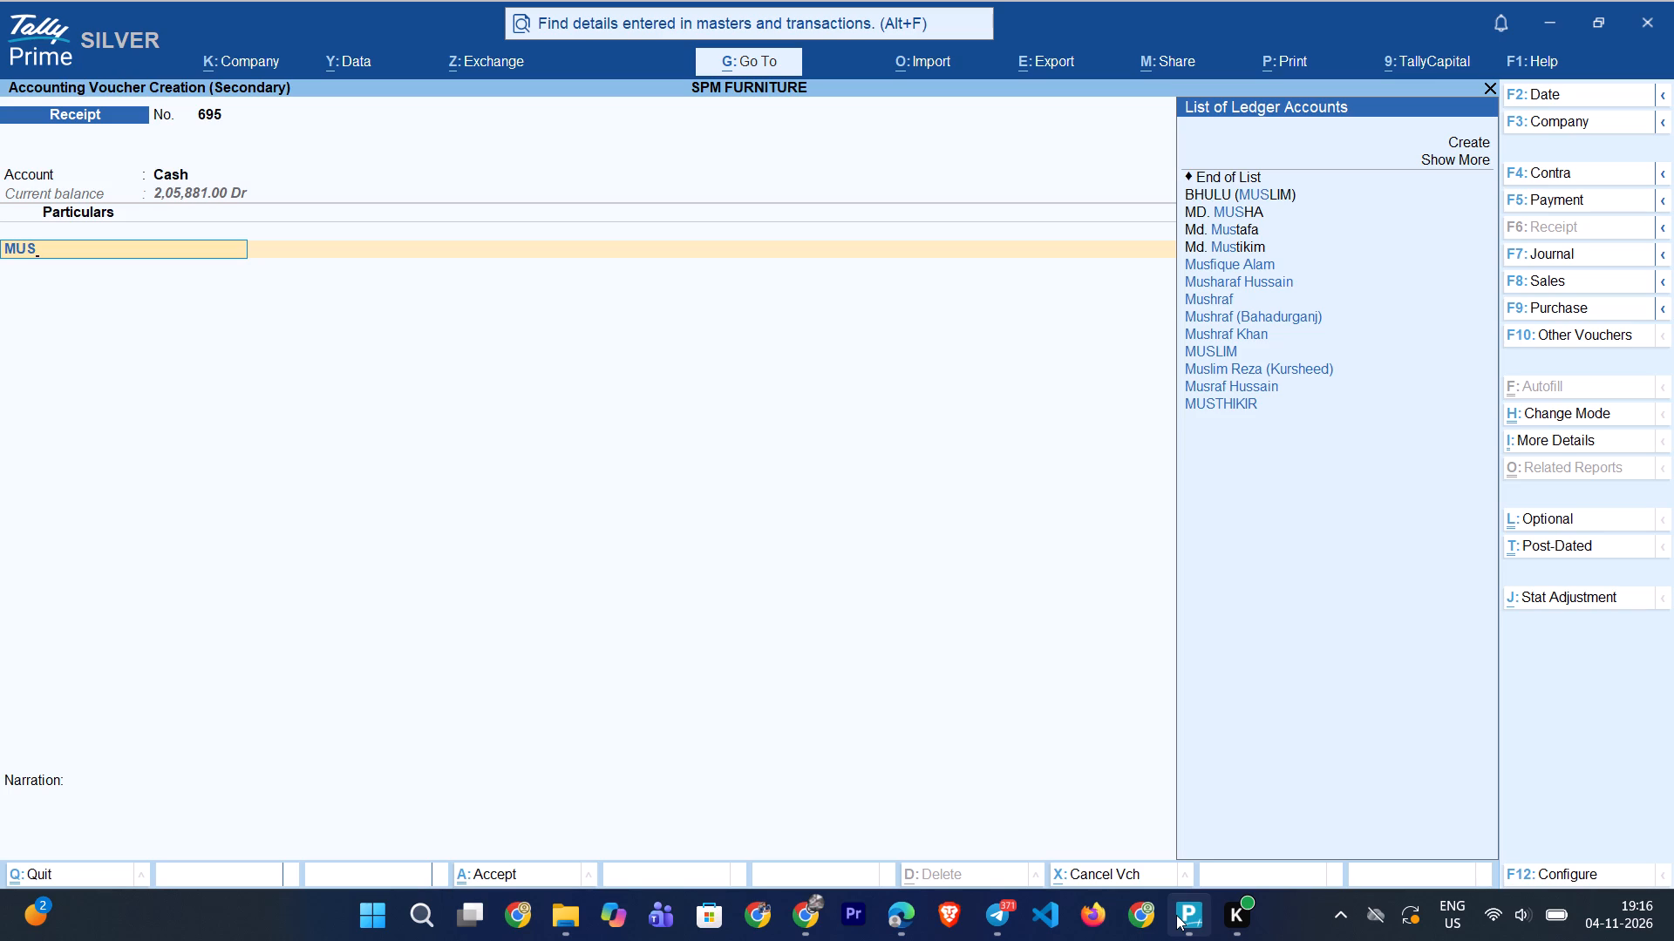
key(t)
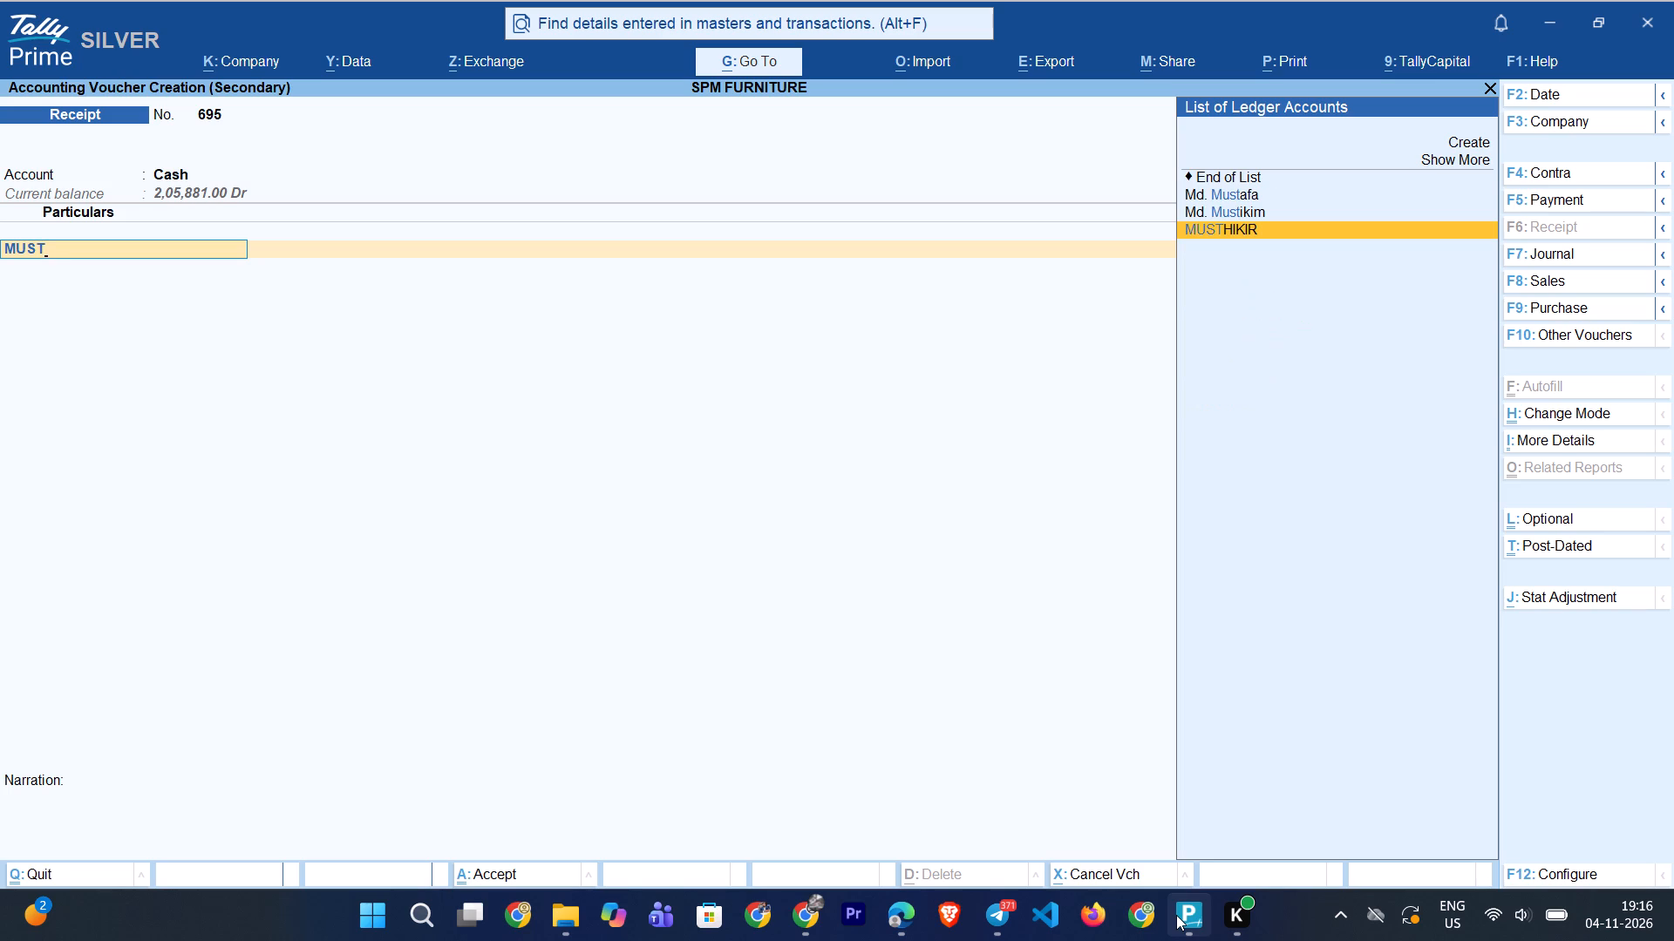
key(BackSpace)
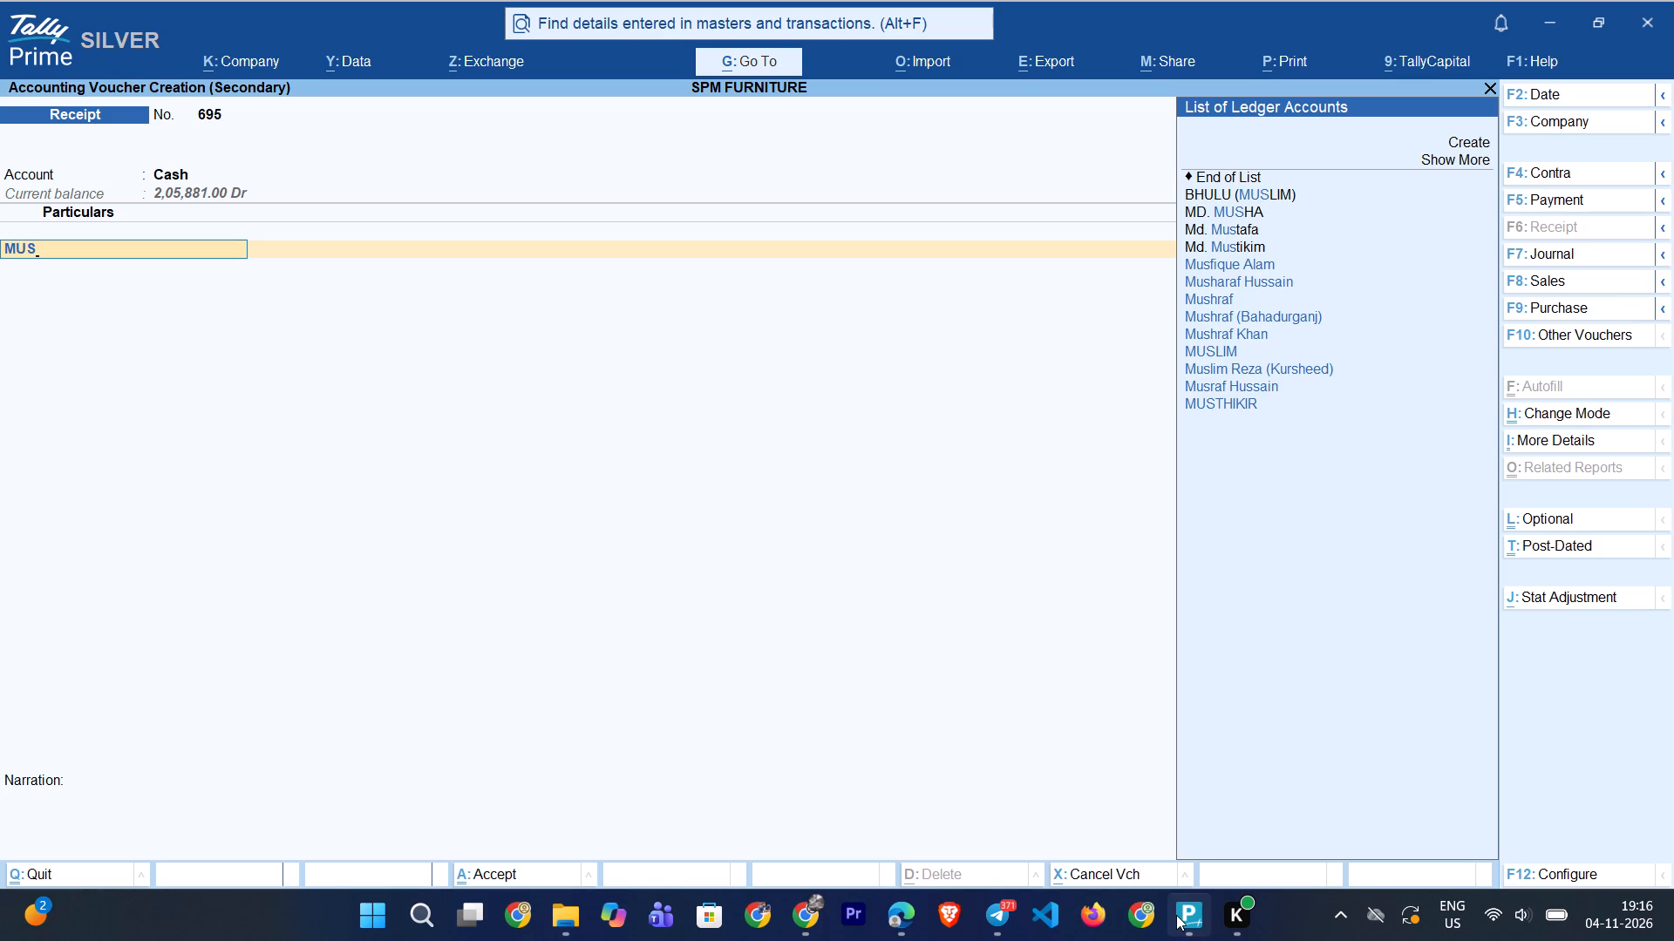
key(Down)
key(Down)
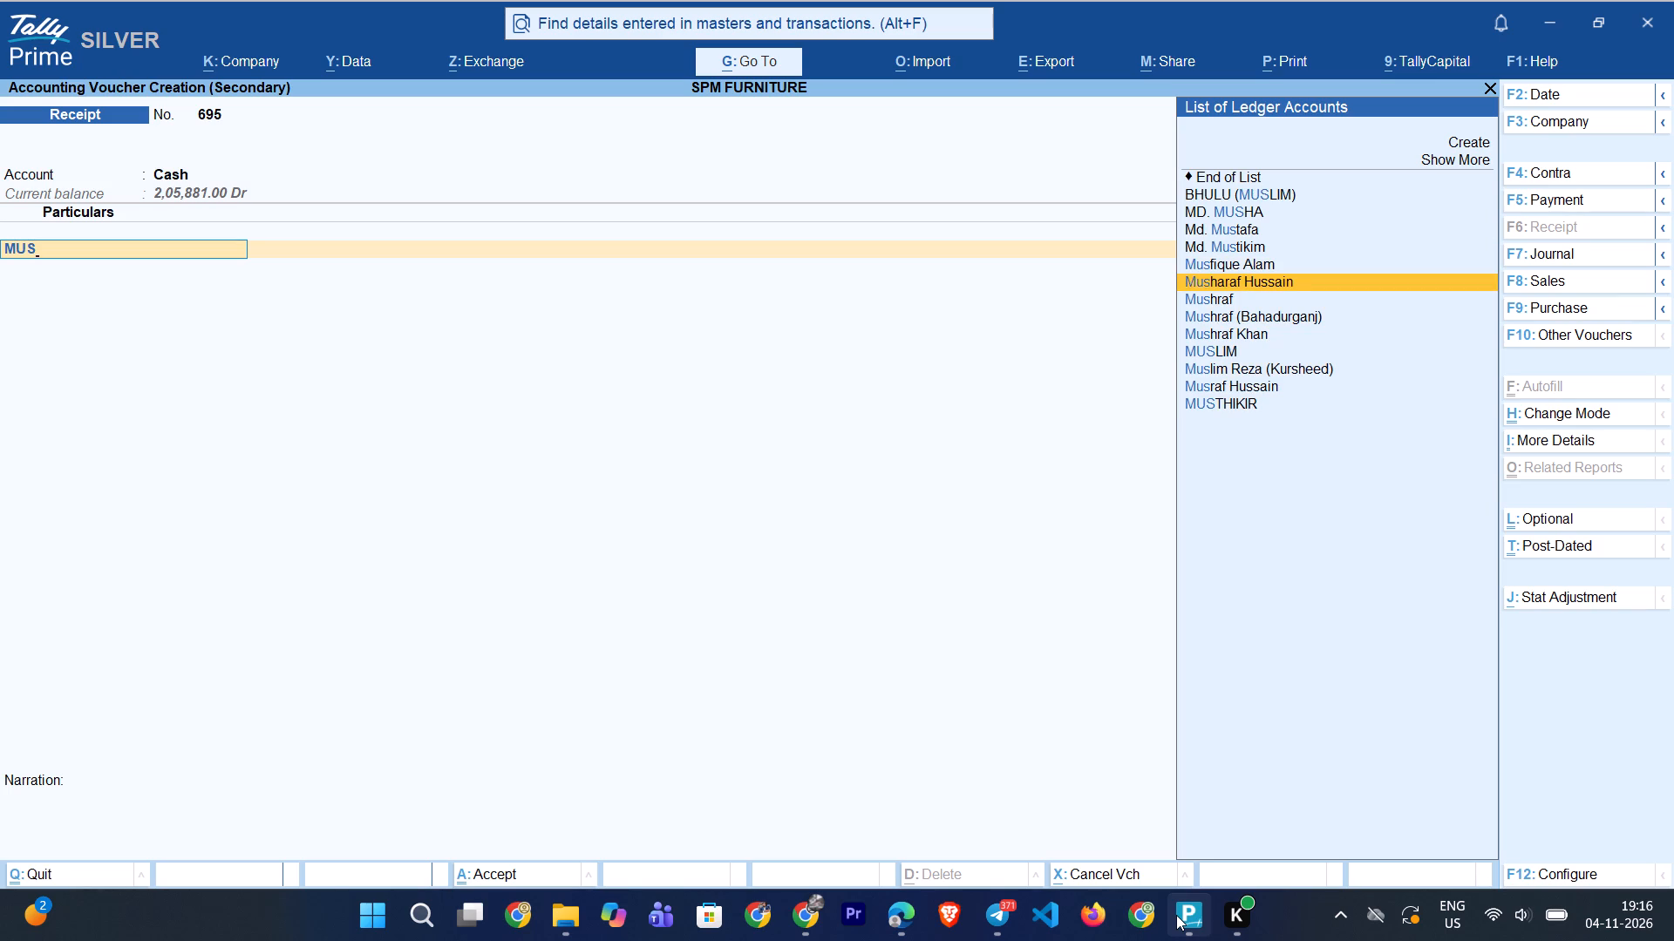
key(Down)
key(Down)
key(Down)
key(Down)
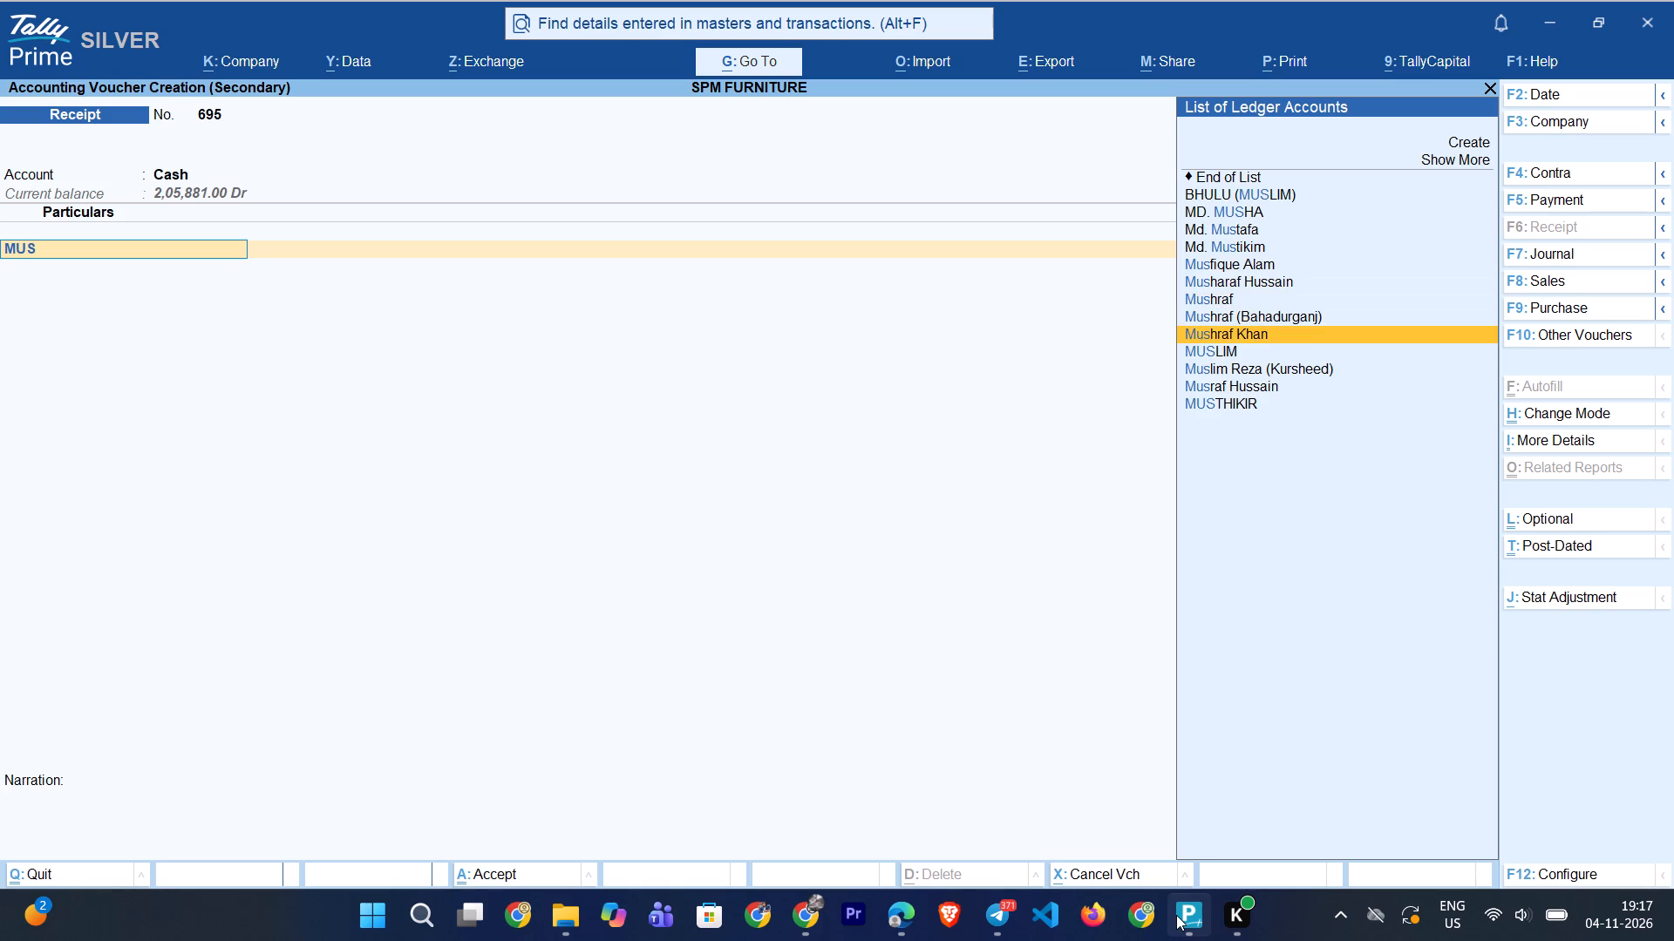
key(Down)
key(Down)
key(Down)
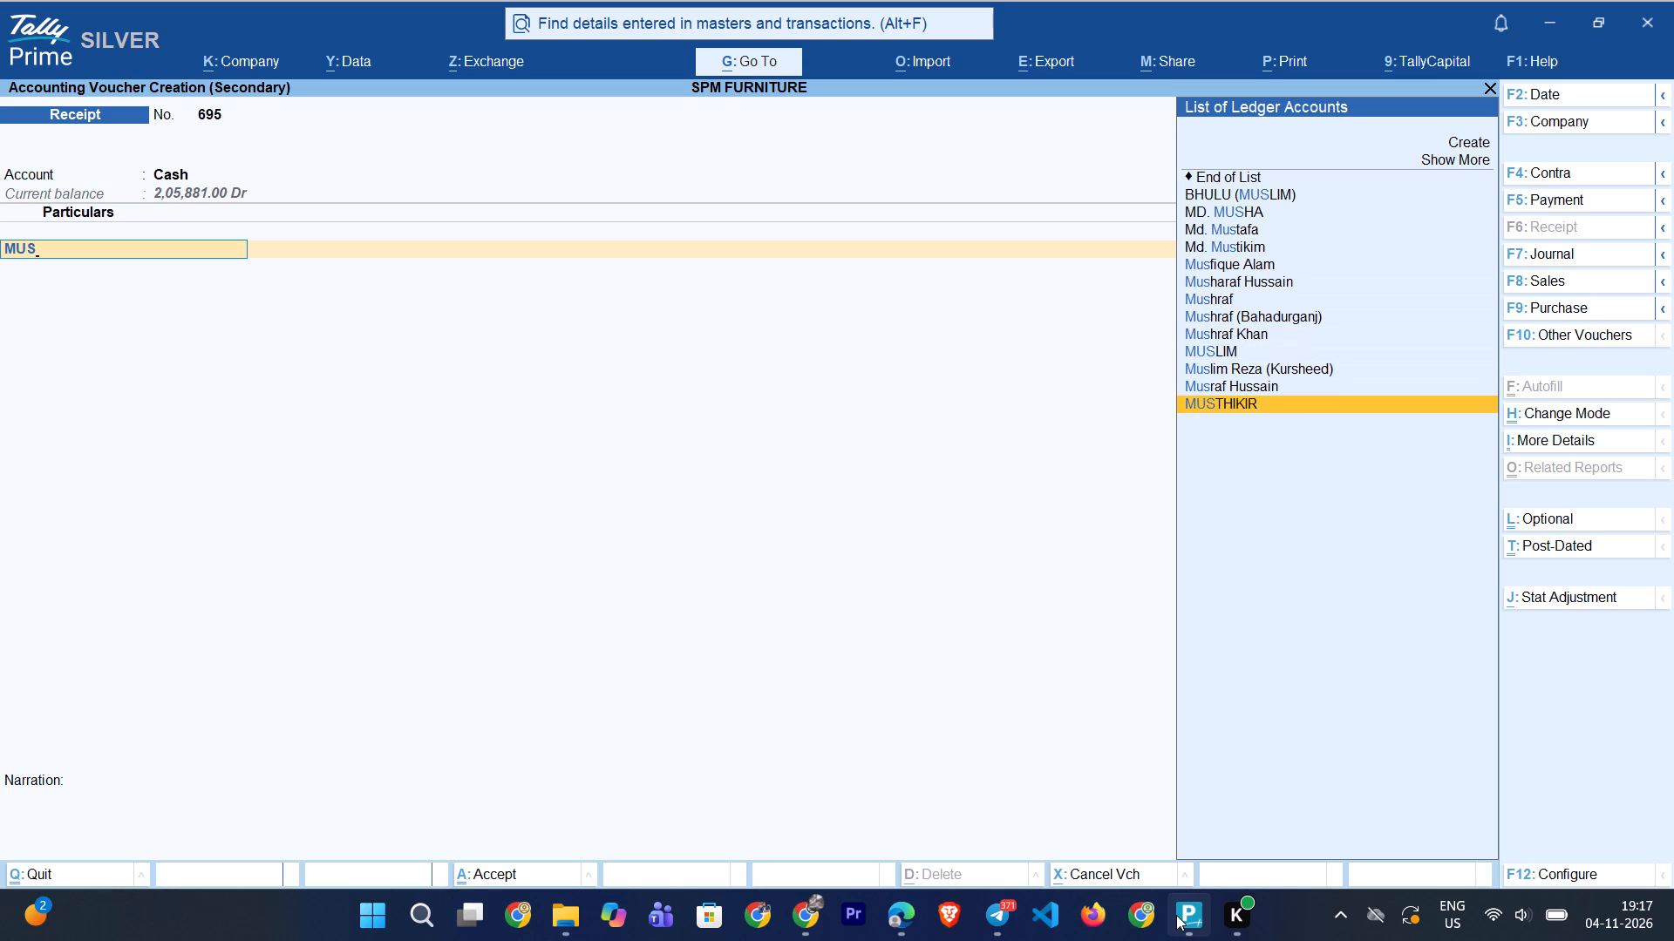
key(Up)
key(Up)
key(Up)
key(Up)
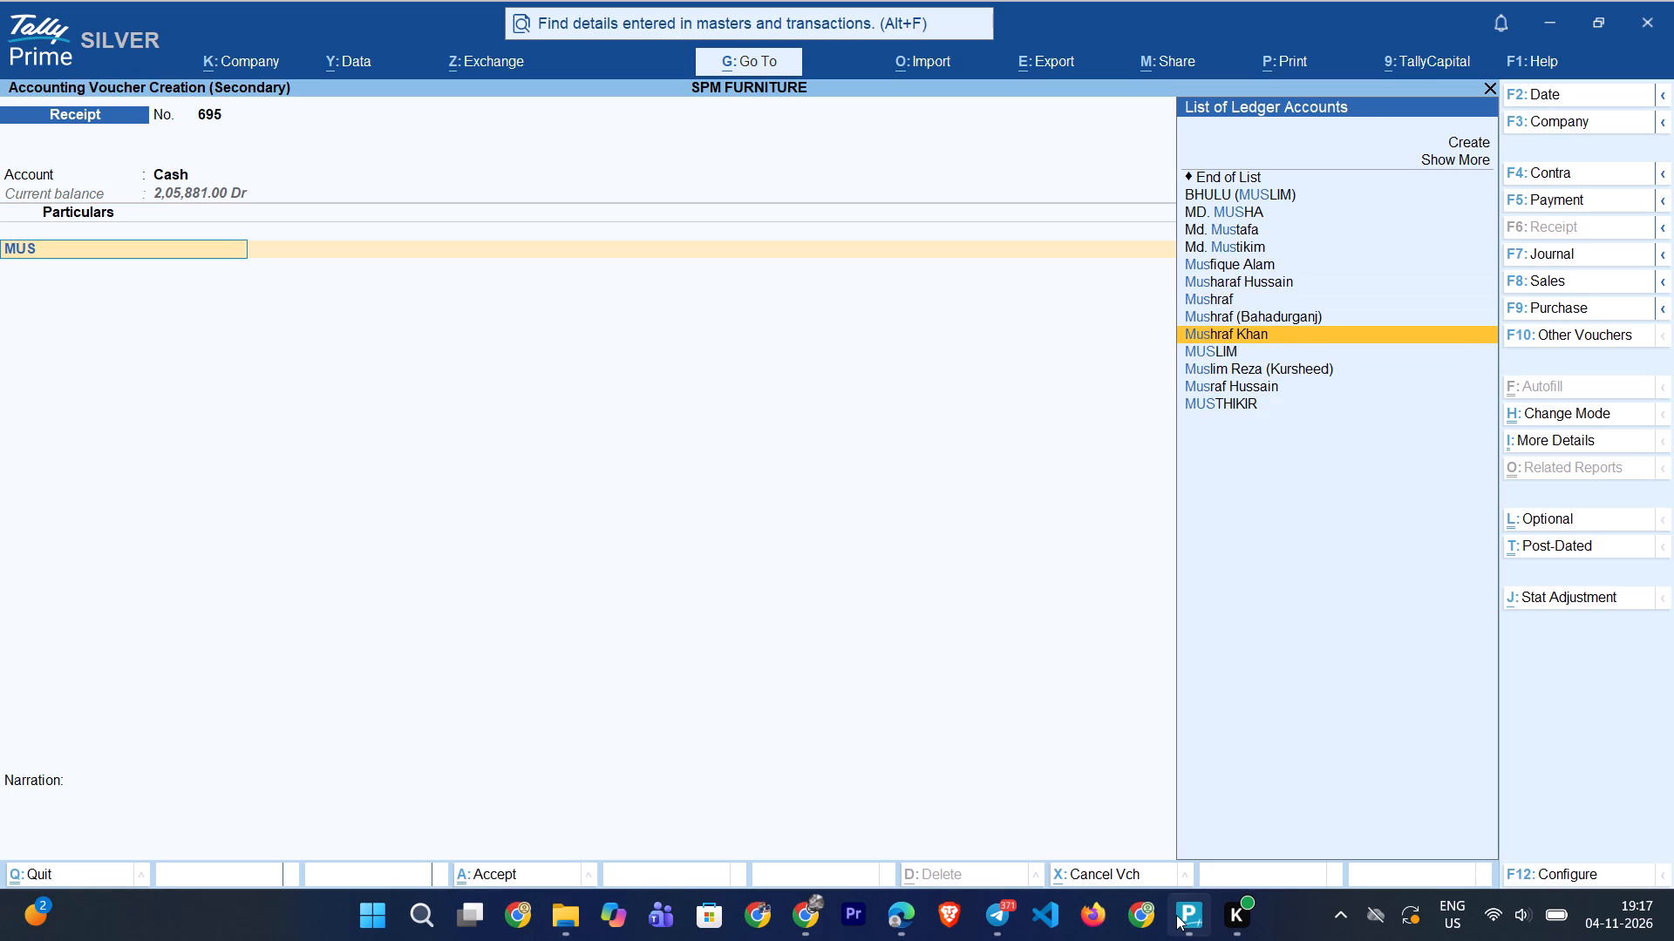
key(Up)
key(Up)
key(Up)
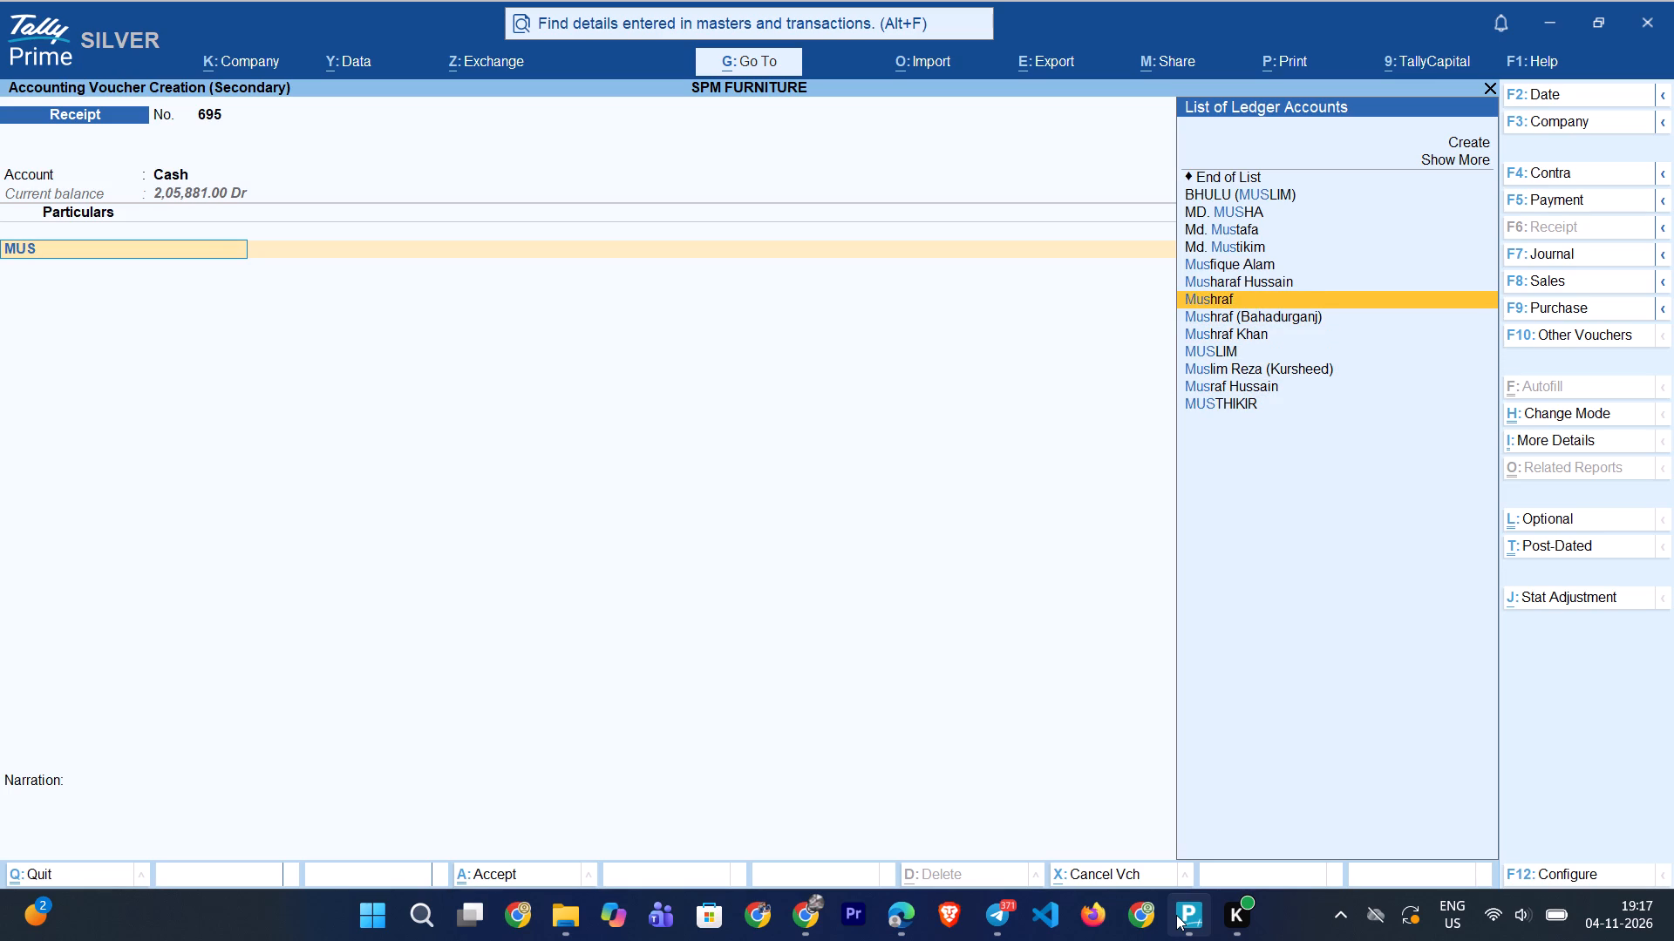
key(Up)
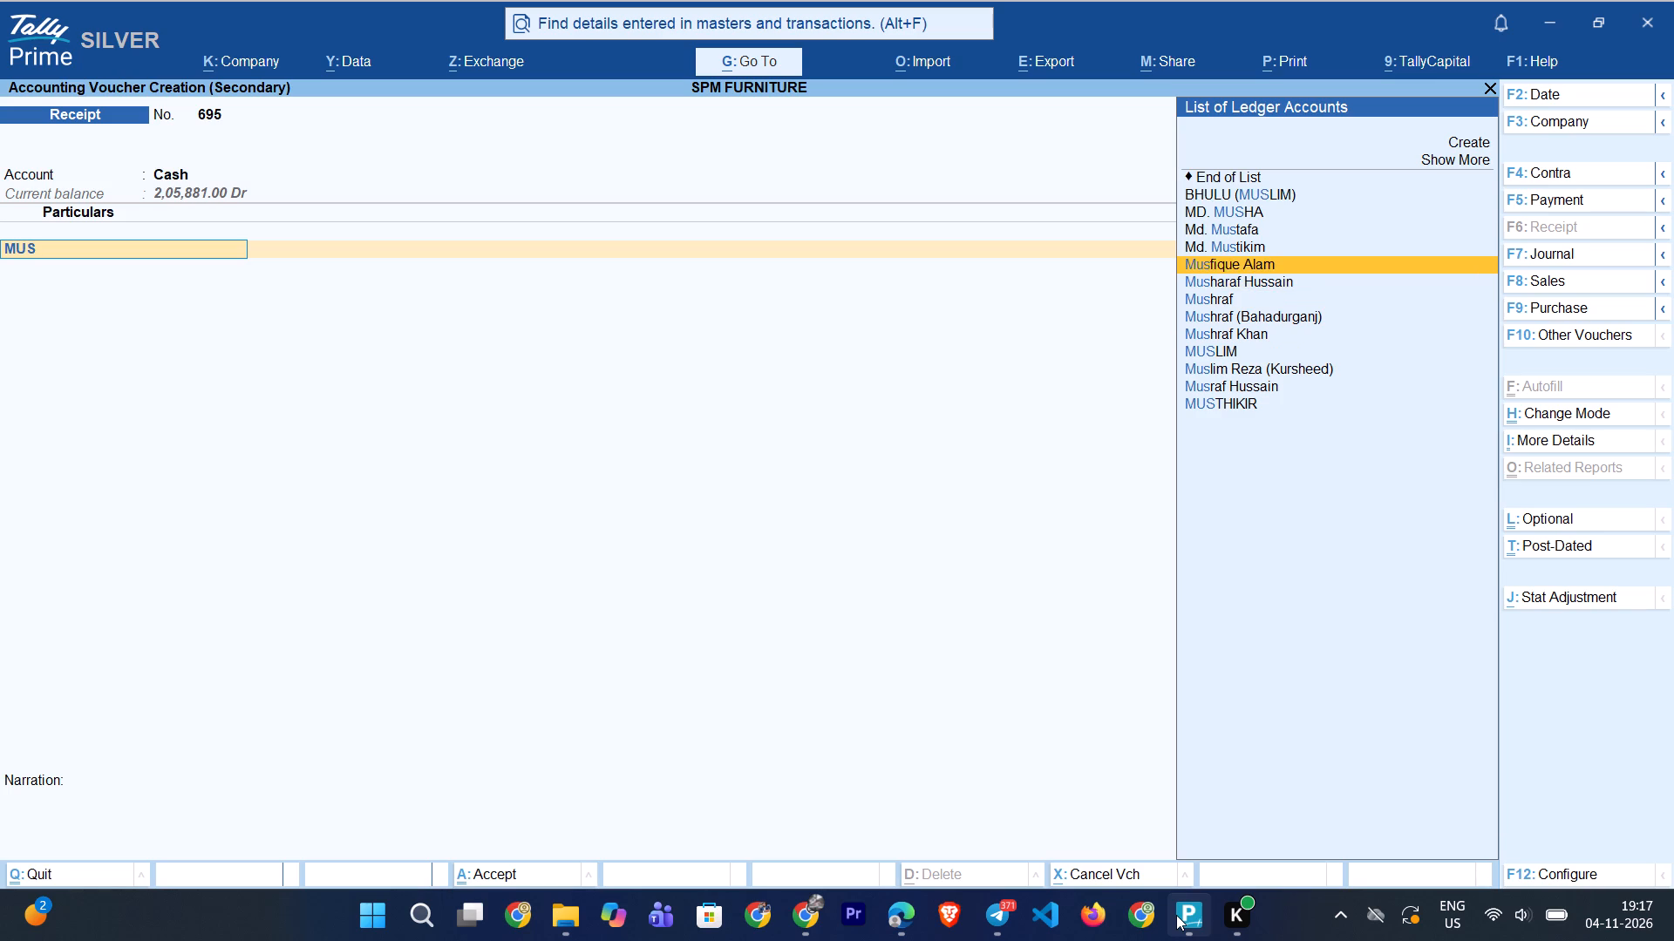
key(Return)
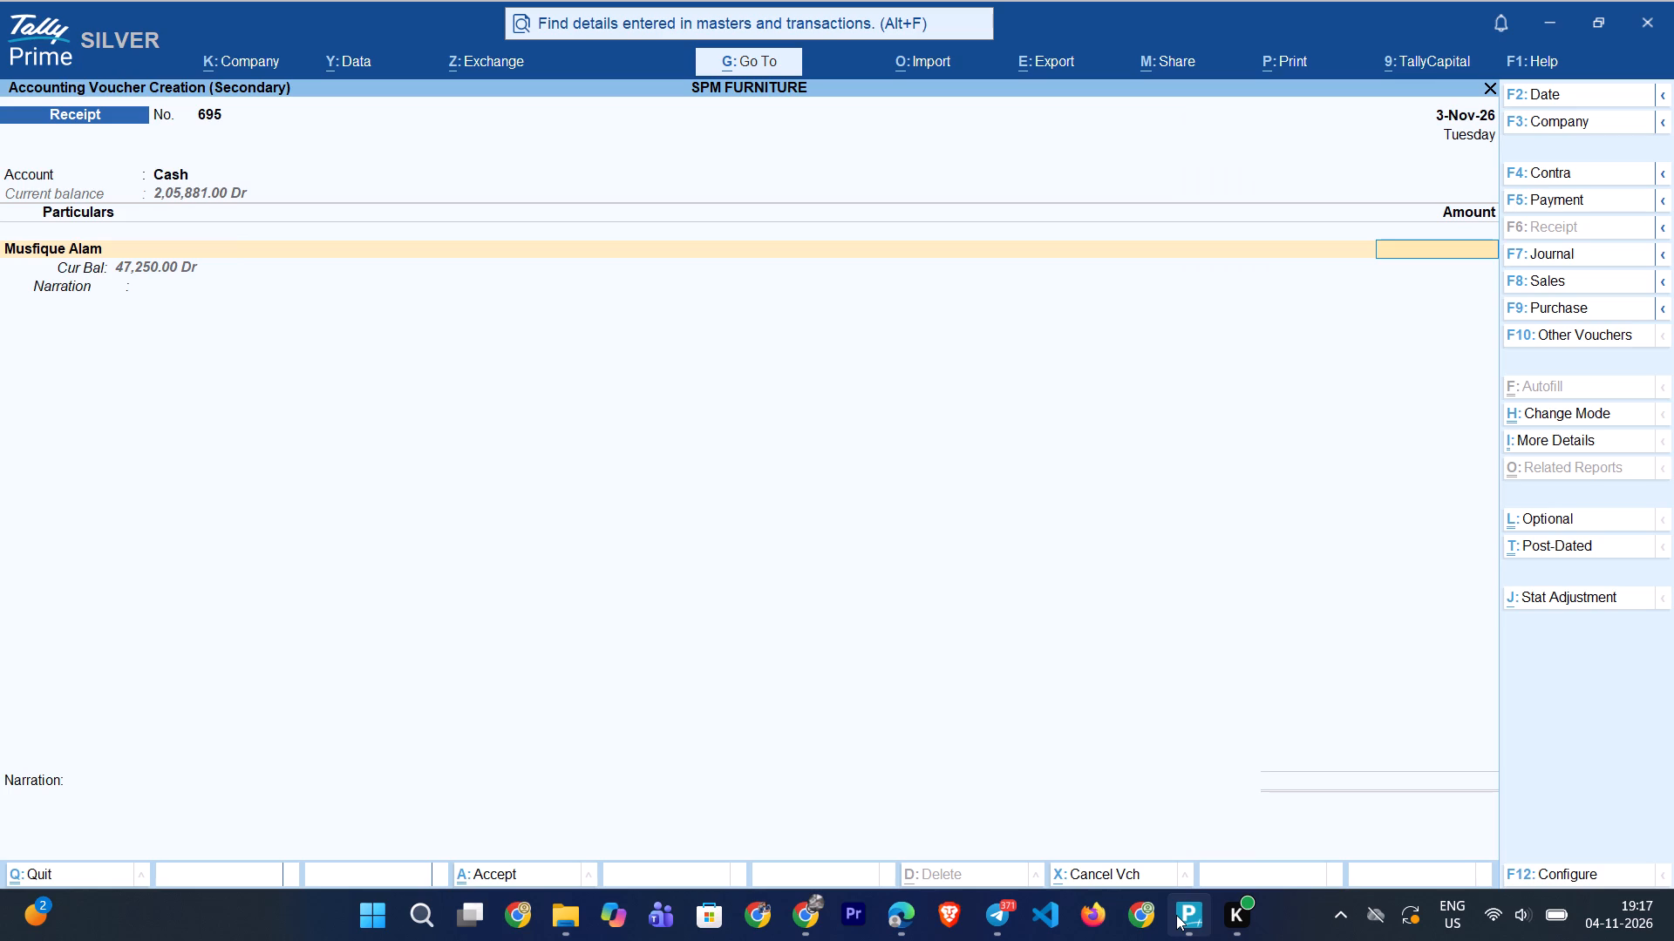
Credit the customer with 37,000, adjusted as Agst Ref against bill SPM/299/26-27.
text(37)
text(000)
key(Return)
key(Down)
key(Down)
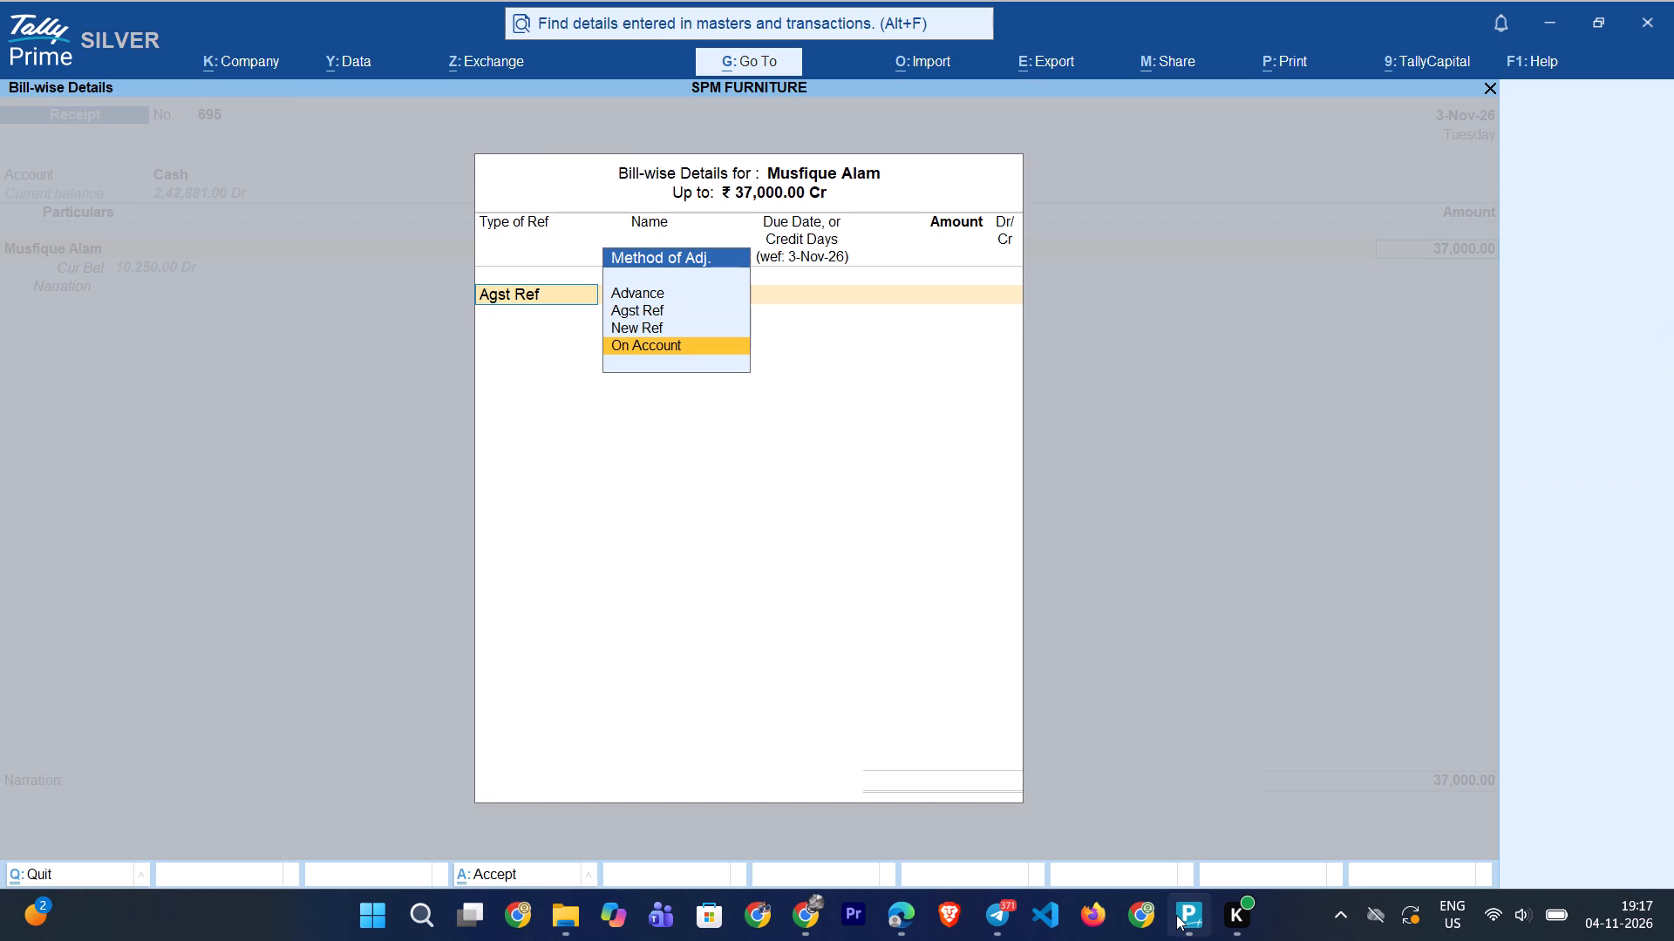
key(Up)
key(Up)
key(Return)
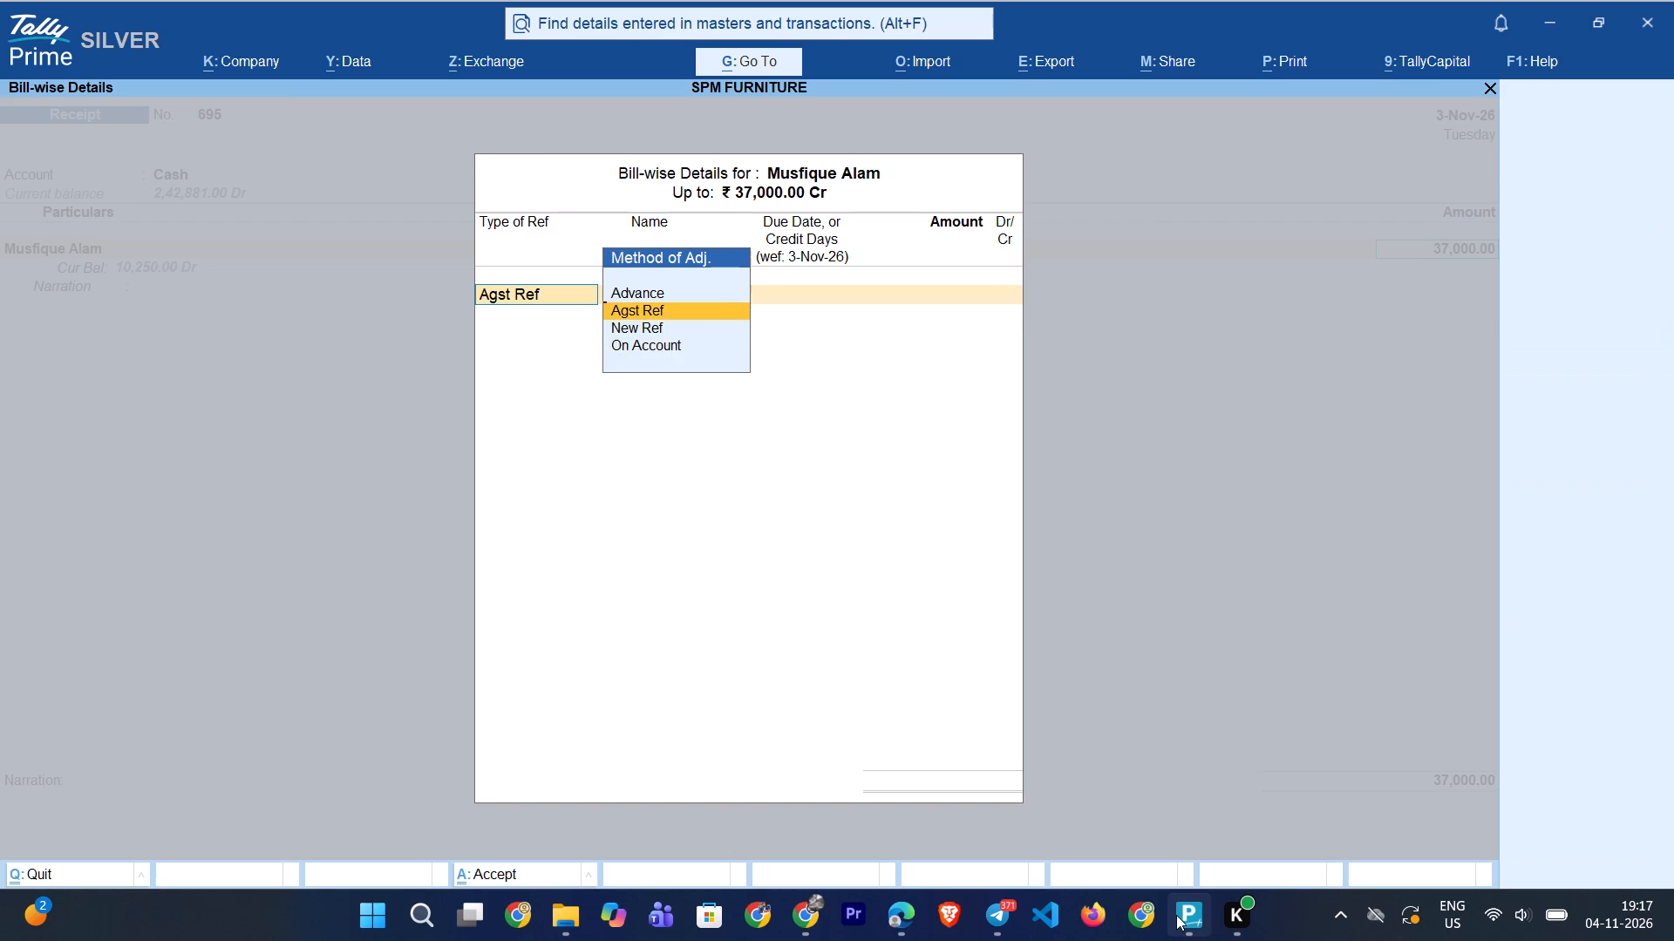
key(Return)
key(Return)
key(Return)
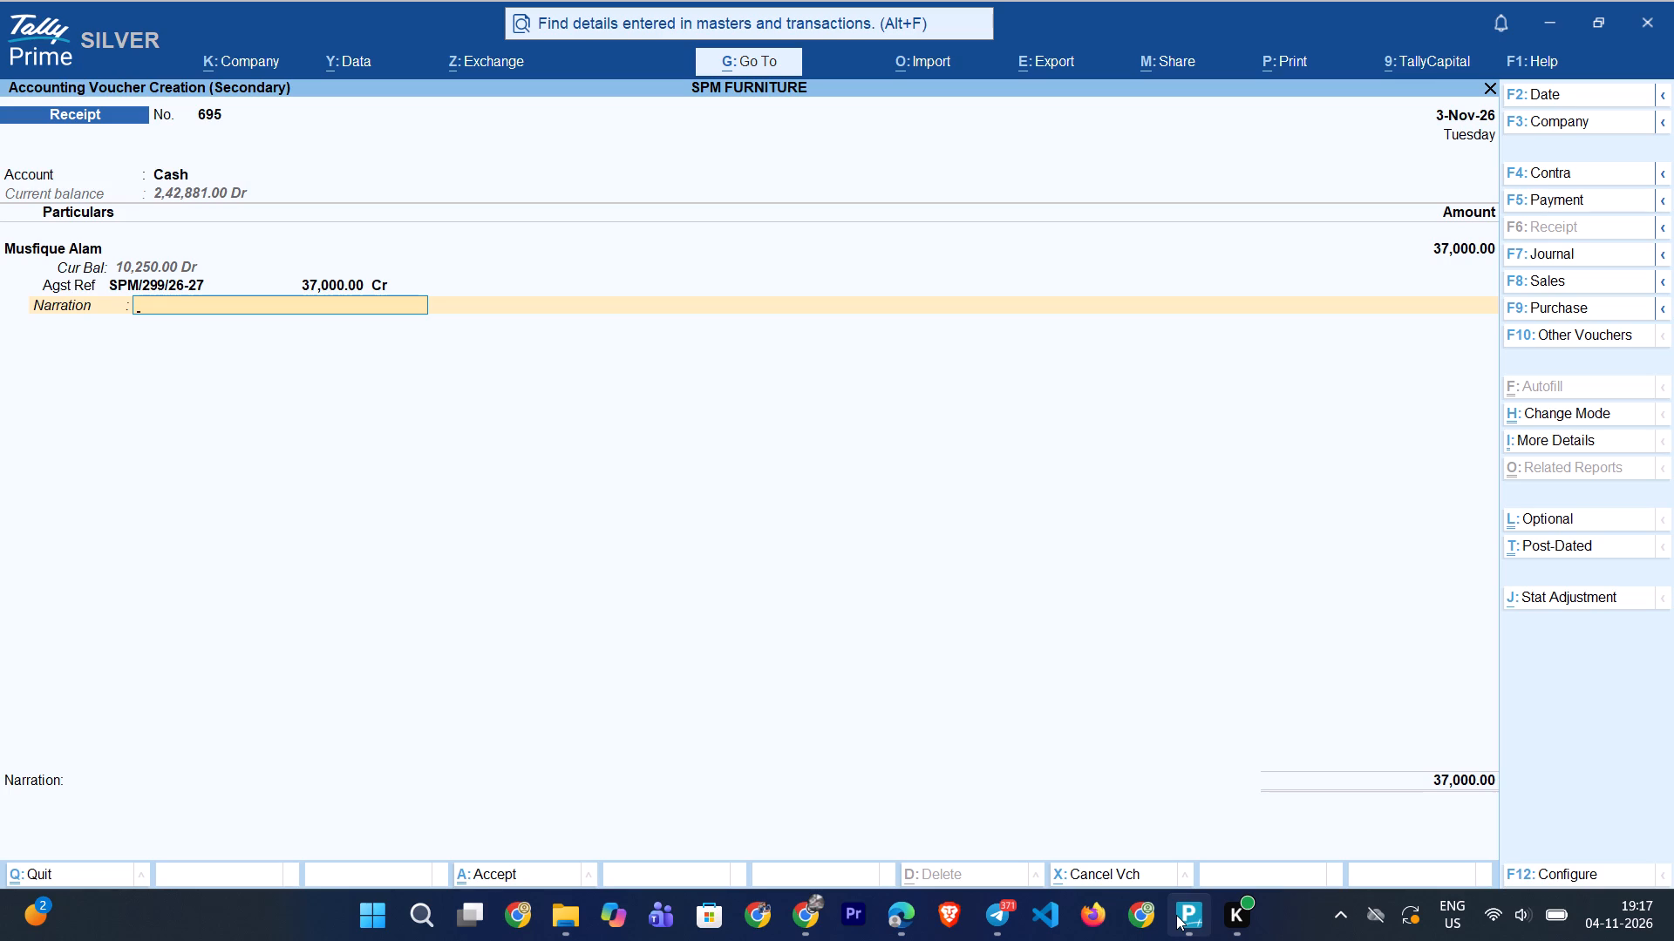
Enter B/2323 as the customer line's narration and save the Cash receipt voucher.
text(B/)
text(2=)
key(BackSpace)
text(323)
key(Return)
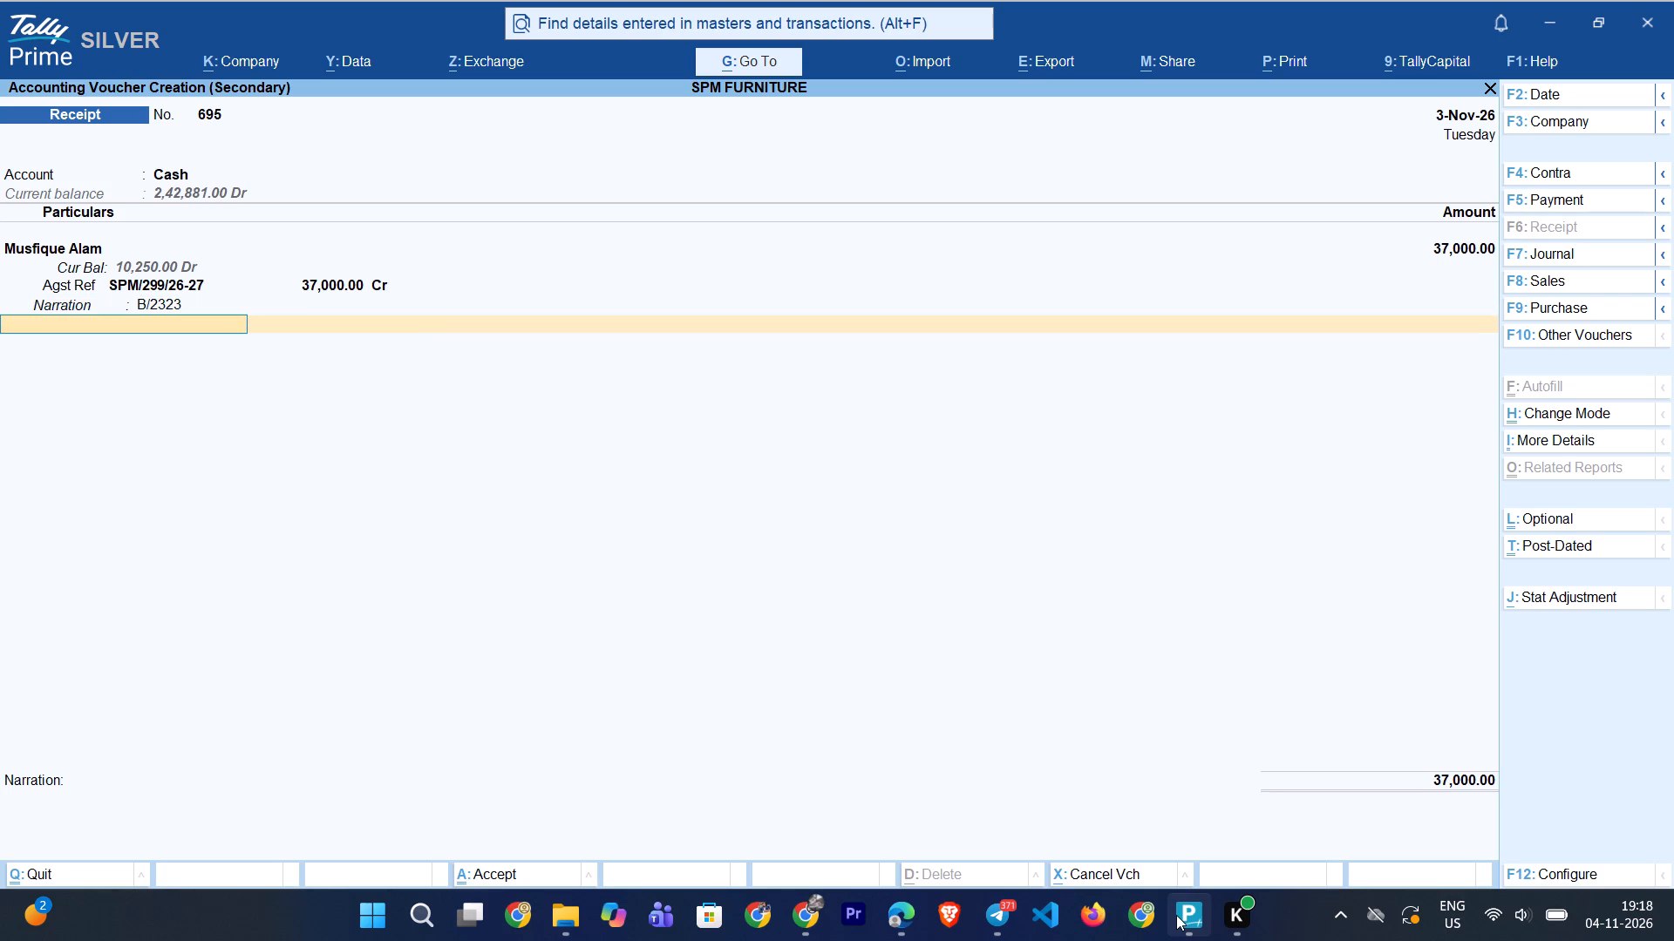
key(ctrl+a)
Add a receipt voucher dated 3-Nov-26 with RITESH UPI as the account.
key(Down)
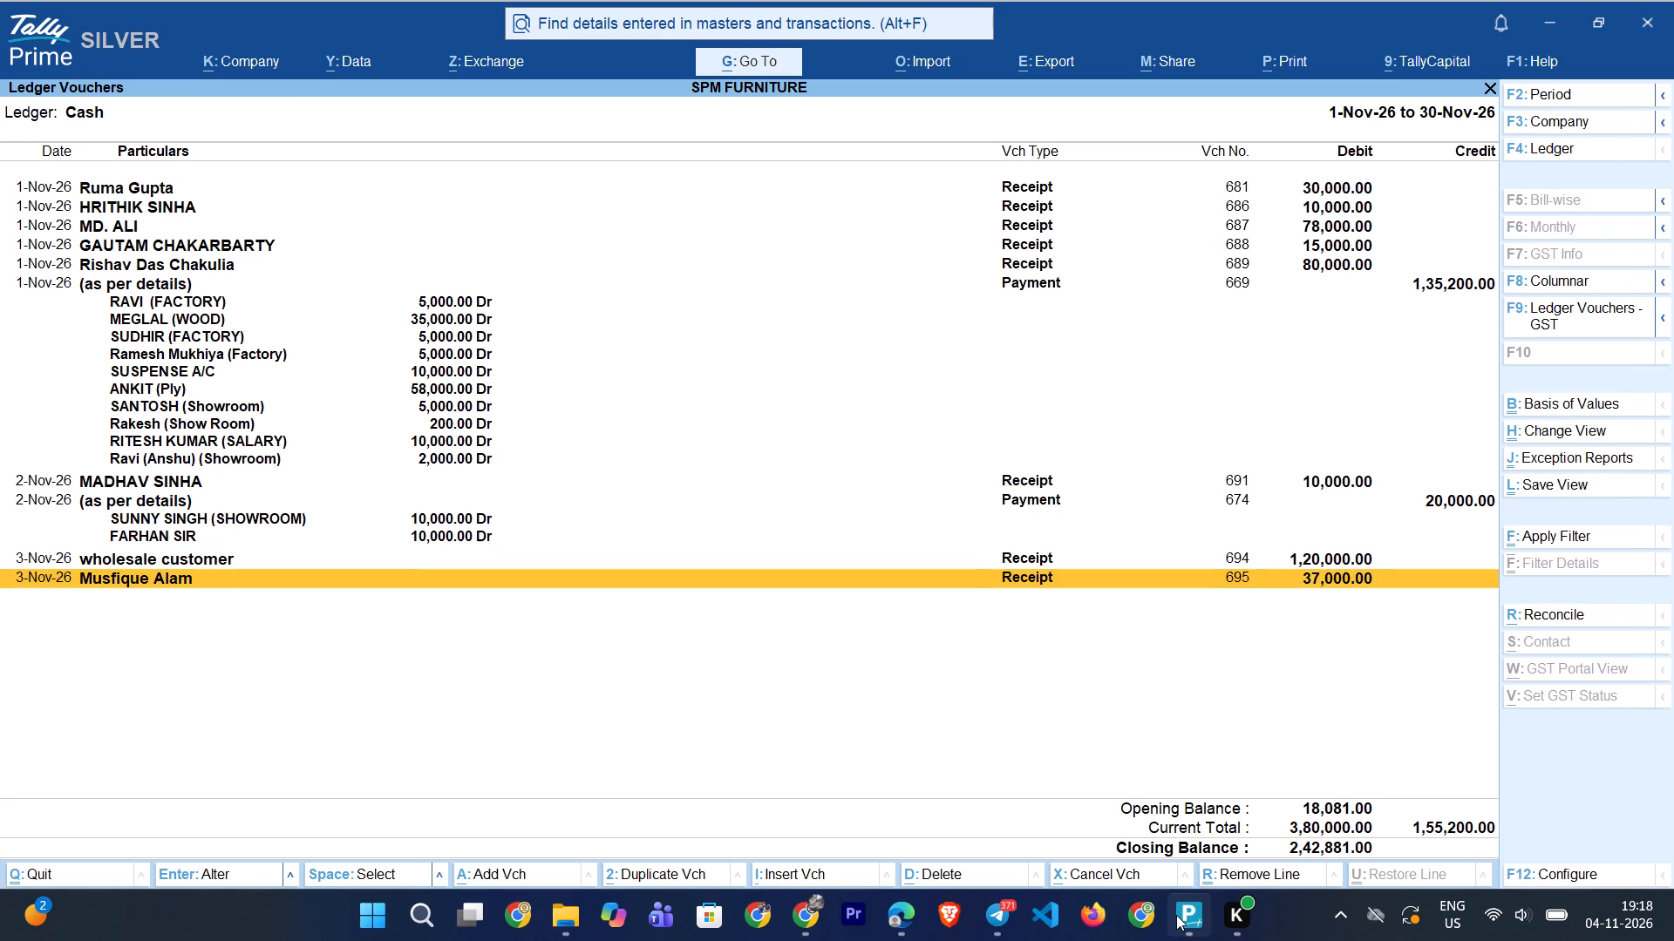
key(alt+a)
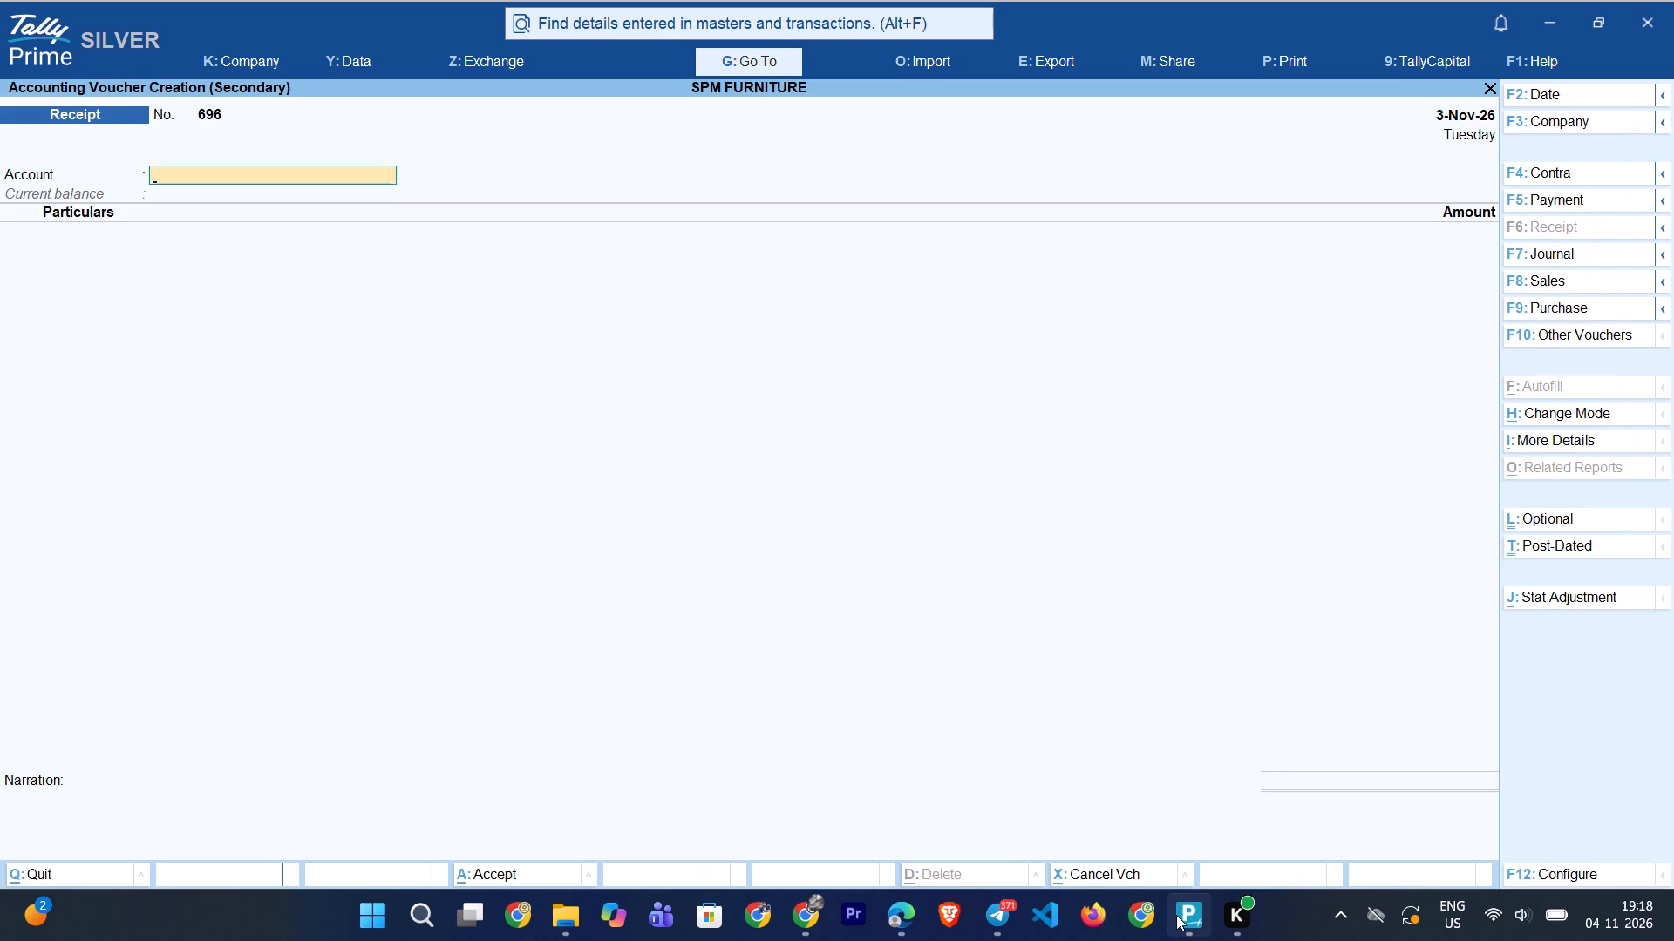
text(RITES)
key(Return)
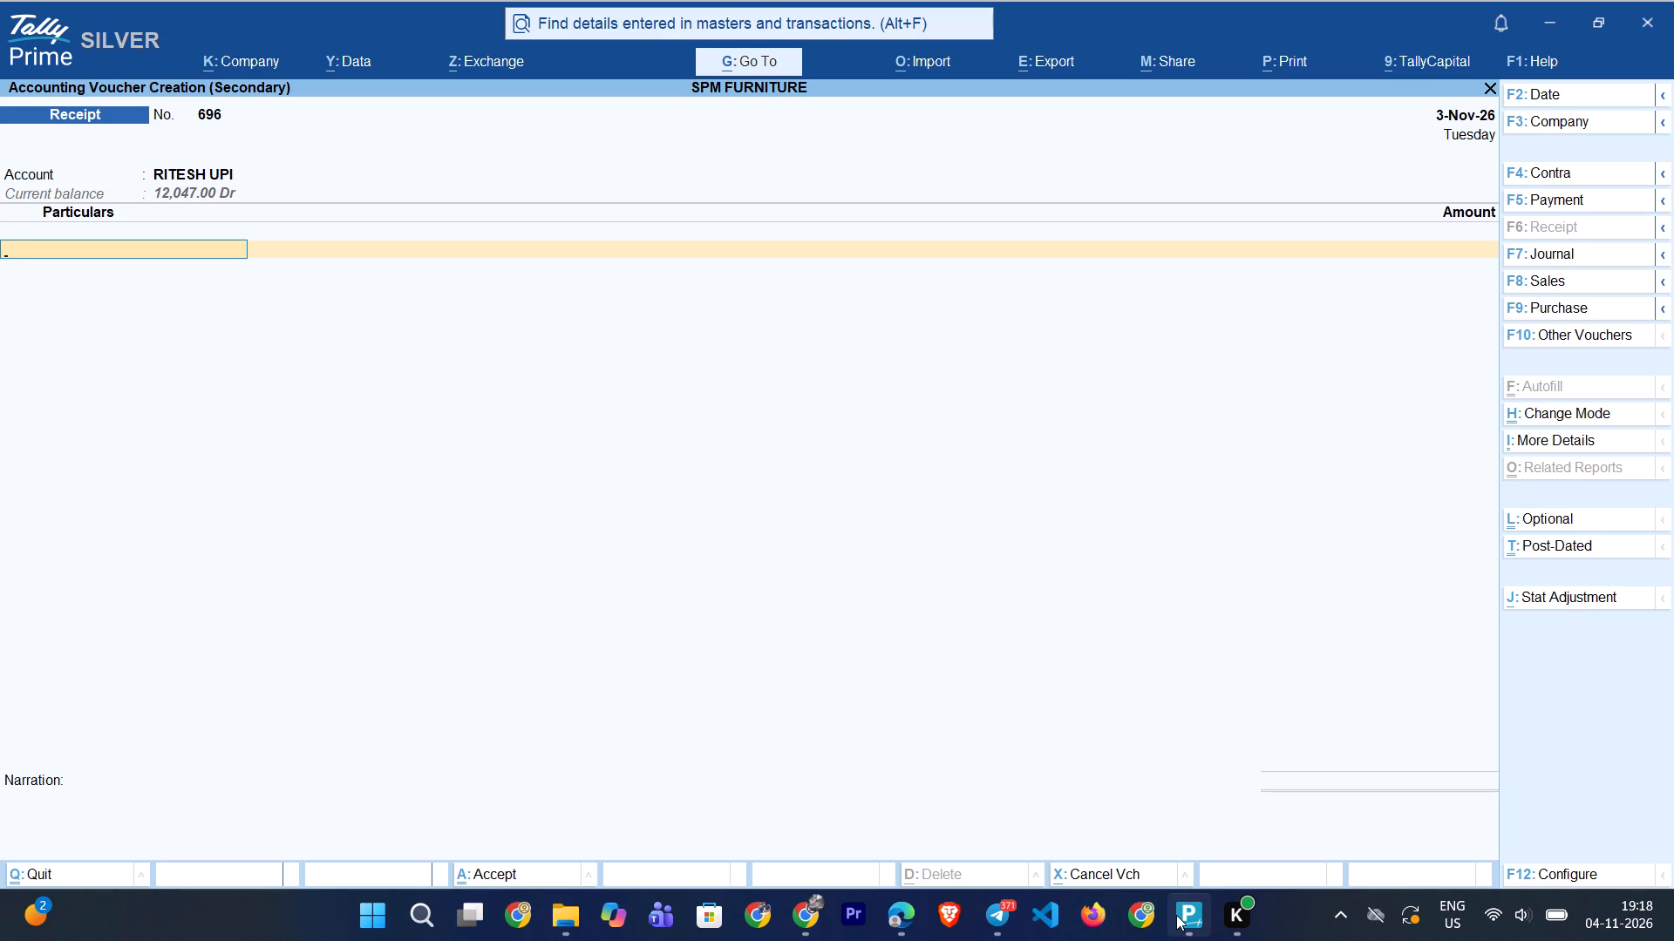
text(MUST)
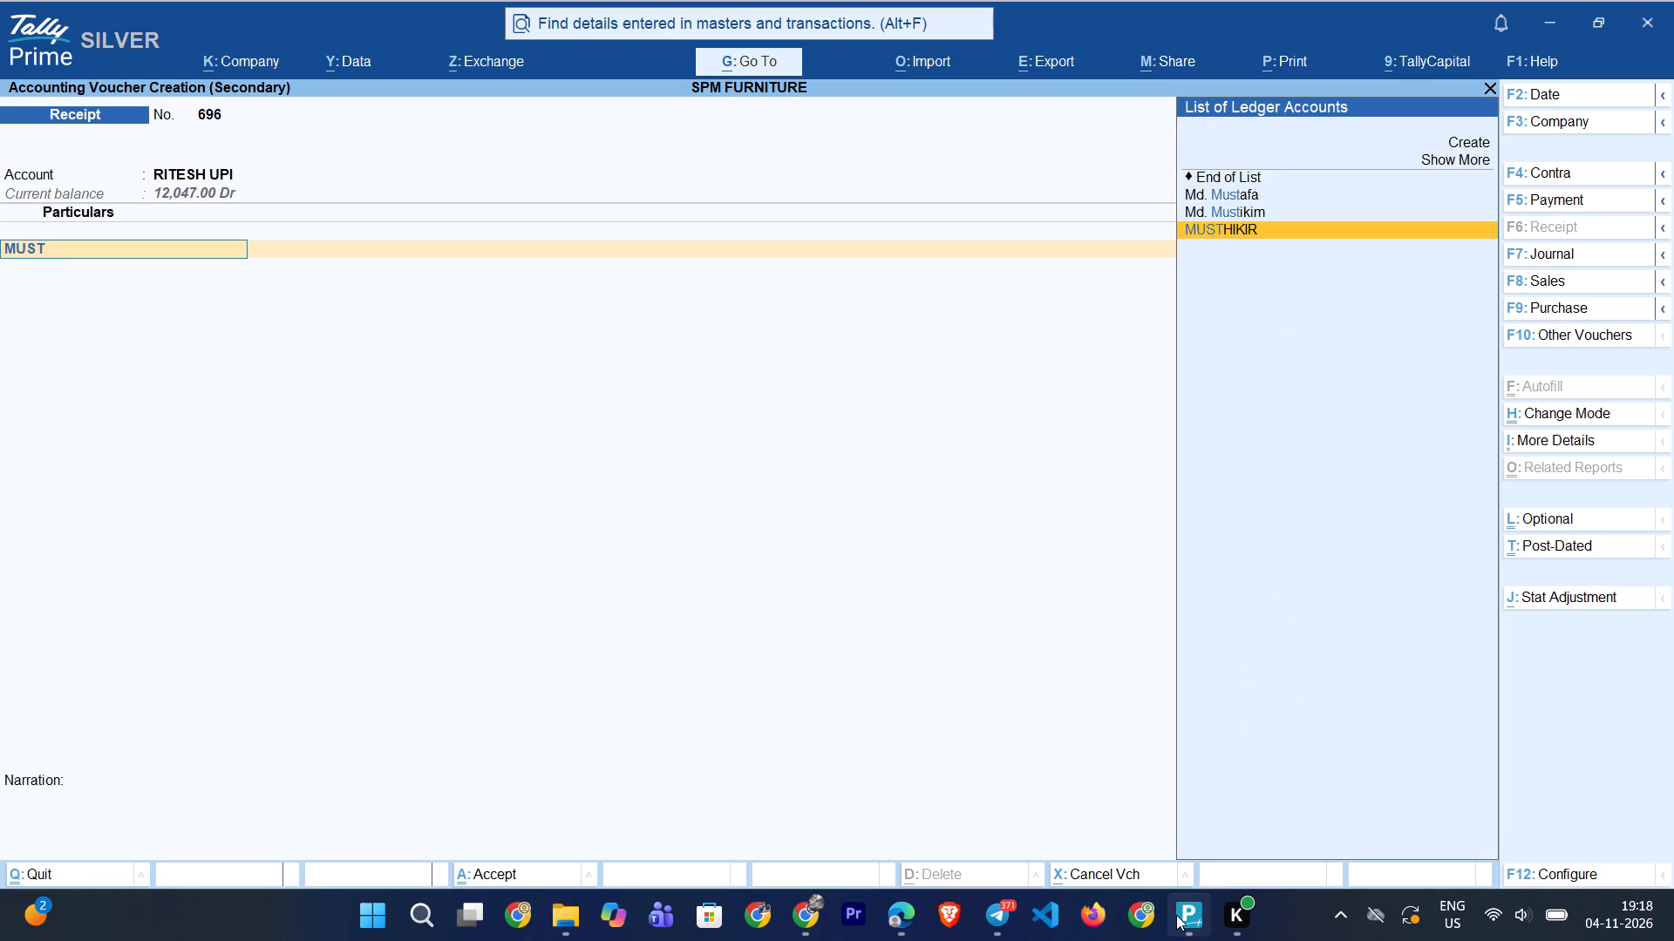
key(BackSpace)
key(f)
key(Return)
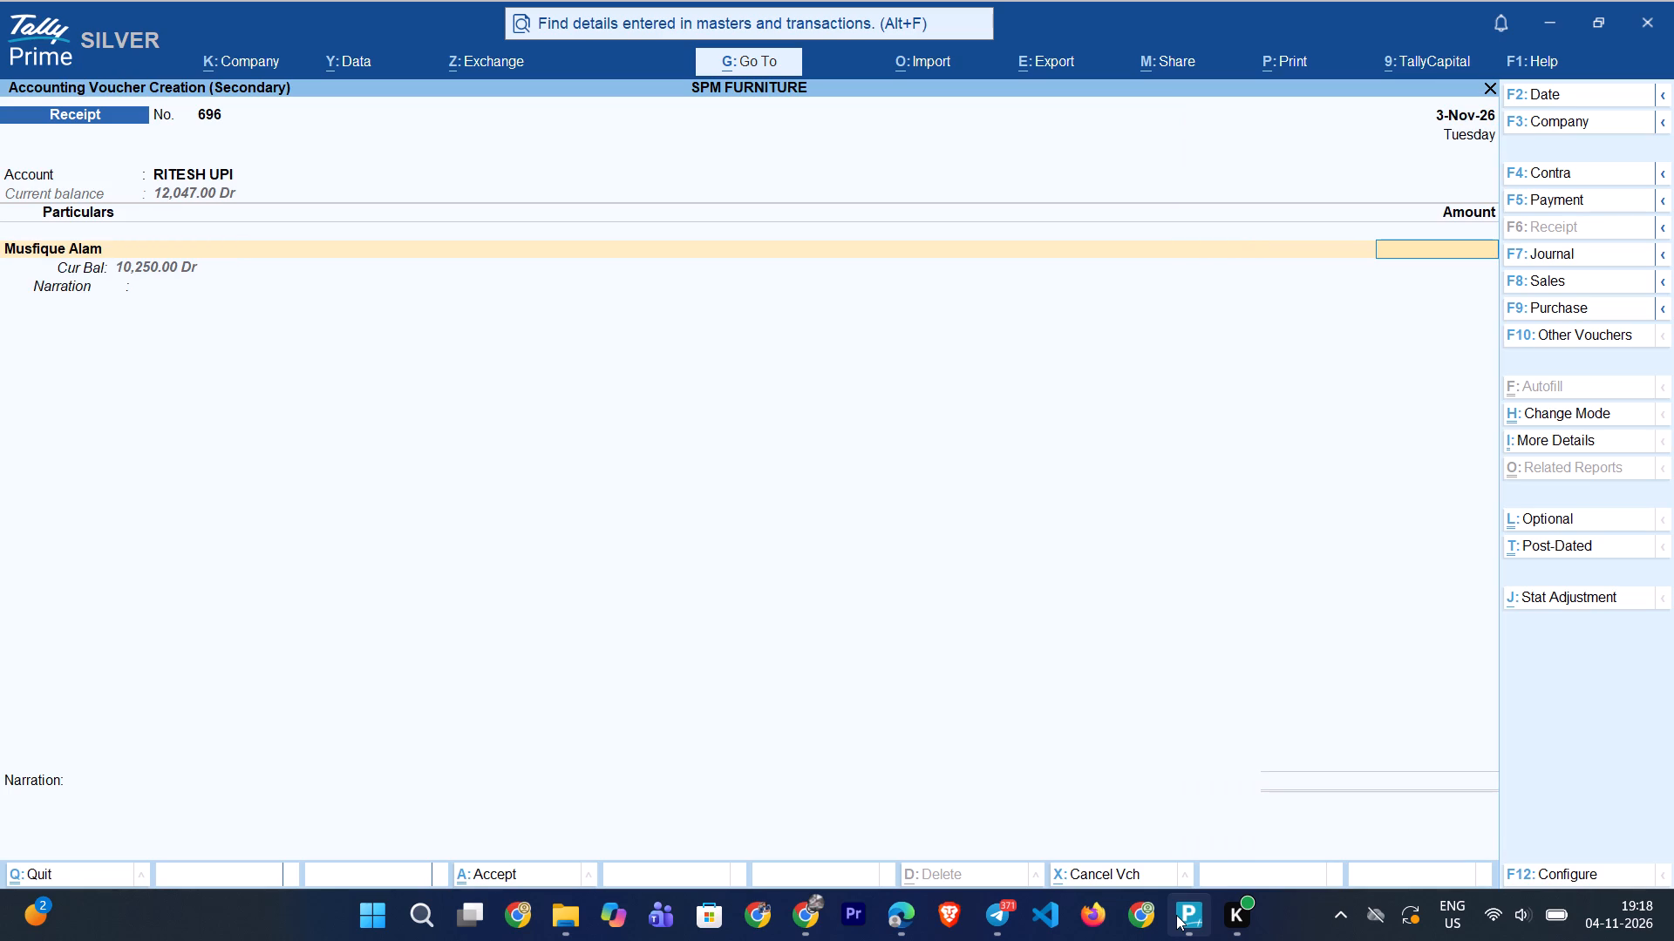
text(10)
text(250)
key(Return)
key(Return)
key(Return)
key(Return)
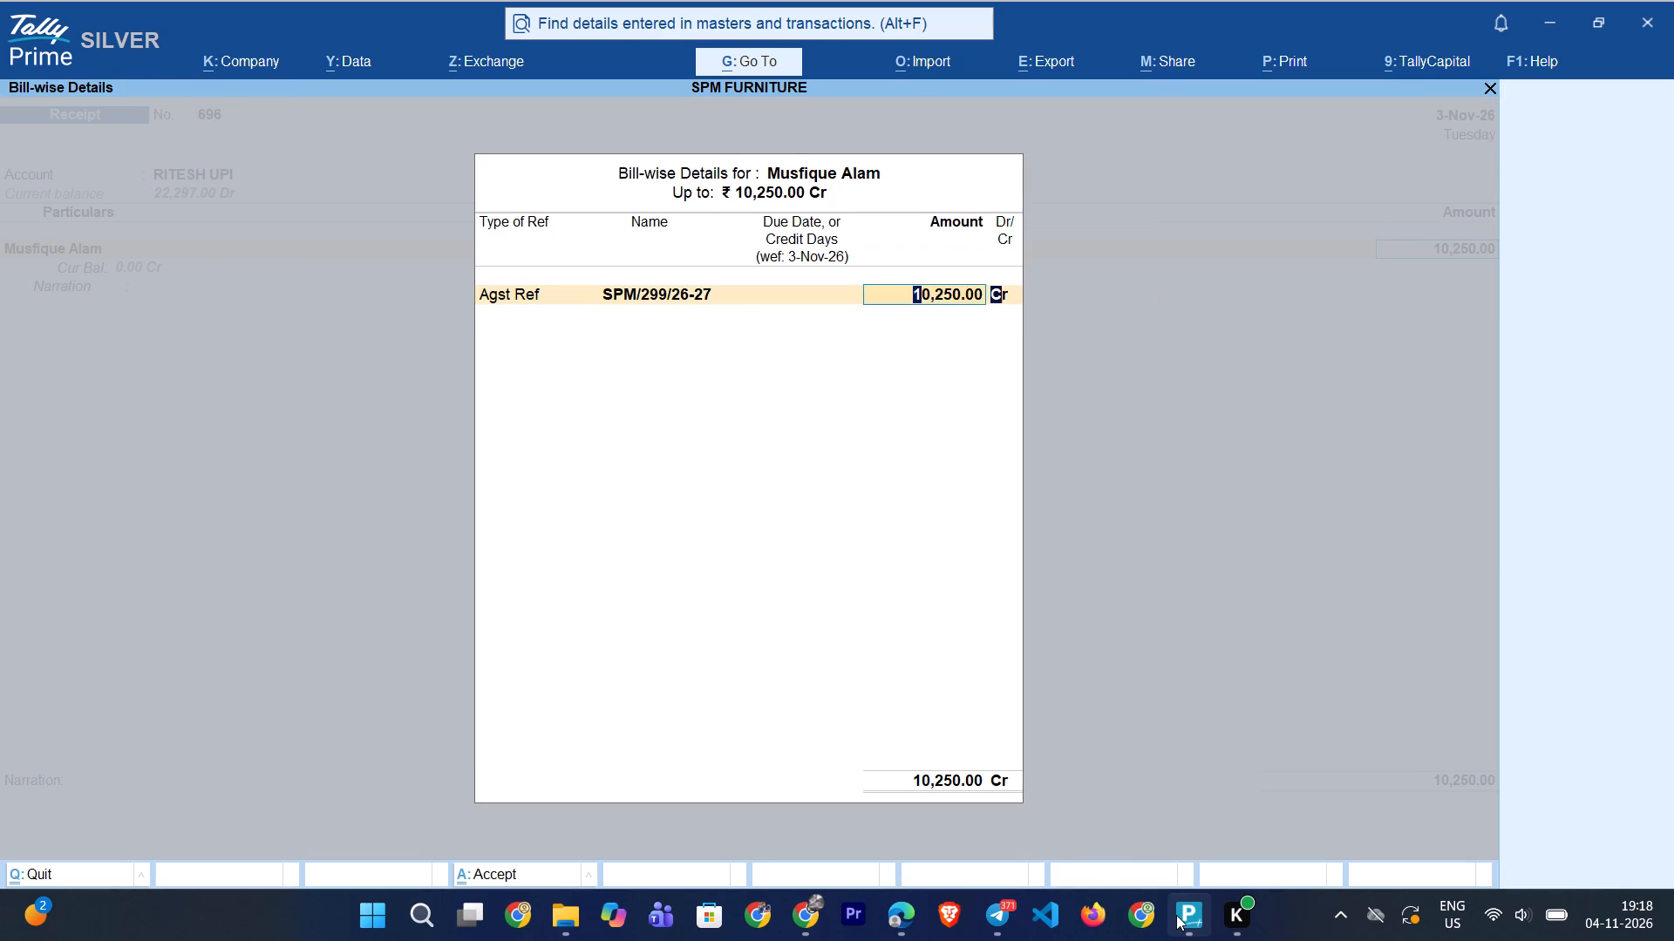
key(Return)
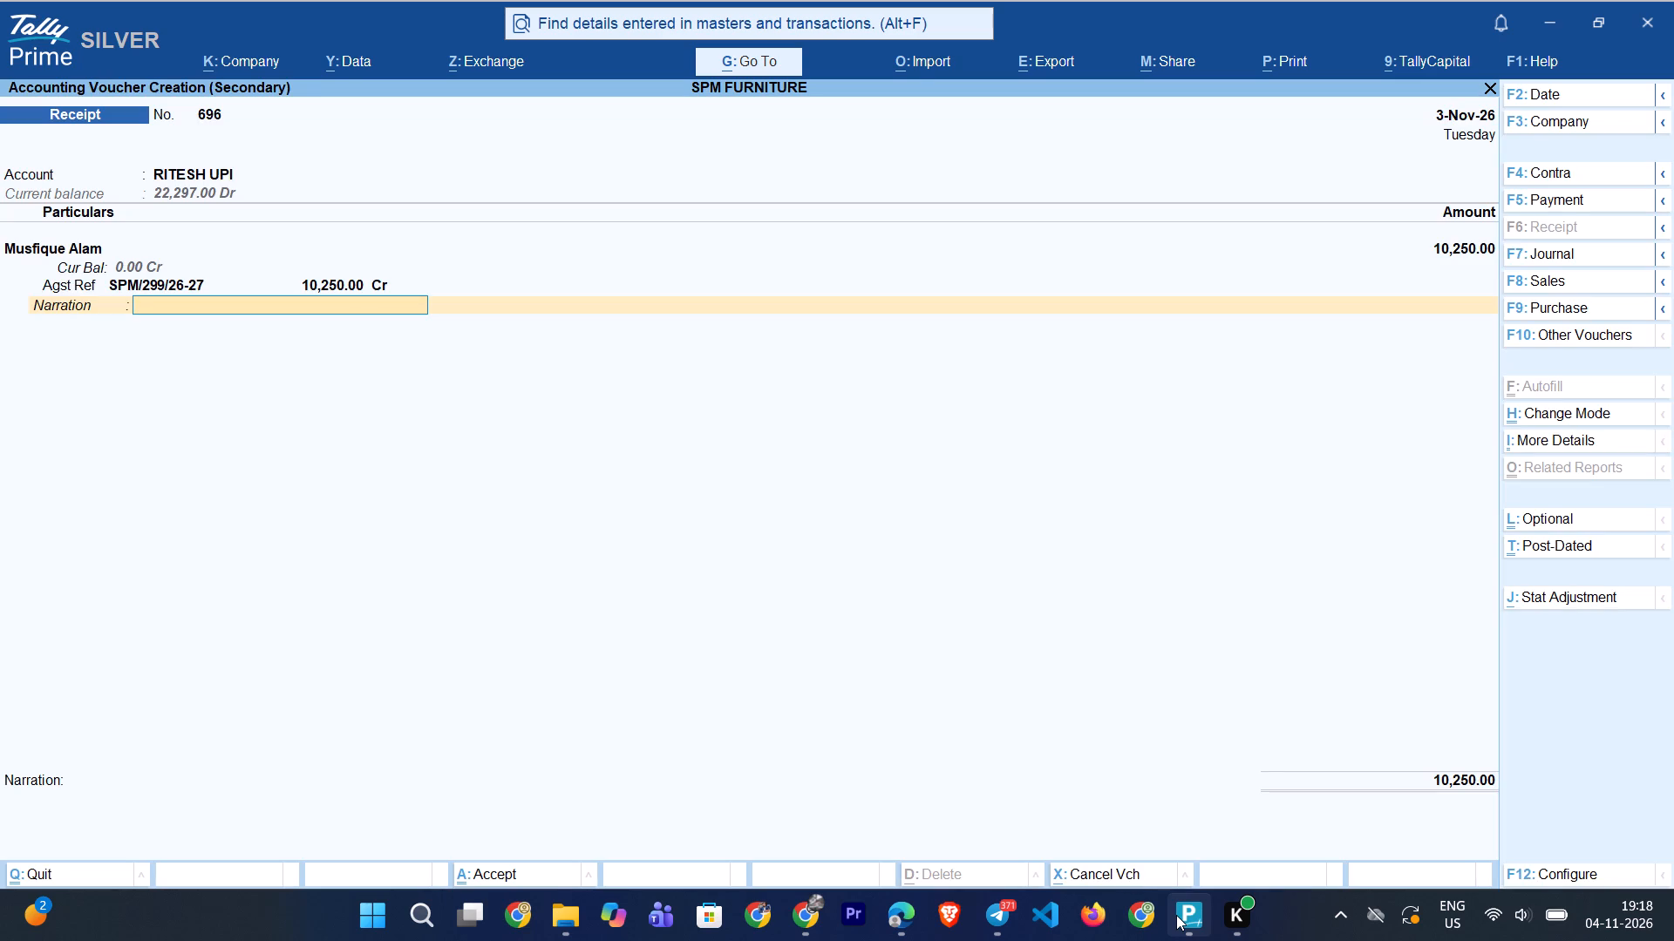
Enter B/323 as the customer line's narration and save the UPI receipt voucher.
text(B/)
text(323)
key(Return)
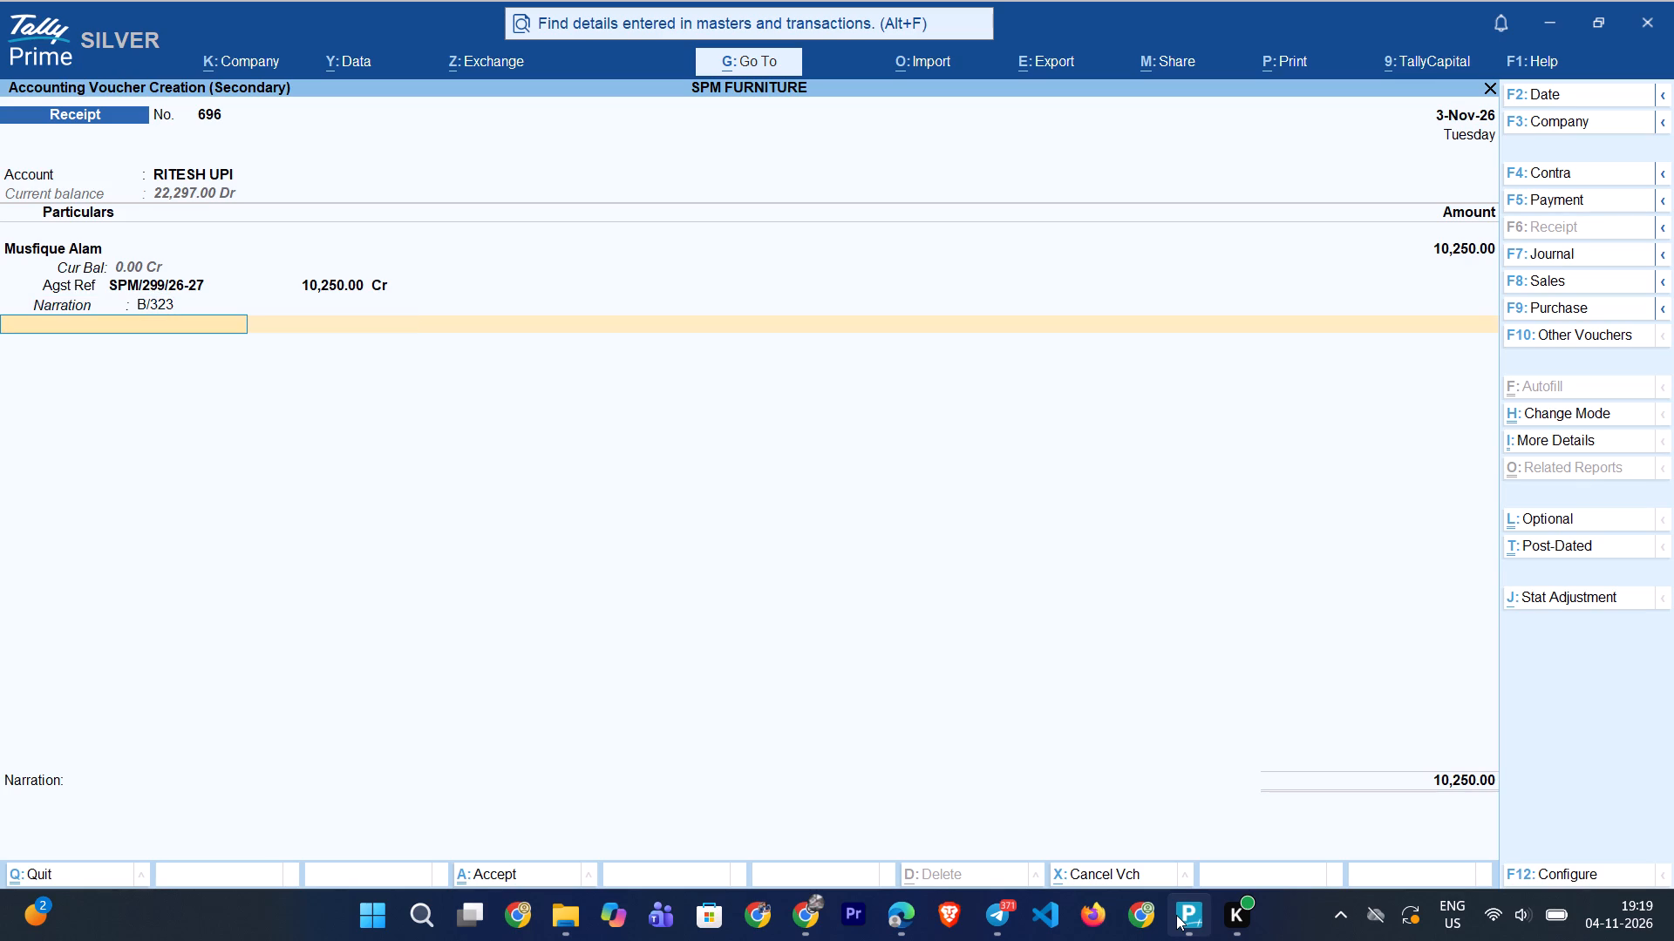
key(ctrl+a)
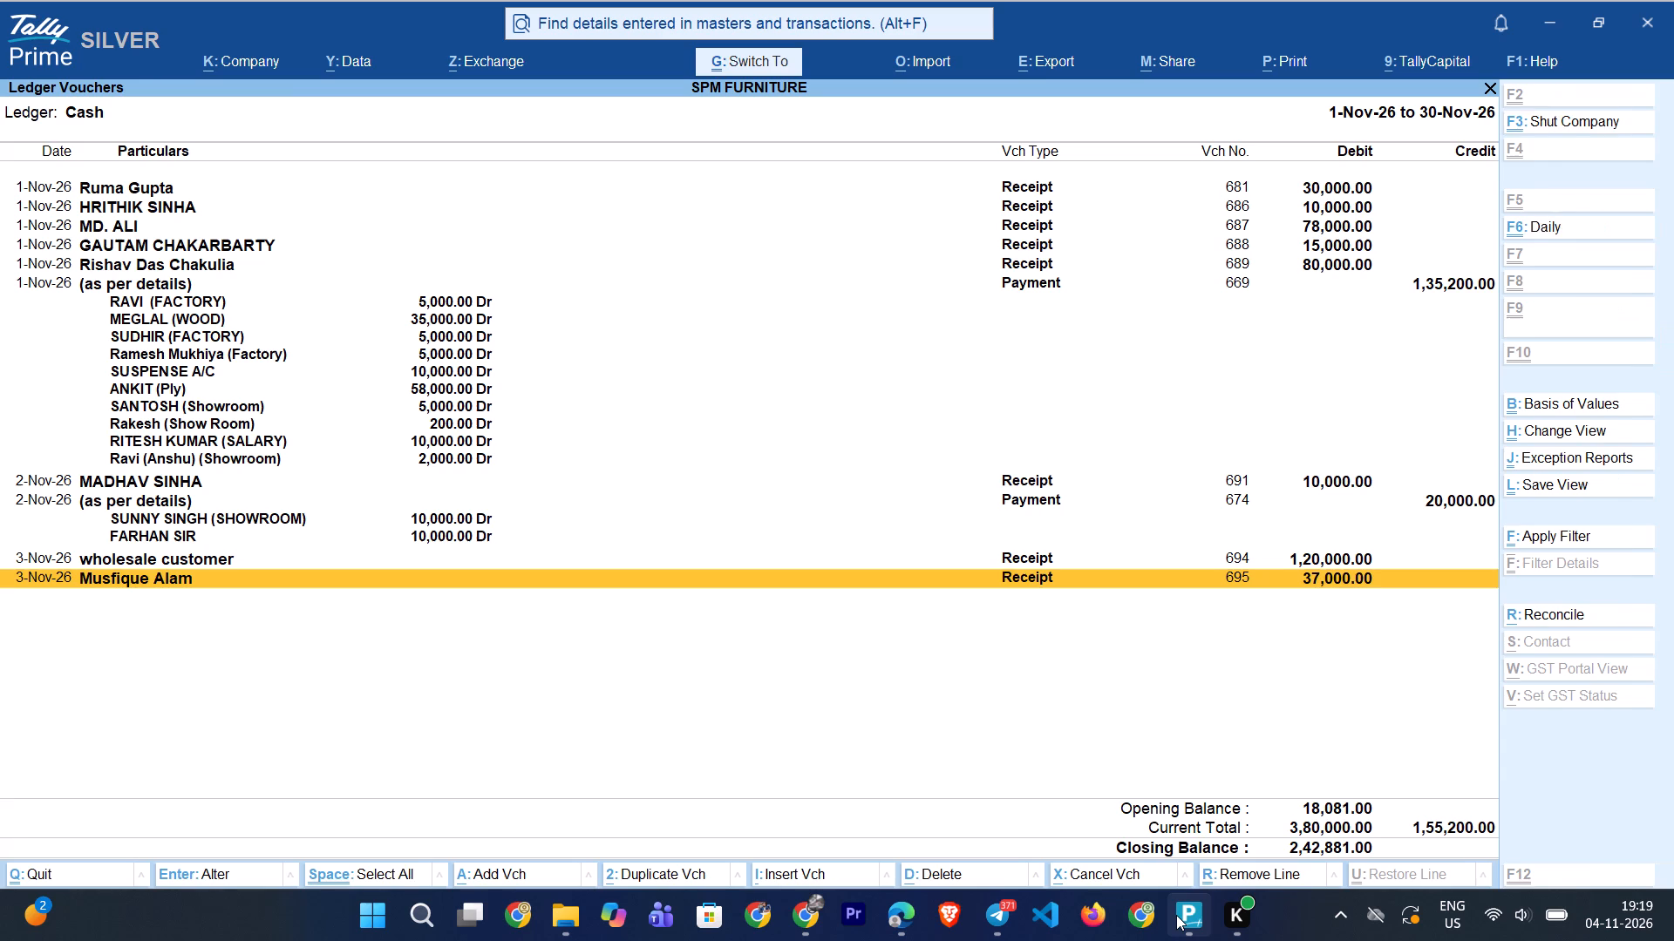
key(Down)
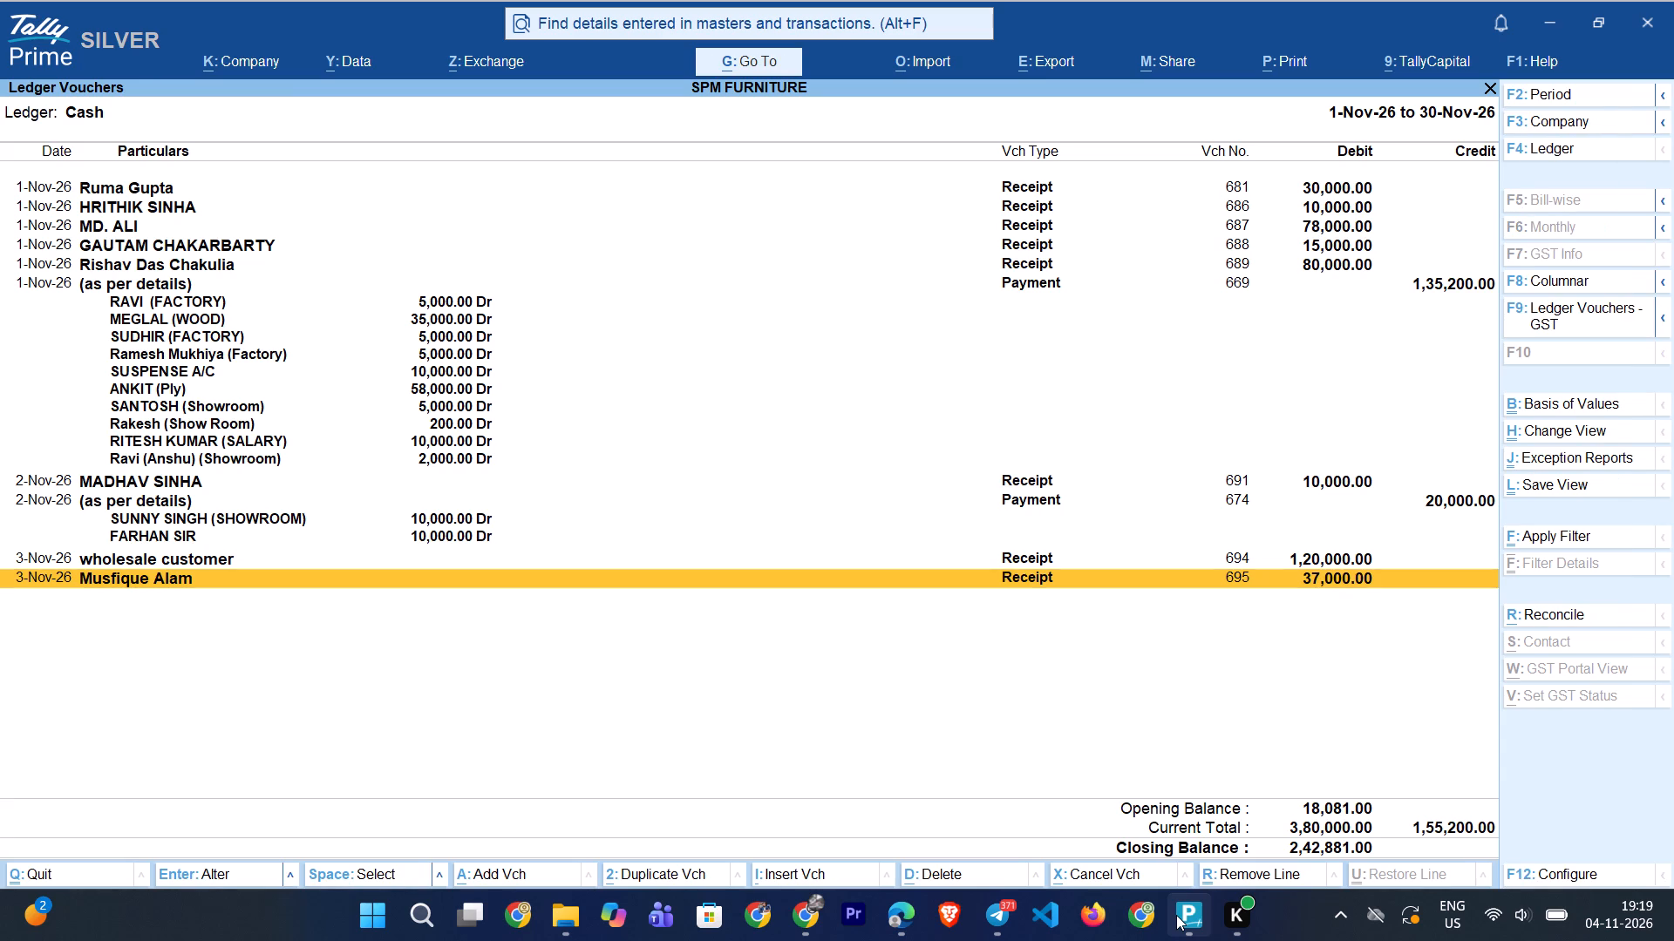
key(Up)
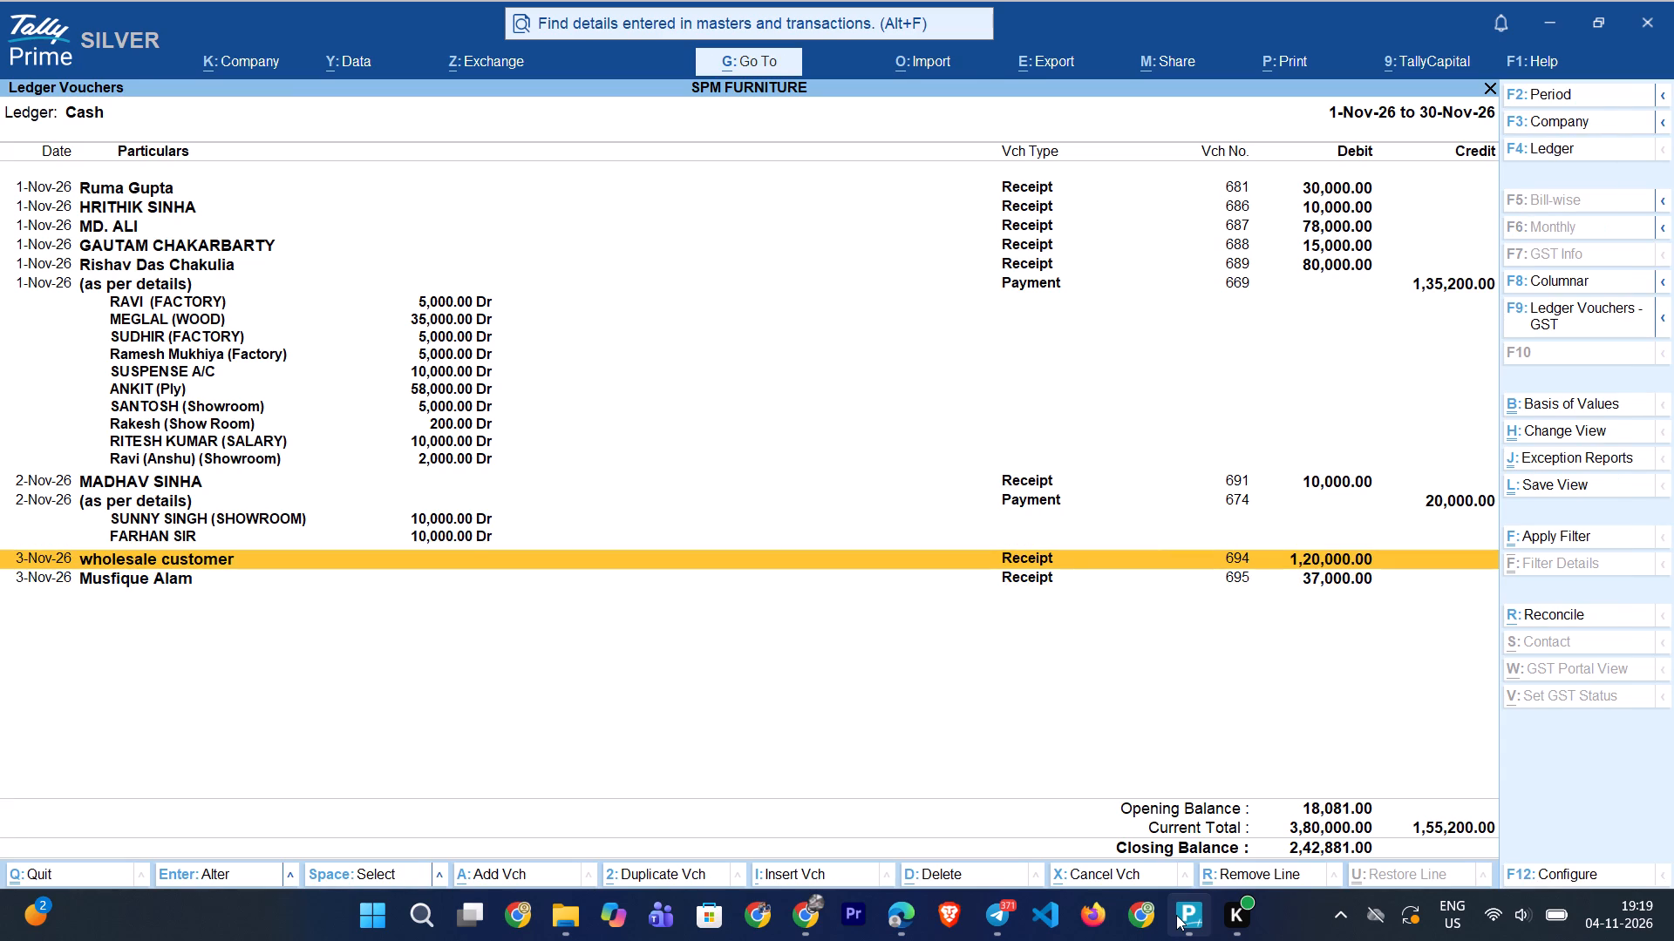
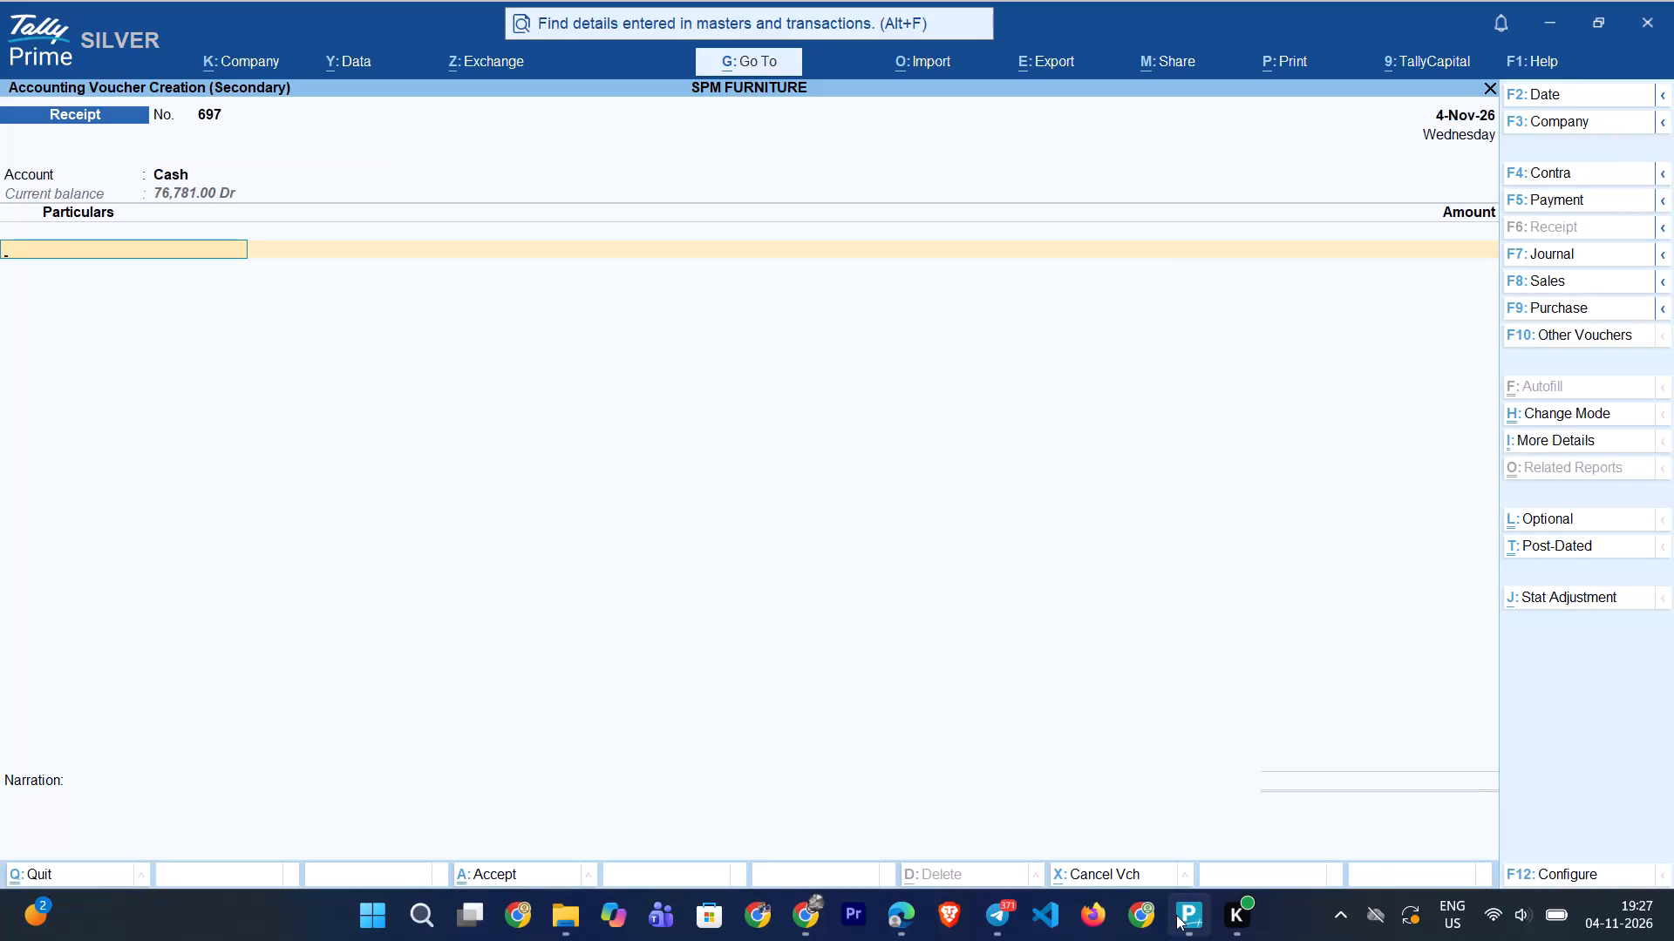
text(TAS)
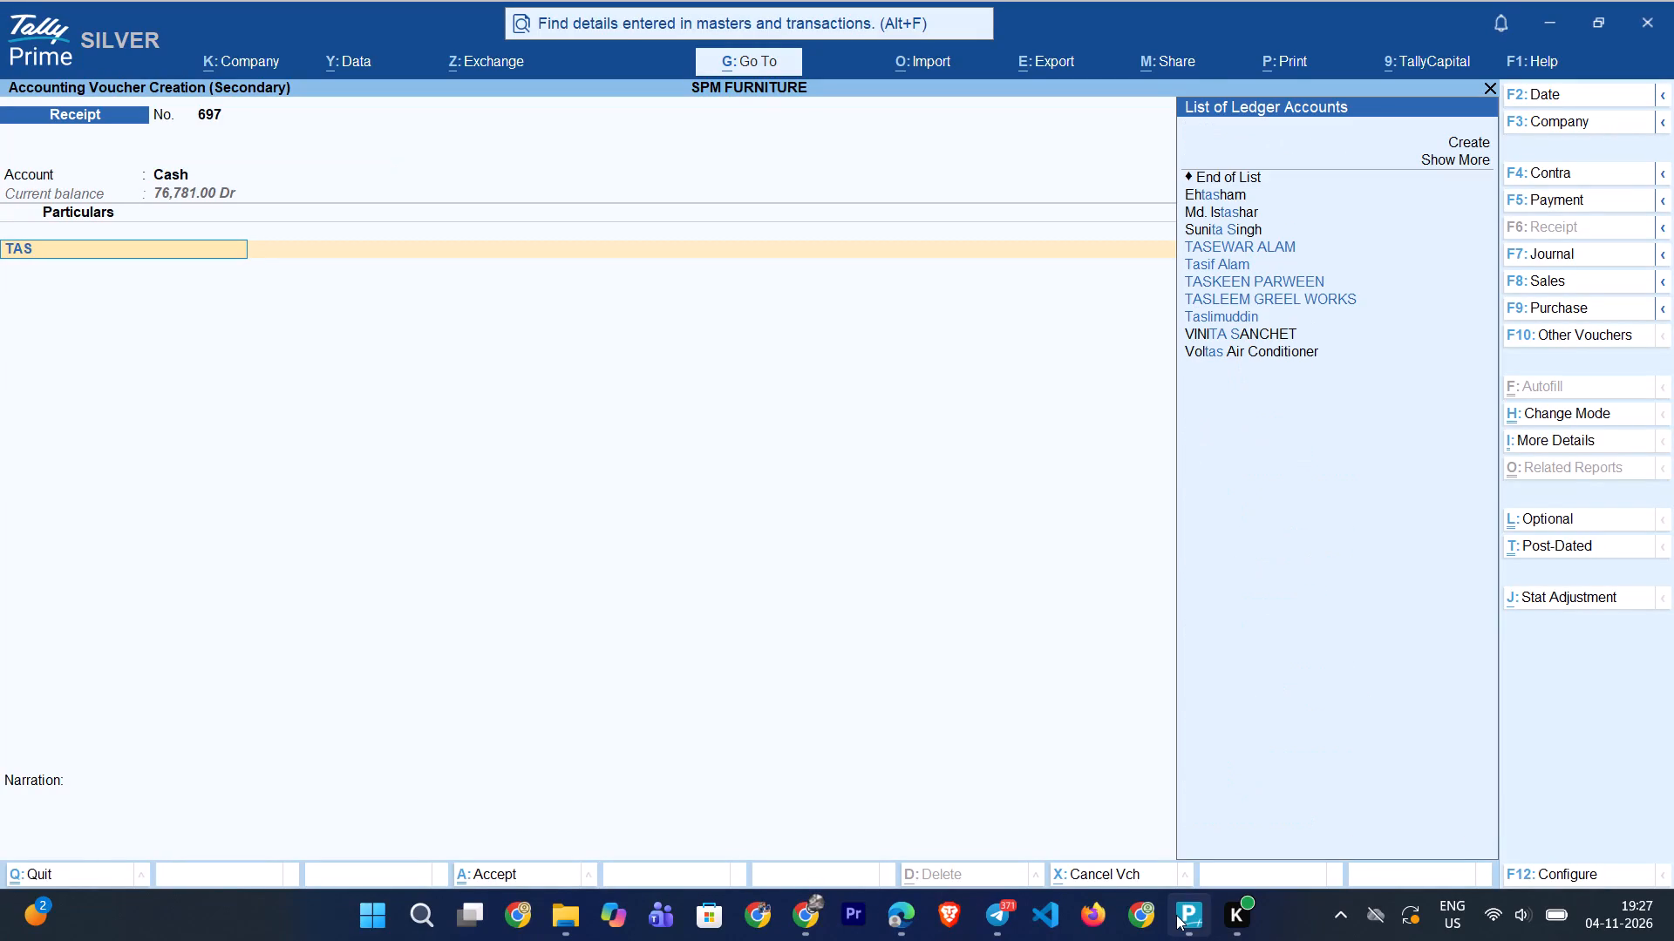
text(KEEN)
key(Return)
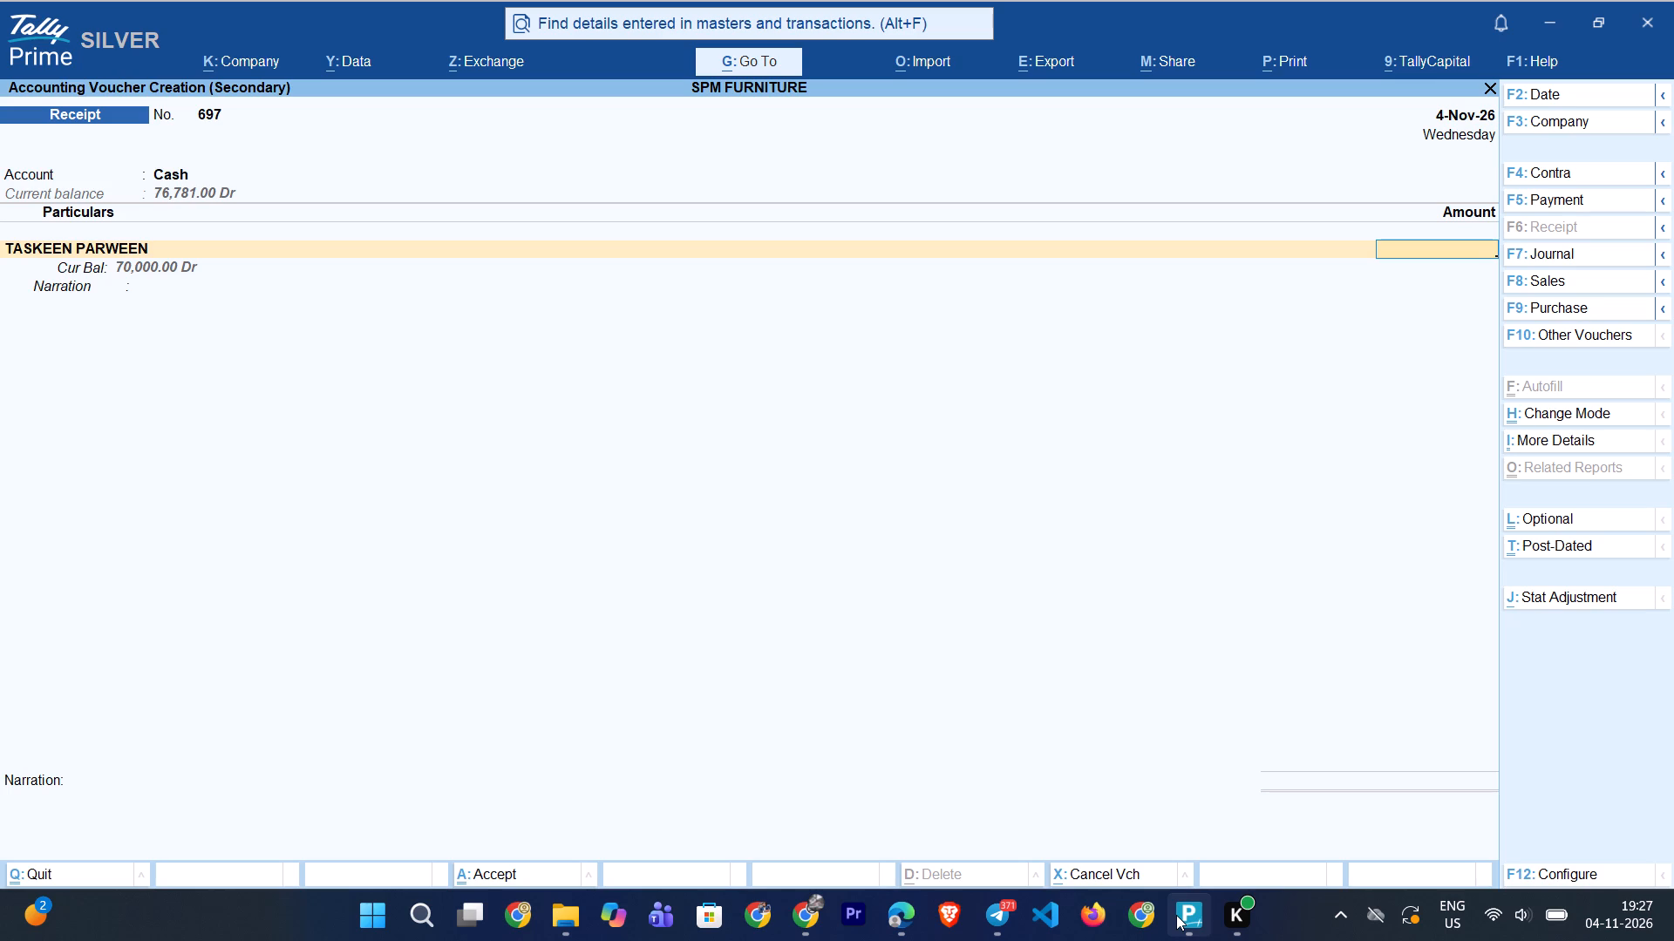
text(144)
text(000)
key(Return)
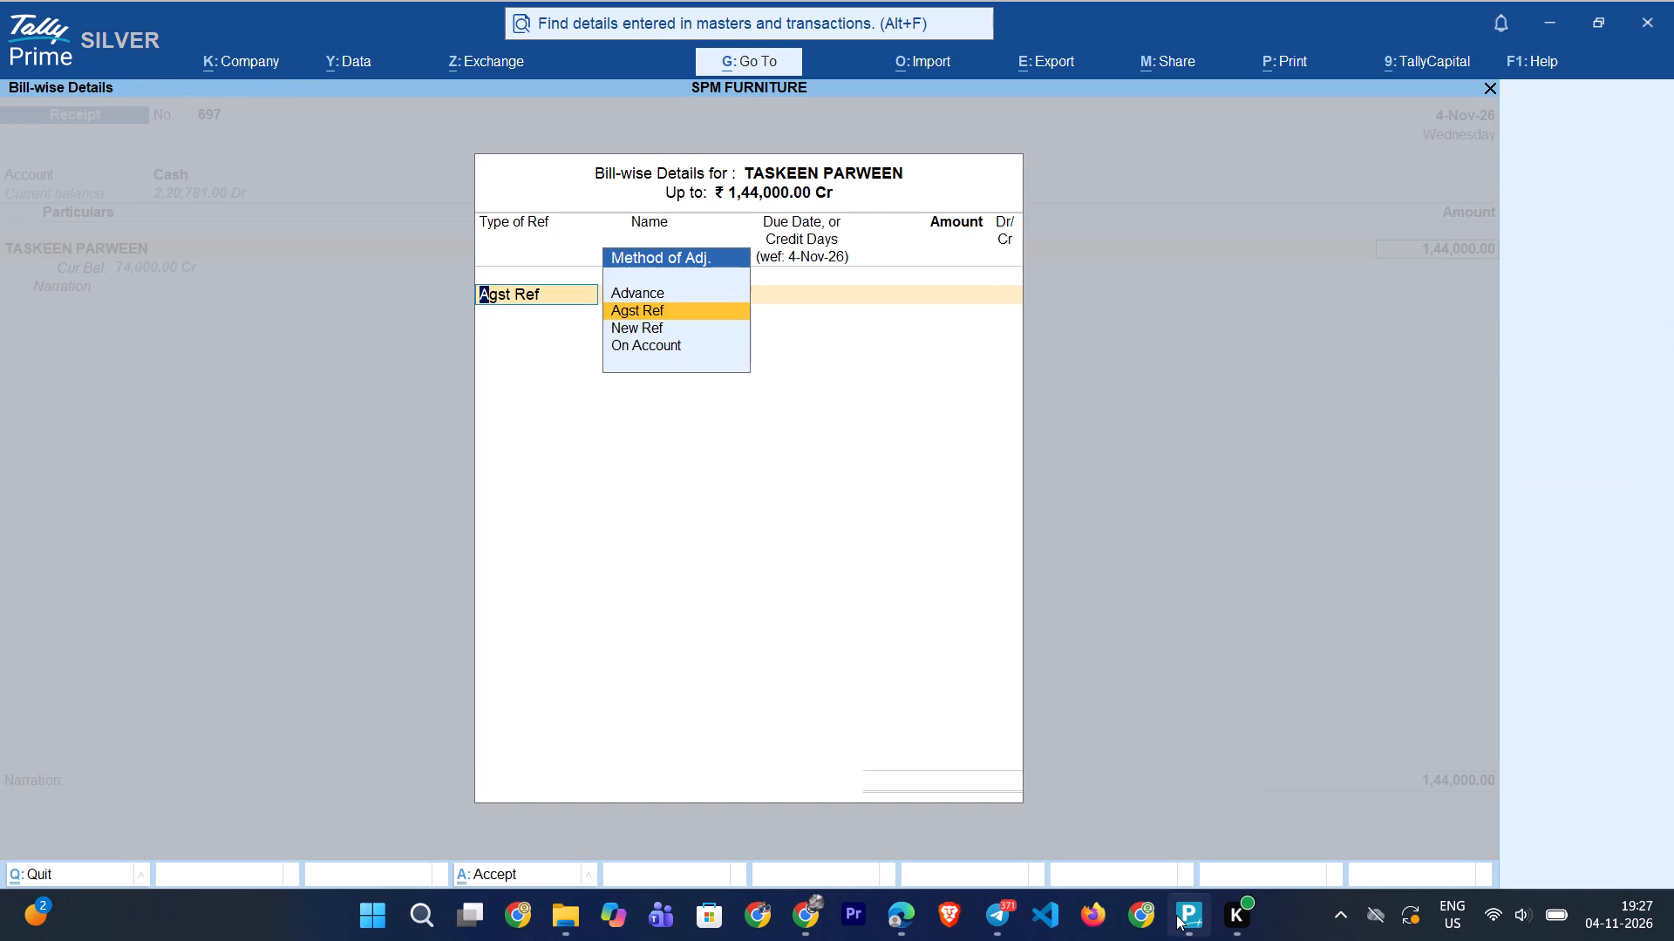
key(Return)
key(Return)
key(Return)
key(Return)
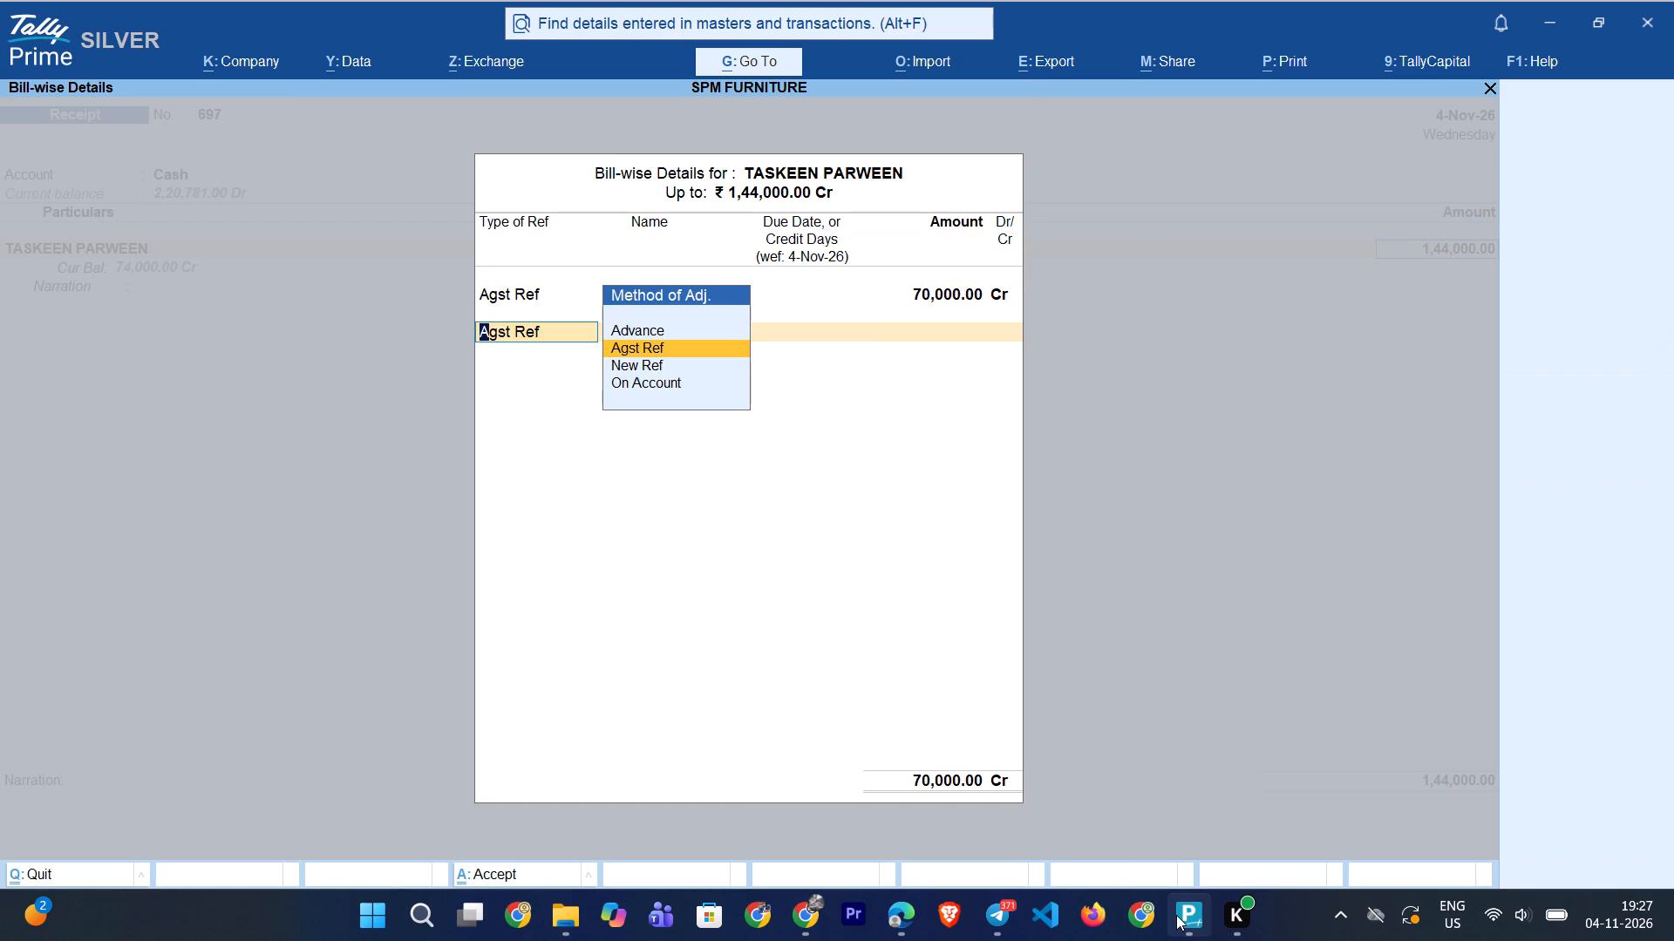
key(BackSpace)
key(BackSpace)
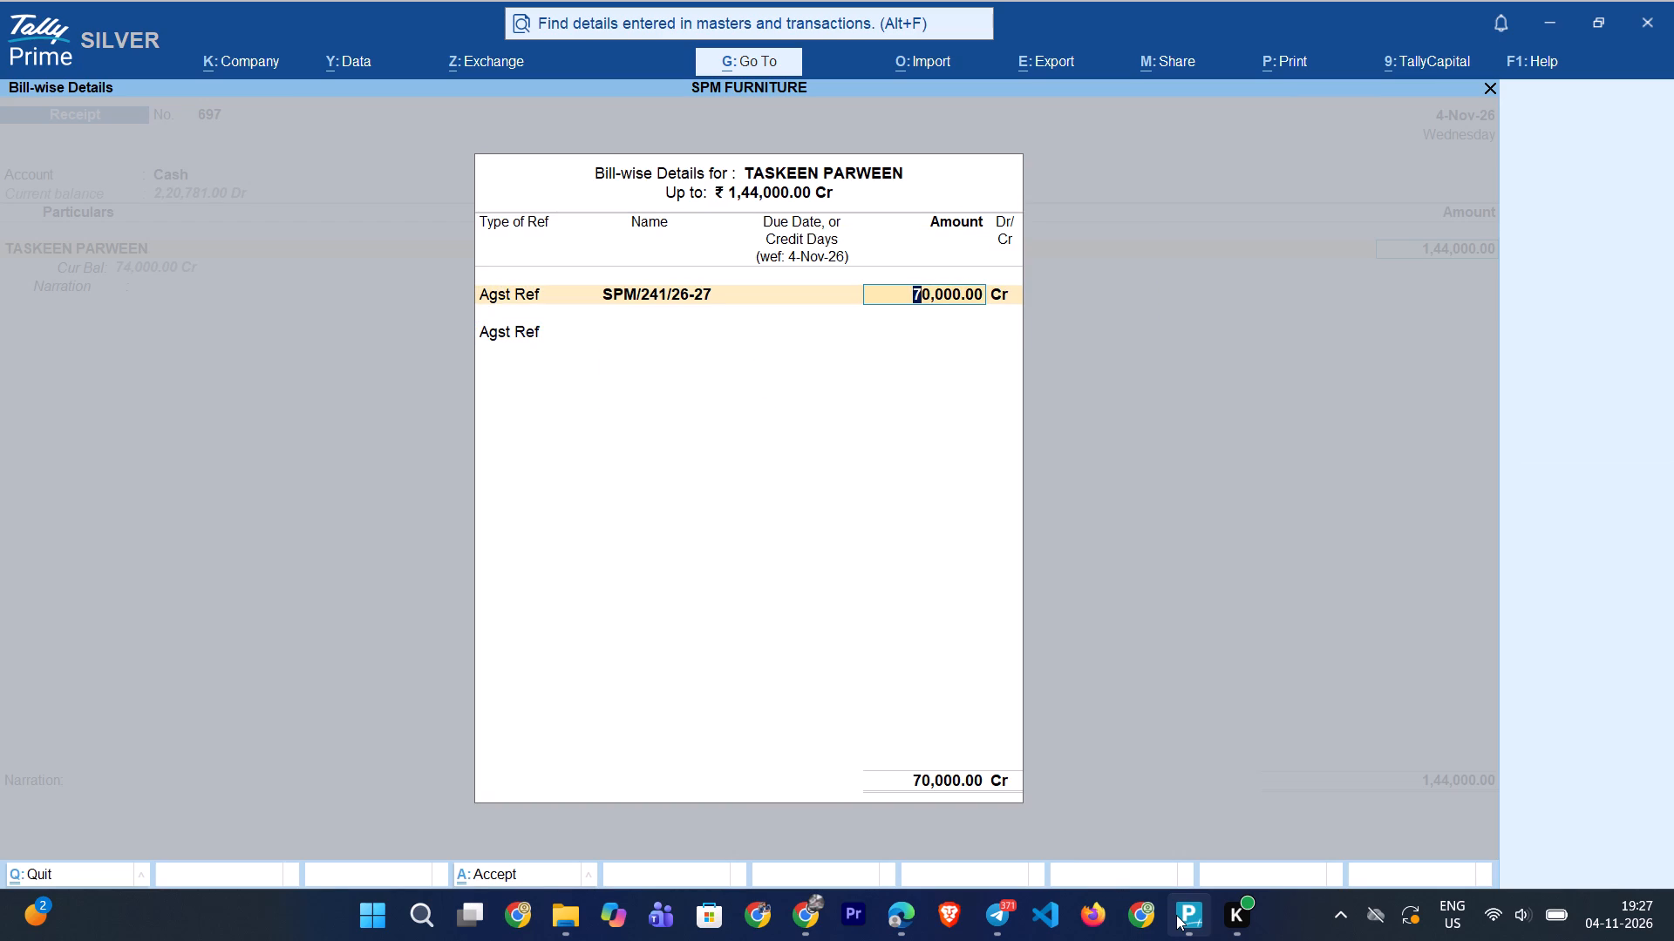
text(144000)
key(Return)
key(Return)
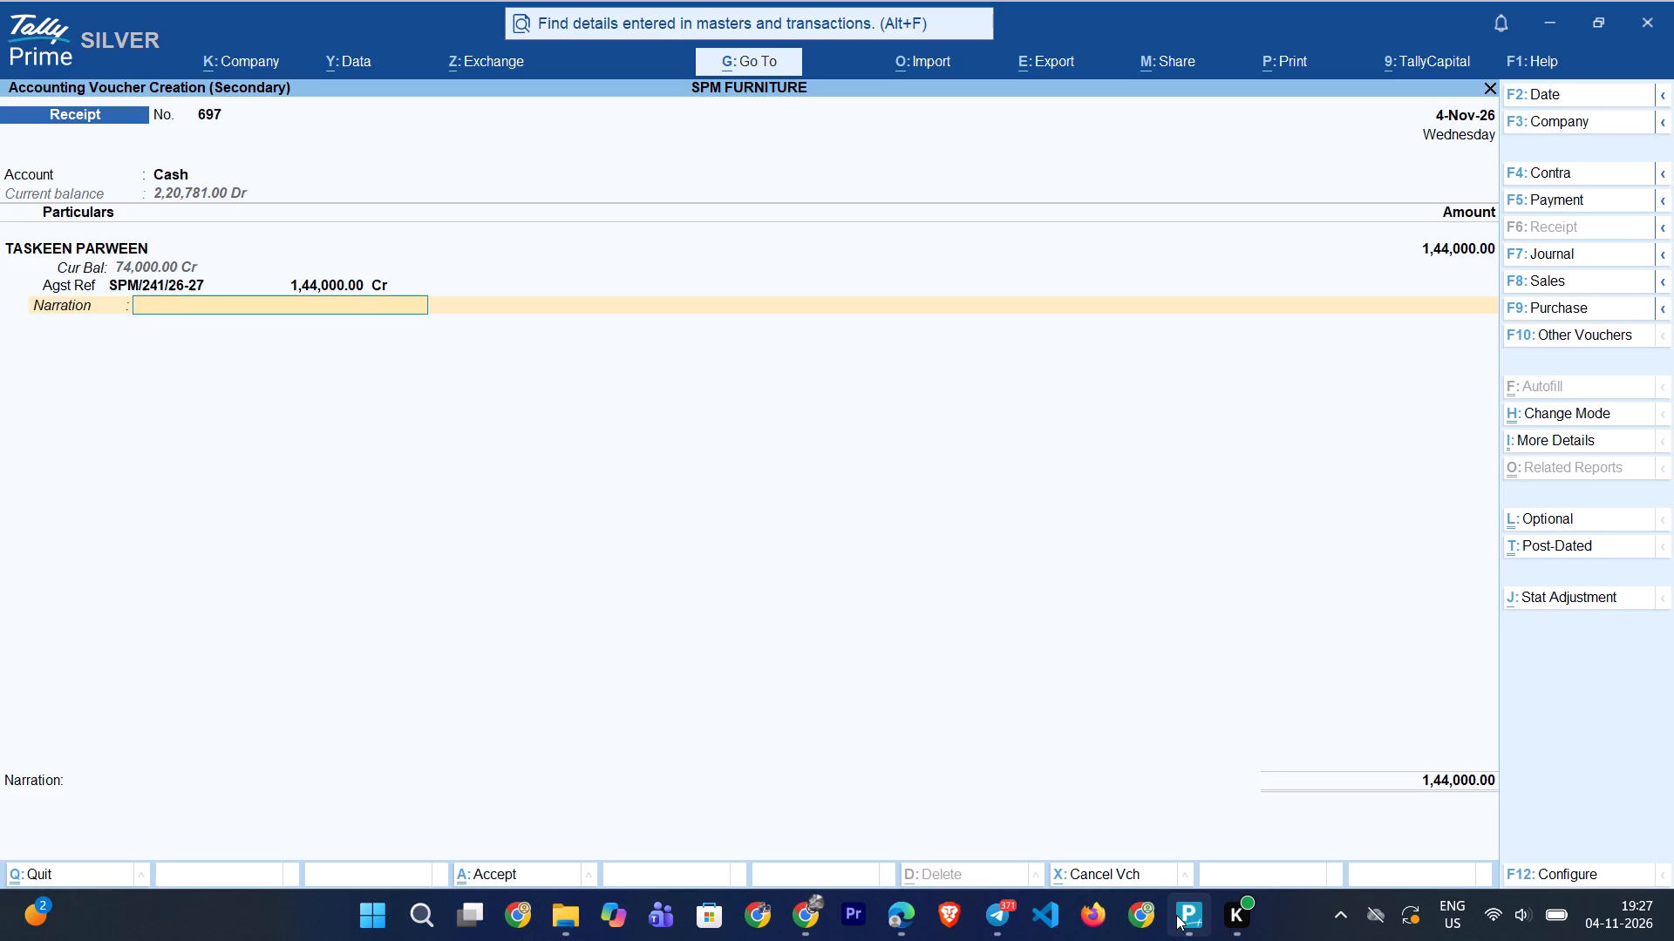
Enter B/265 as the customer line's narration and save the Cash receipt voucher.
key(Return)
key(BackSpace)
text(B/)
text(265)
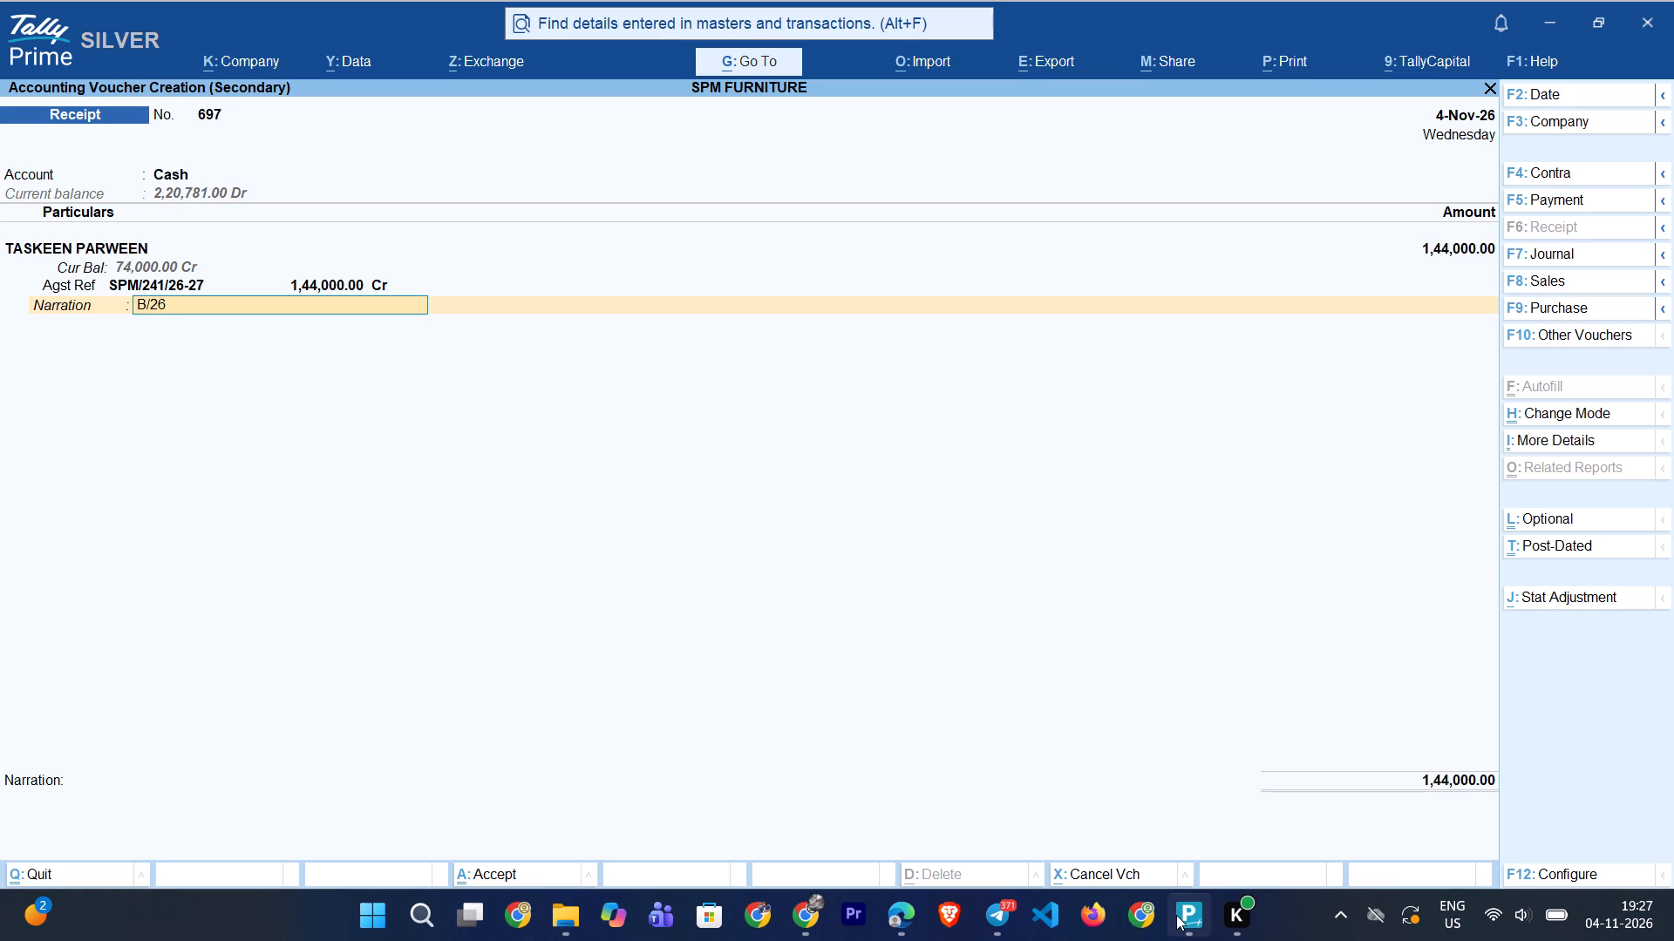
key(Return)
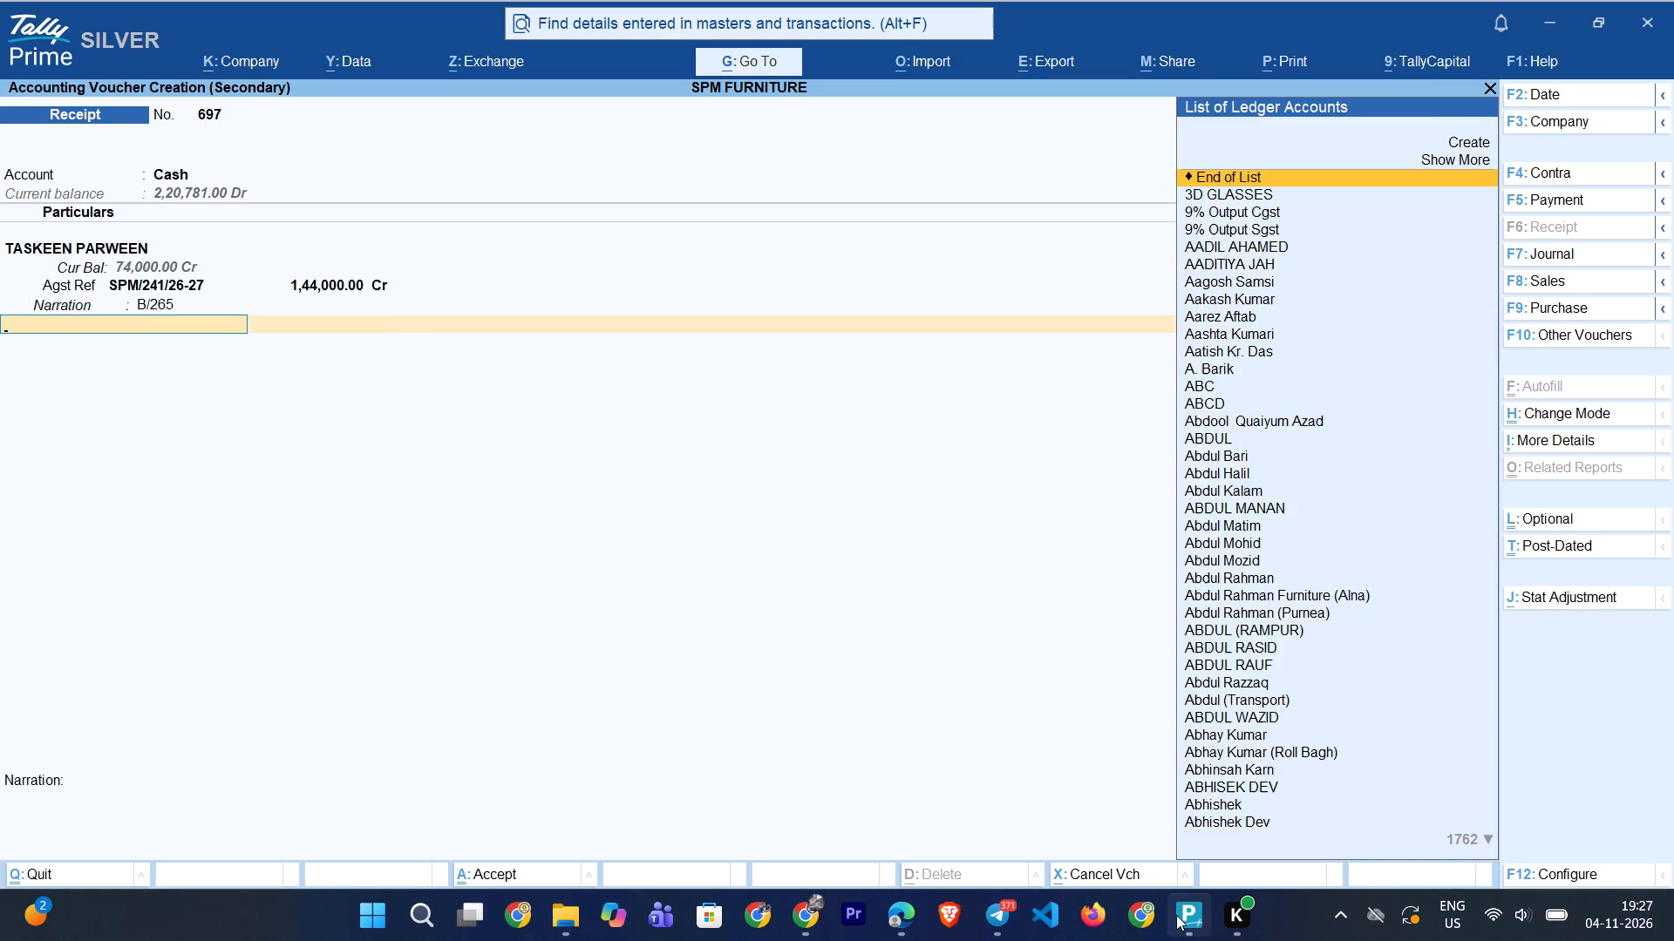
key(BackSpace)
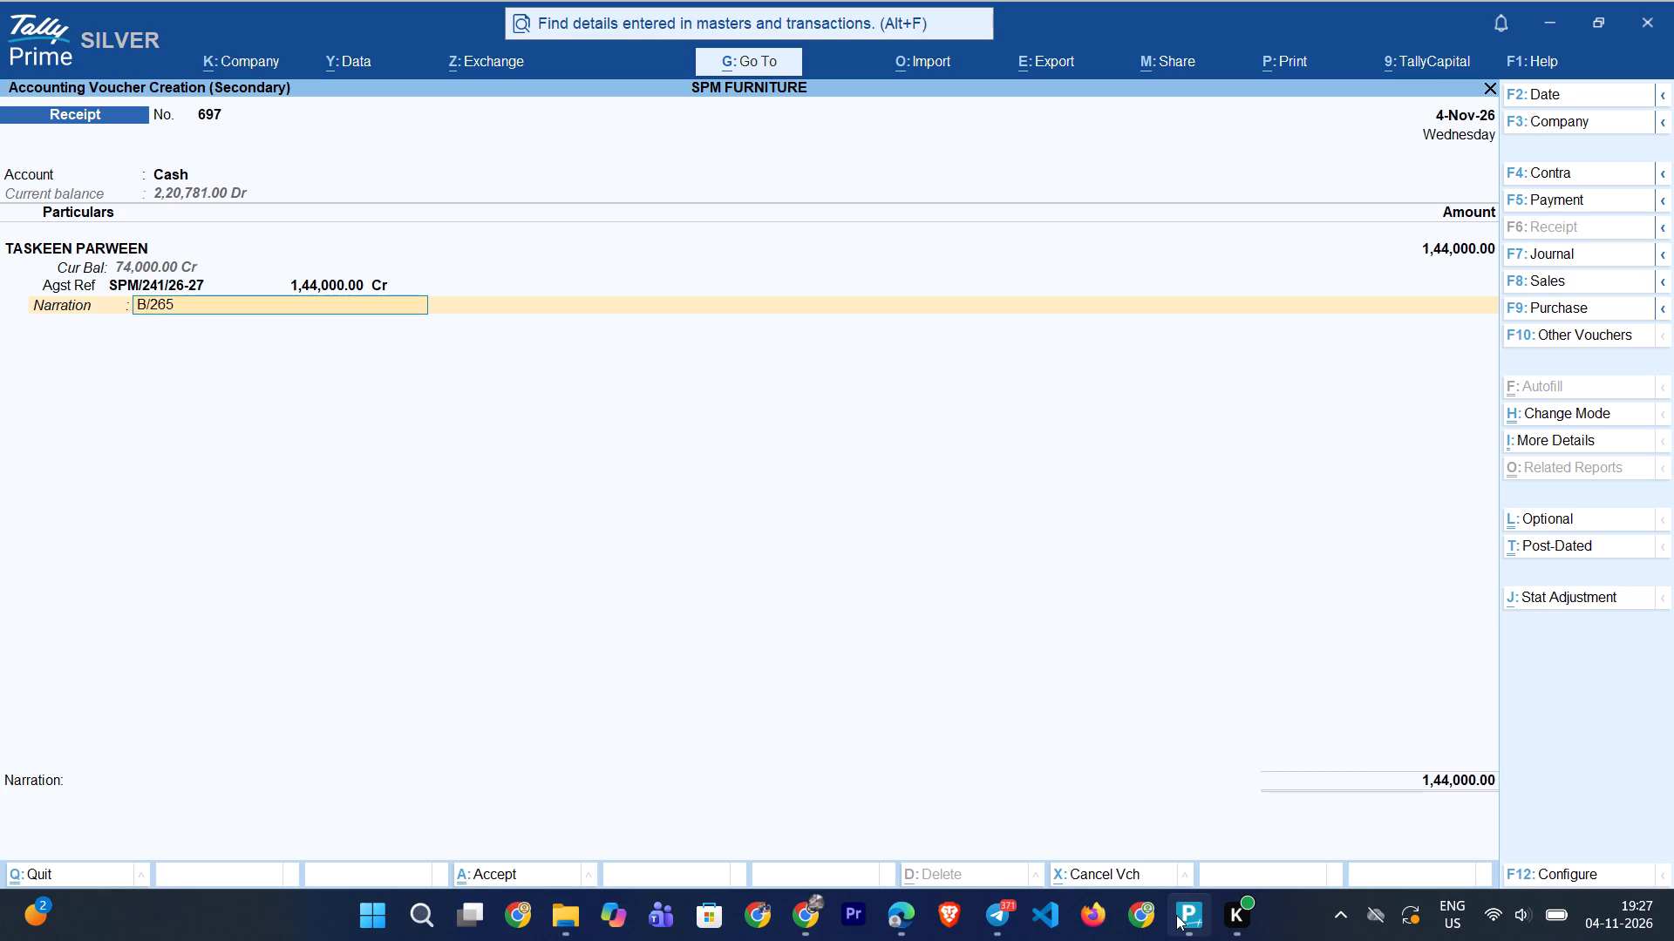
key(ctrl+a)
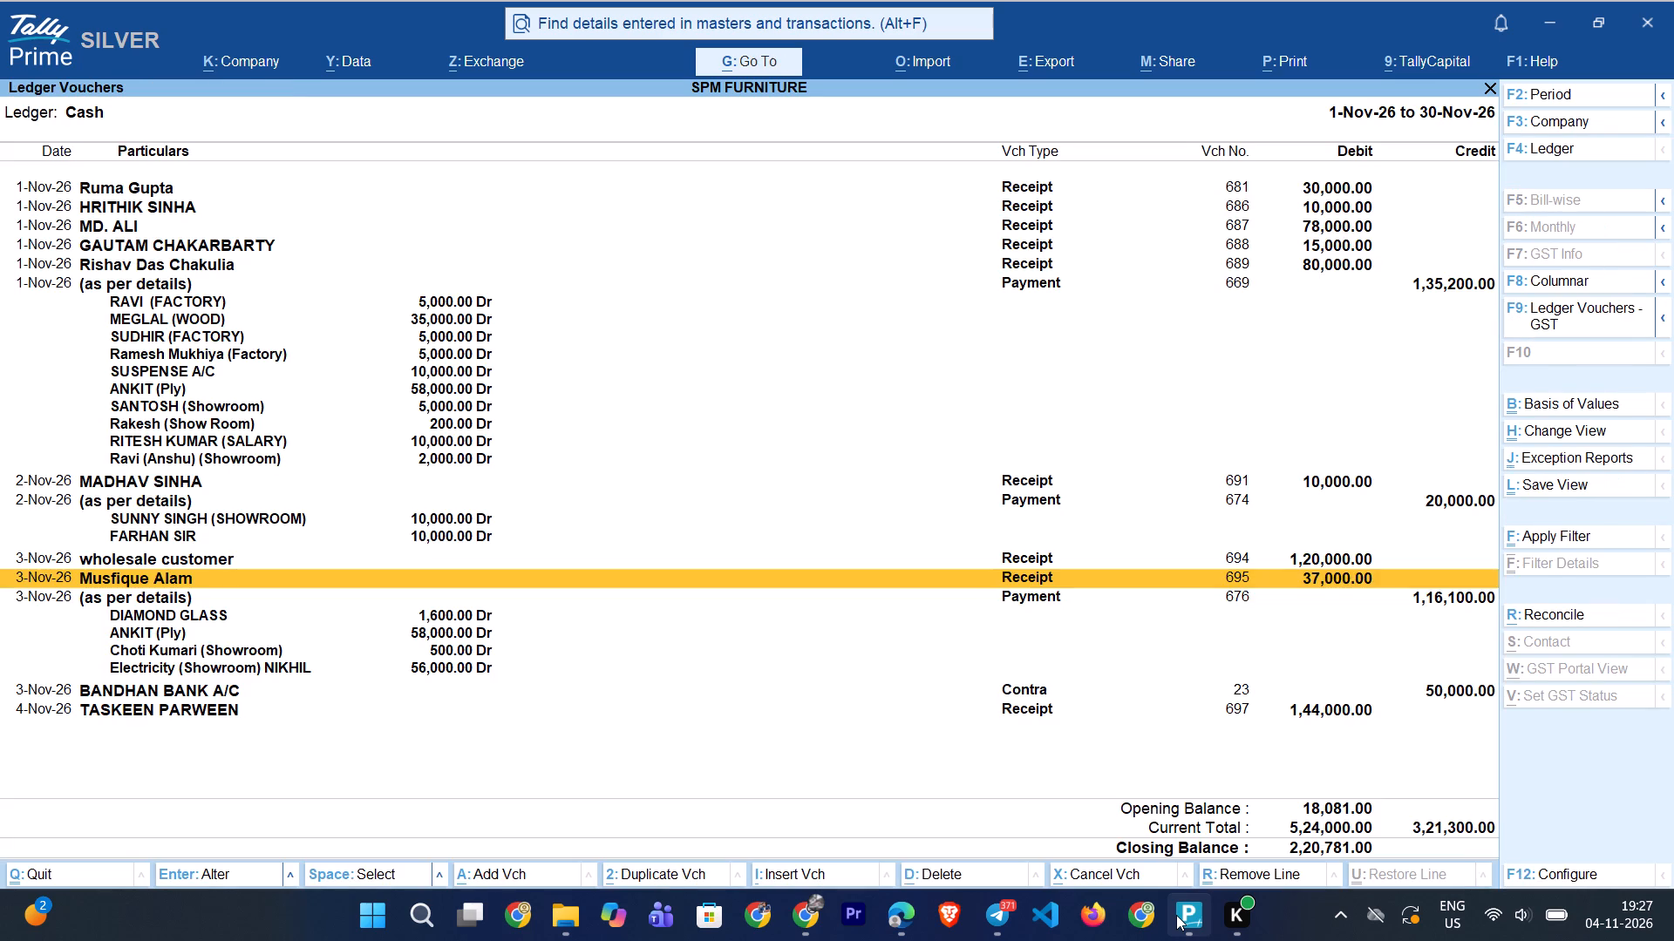
Duplicate the Taskeen customer's 4-Nov-26 Cash receipt and set the copy's account to Sunny Upi.
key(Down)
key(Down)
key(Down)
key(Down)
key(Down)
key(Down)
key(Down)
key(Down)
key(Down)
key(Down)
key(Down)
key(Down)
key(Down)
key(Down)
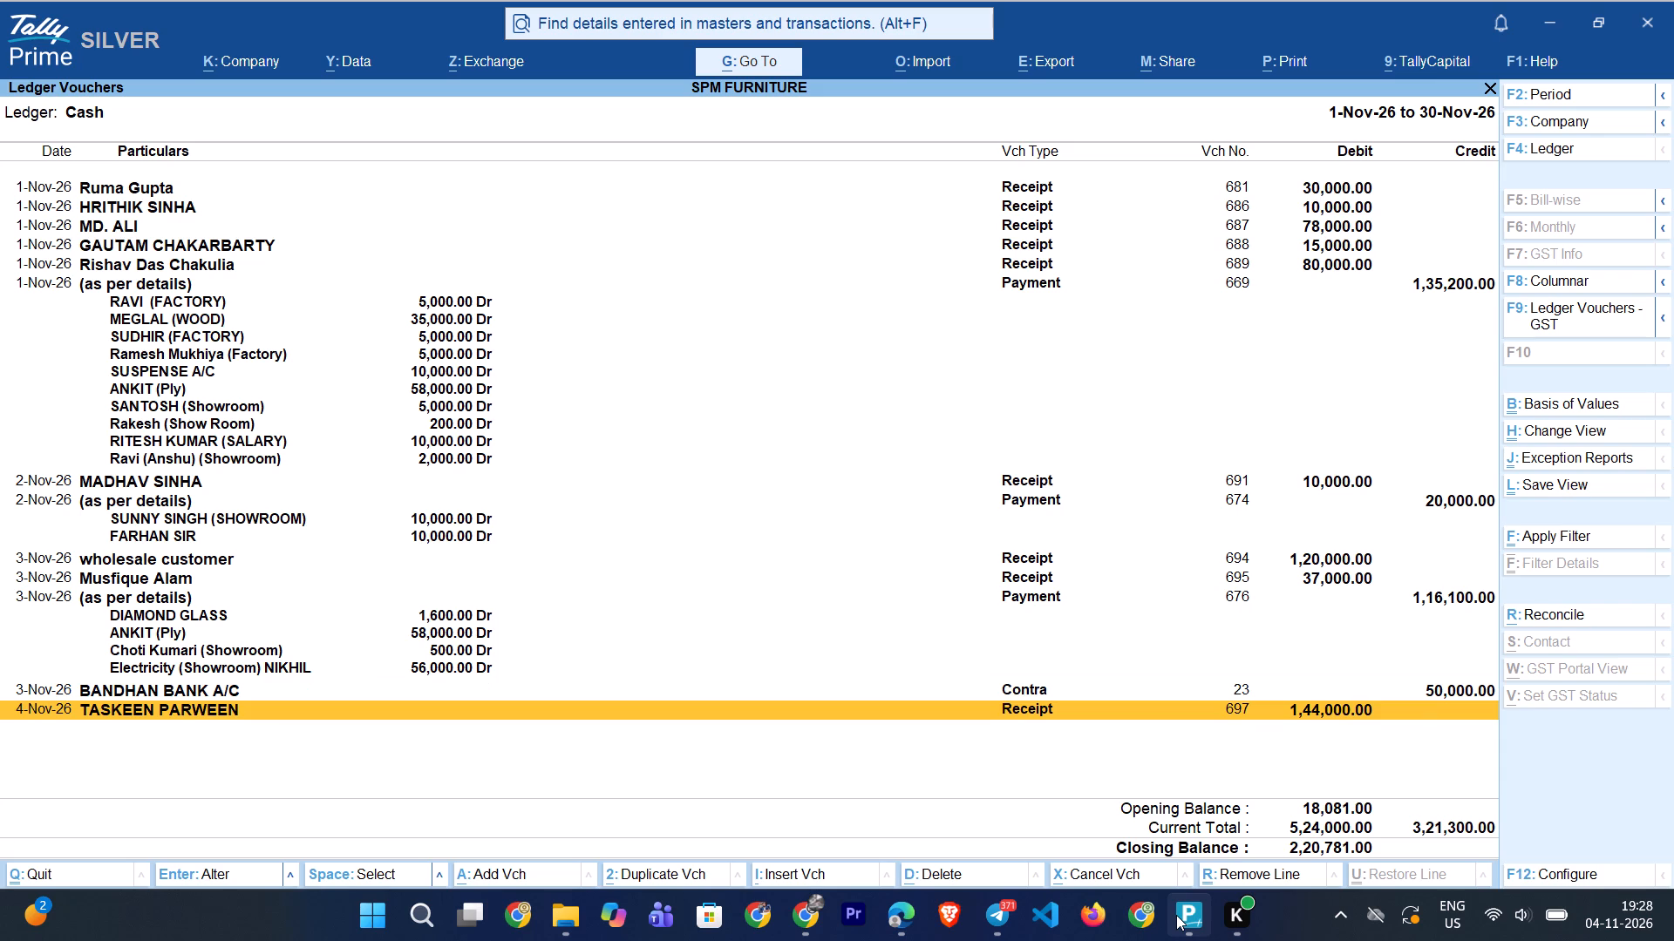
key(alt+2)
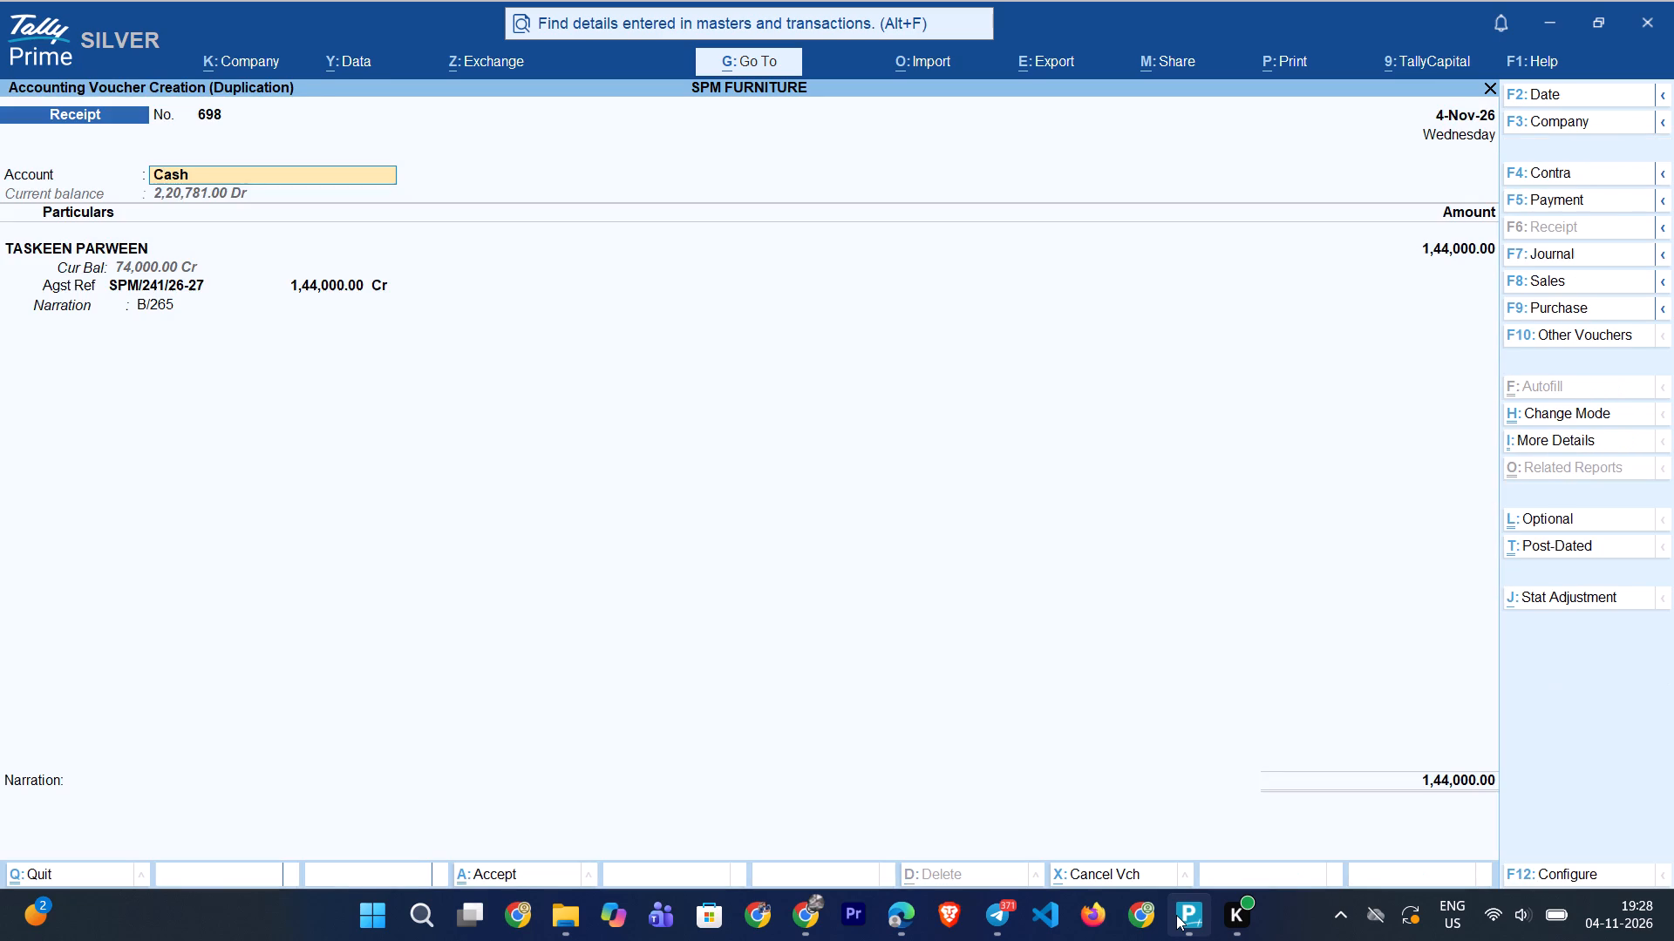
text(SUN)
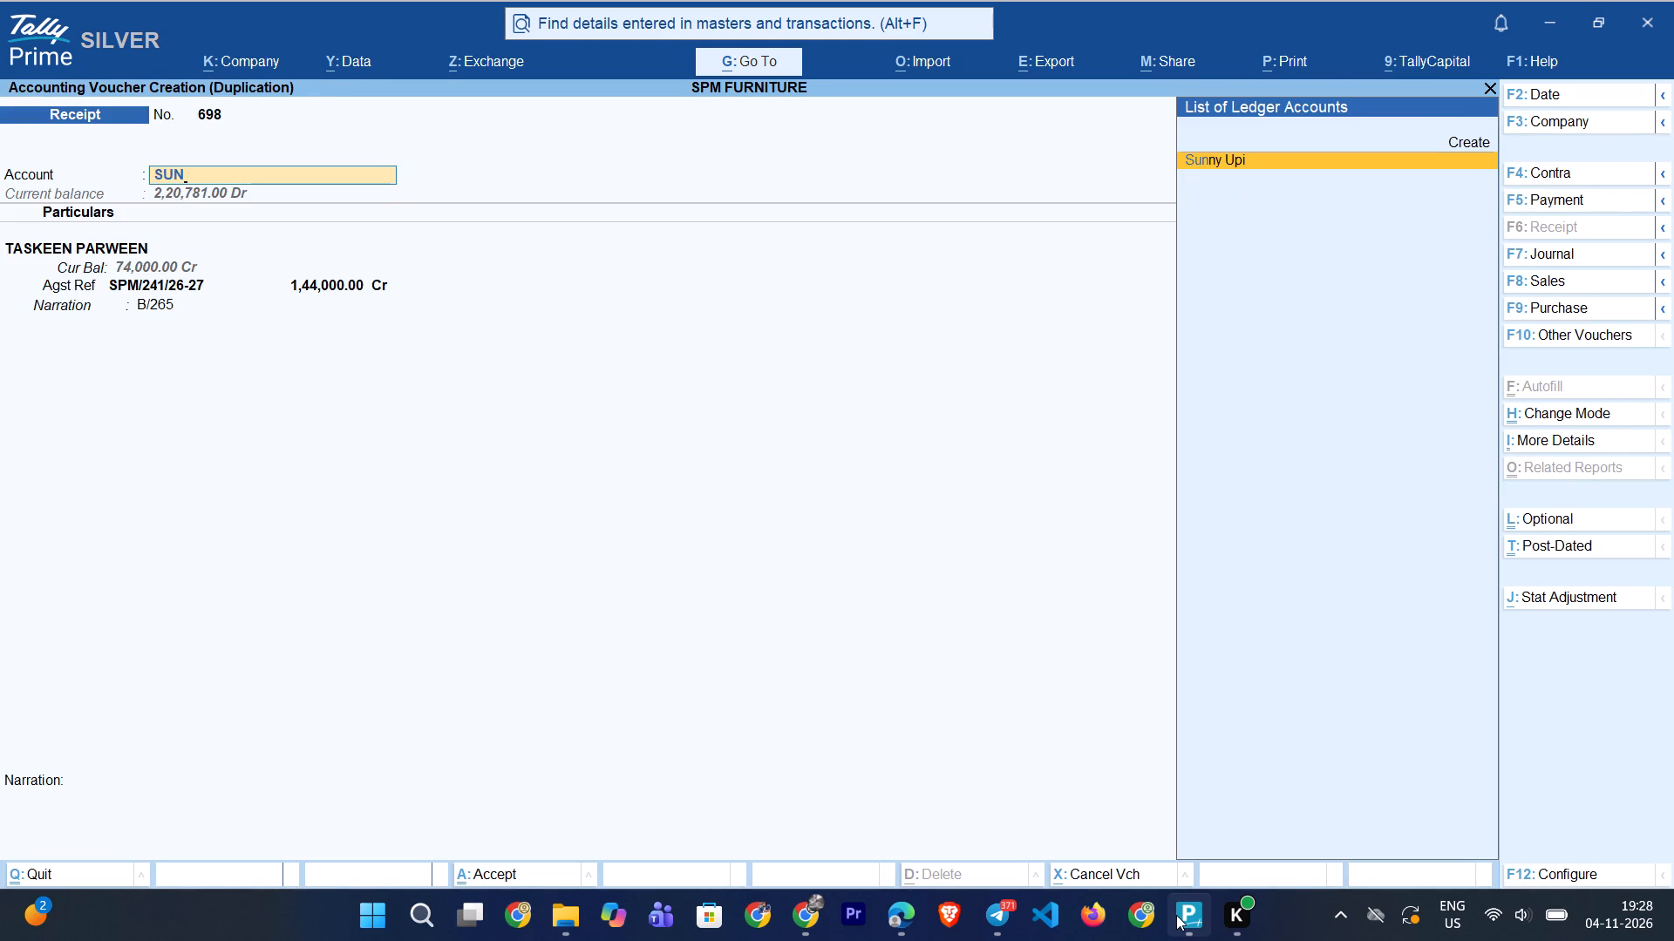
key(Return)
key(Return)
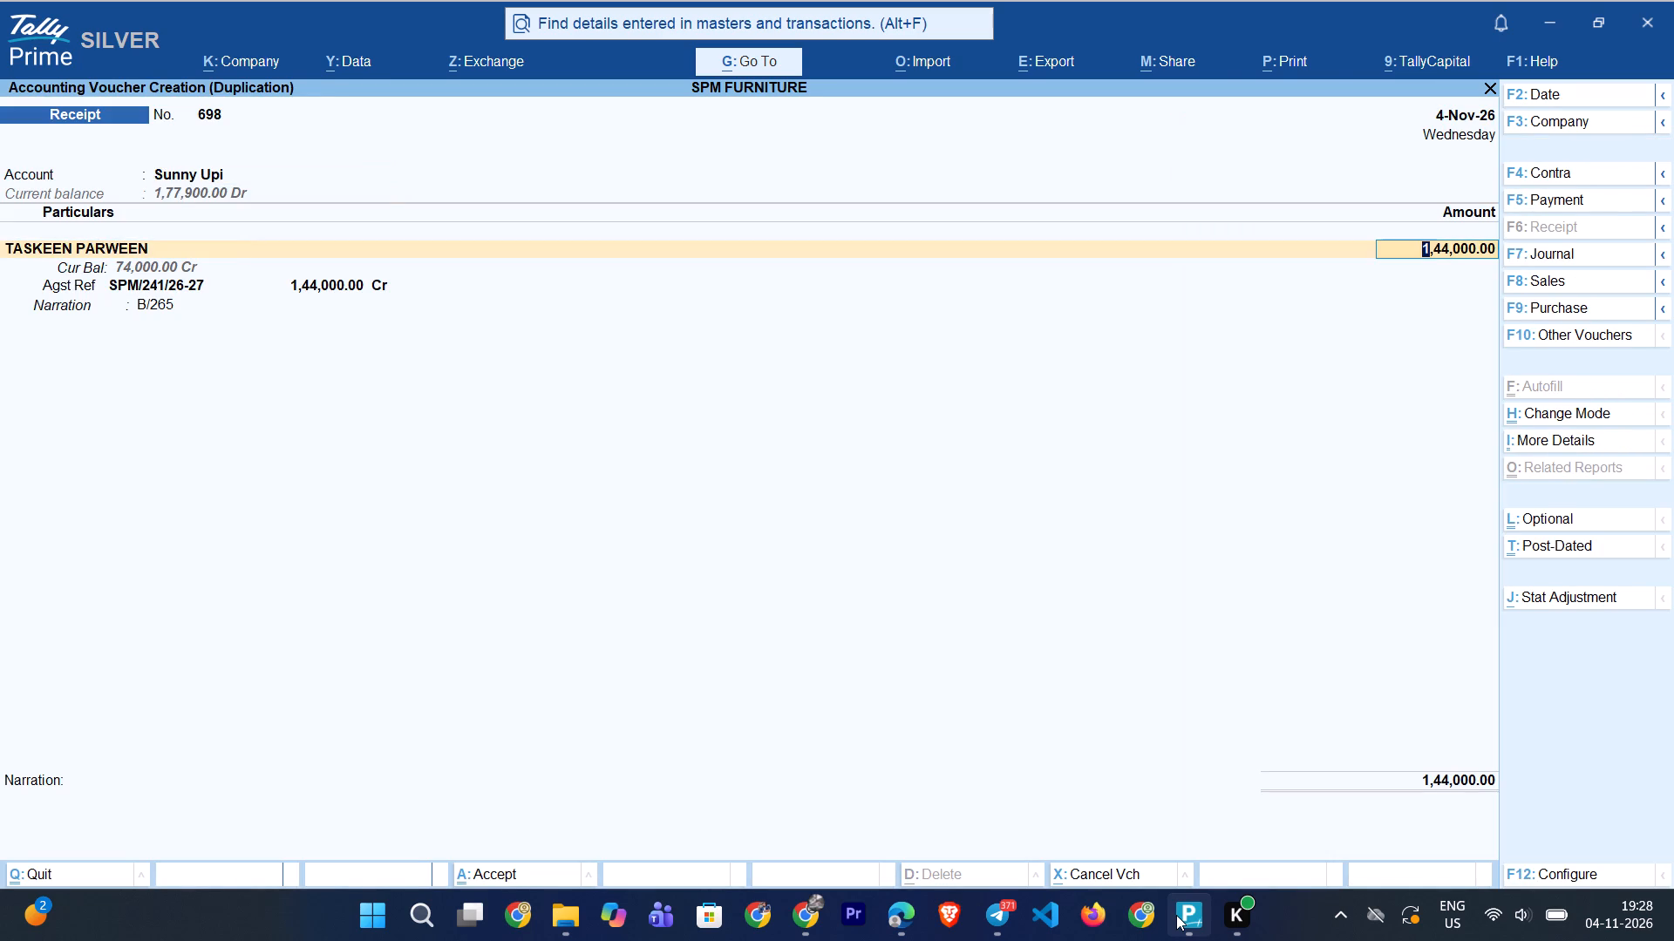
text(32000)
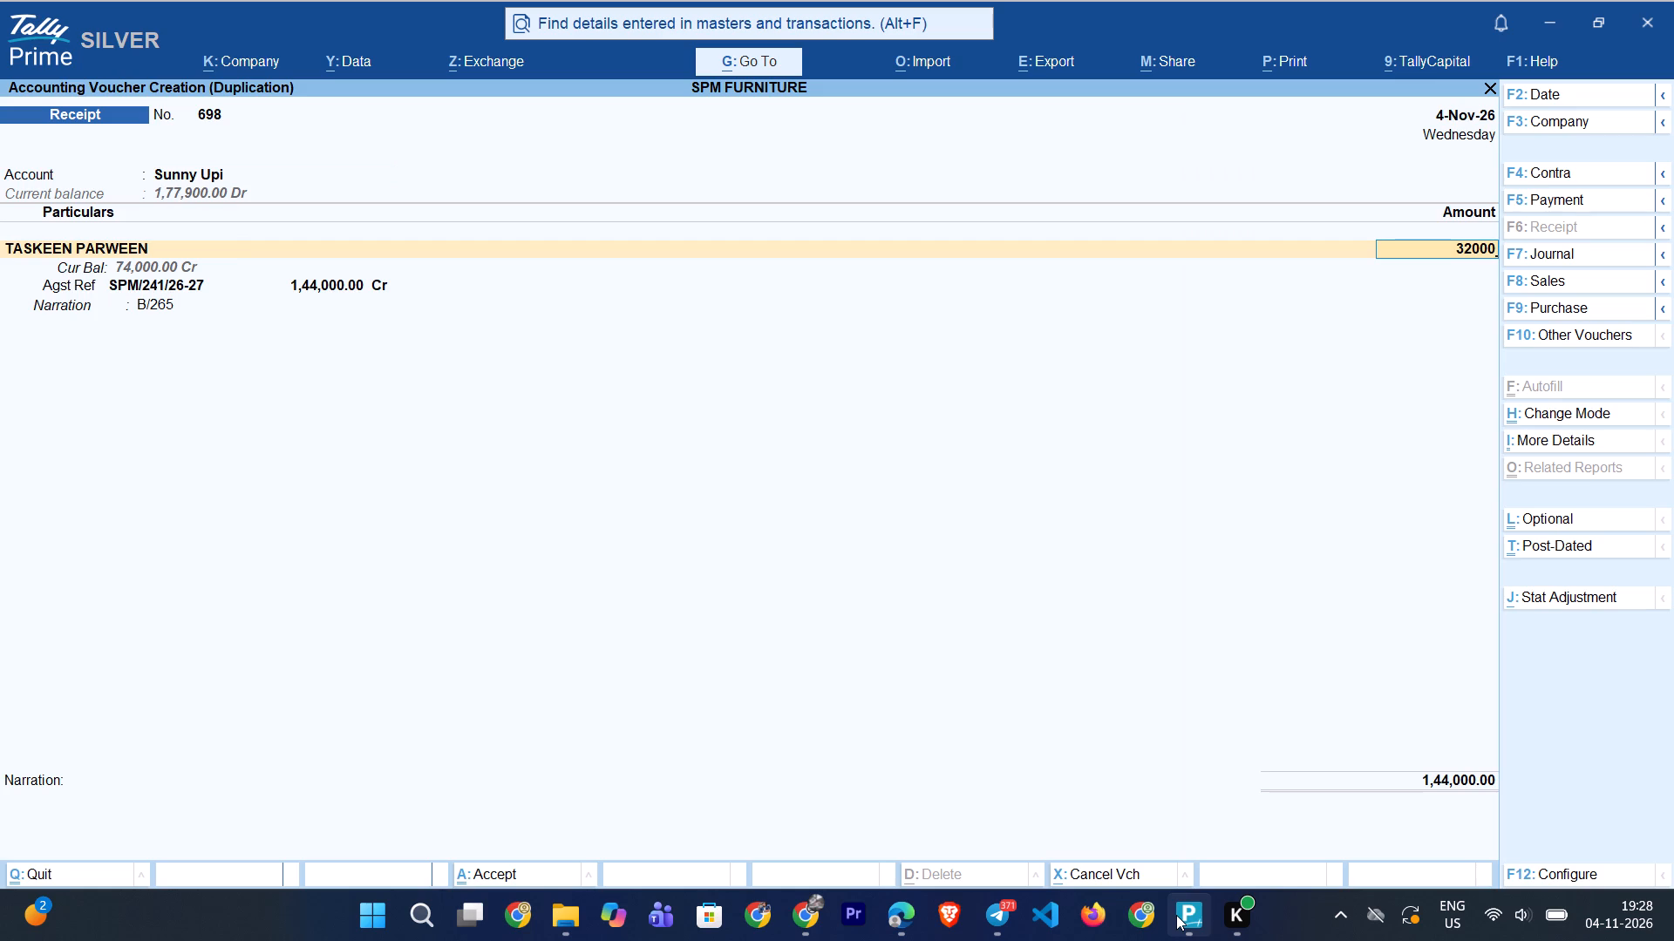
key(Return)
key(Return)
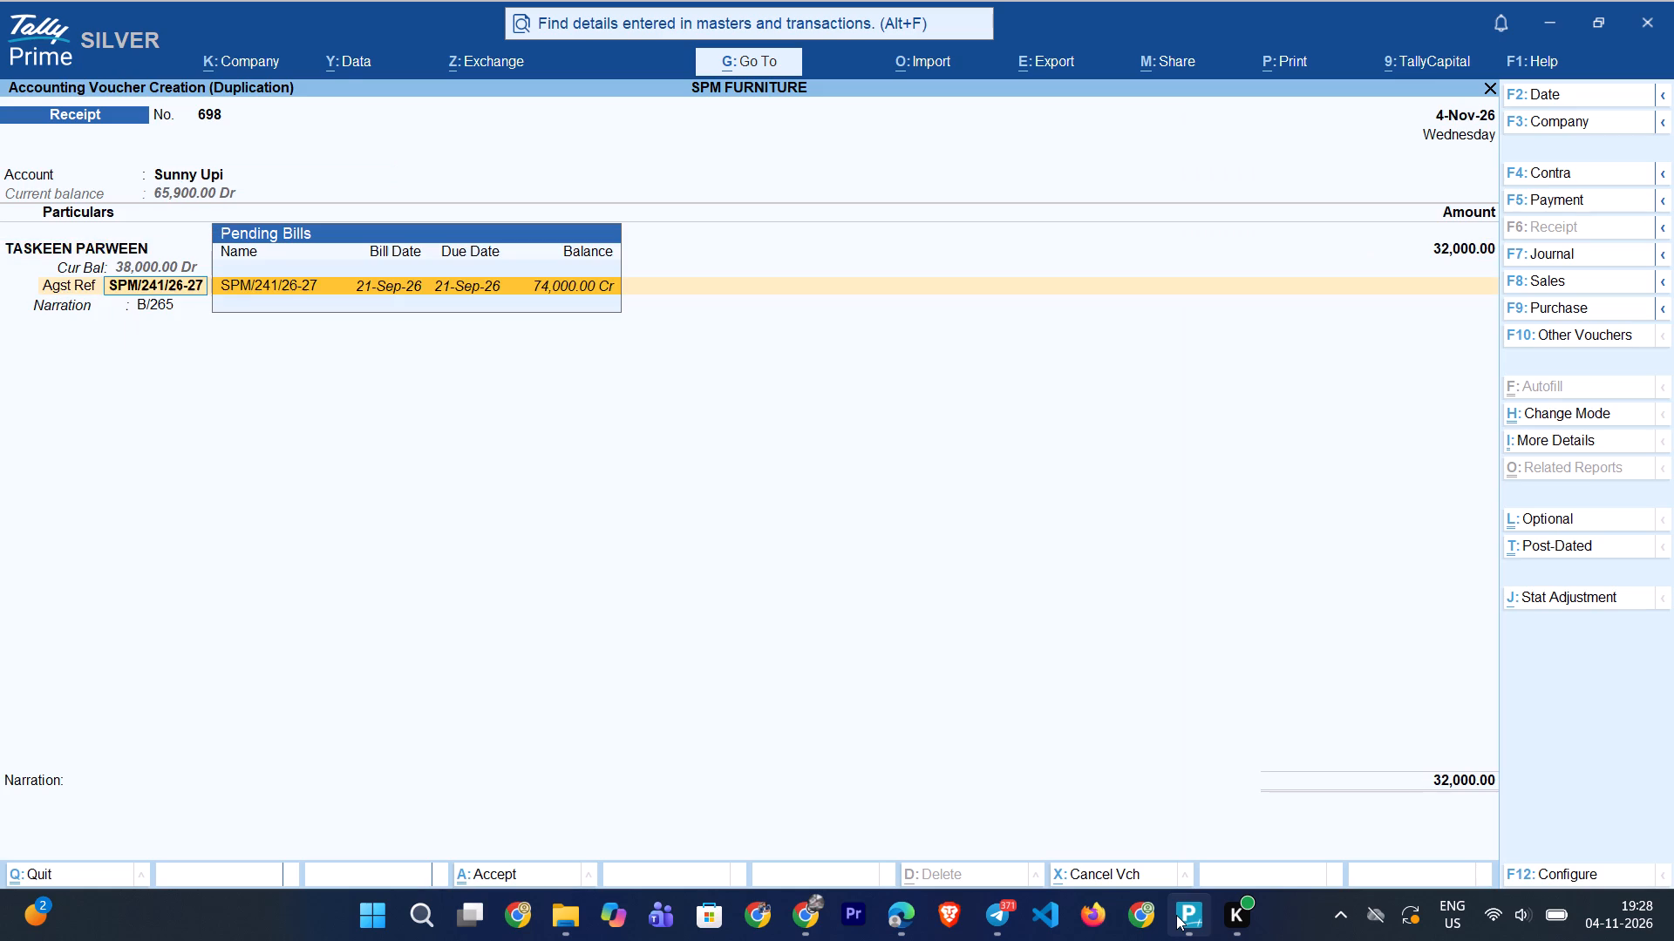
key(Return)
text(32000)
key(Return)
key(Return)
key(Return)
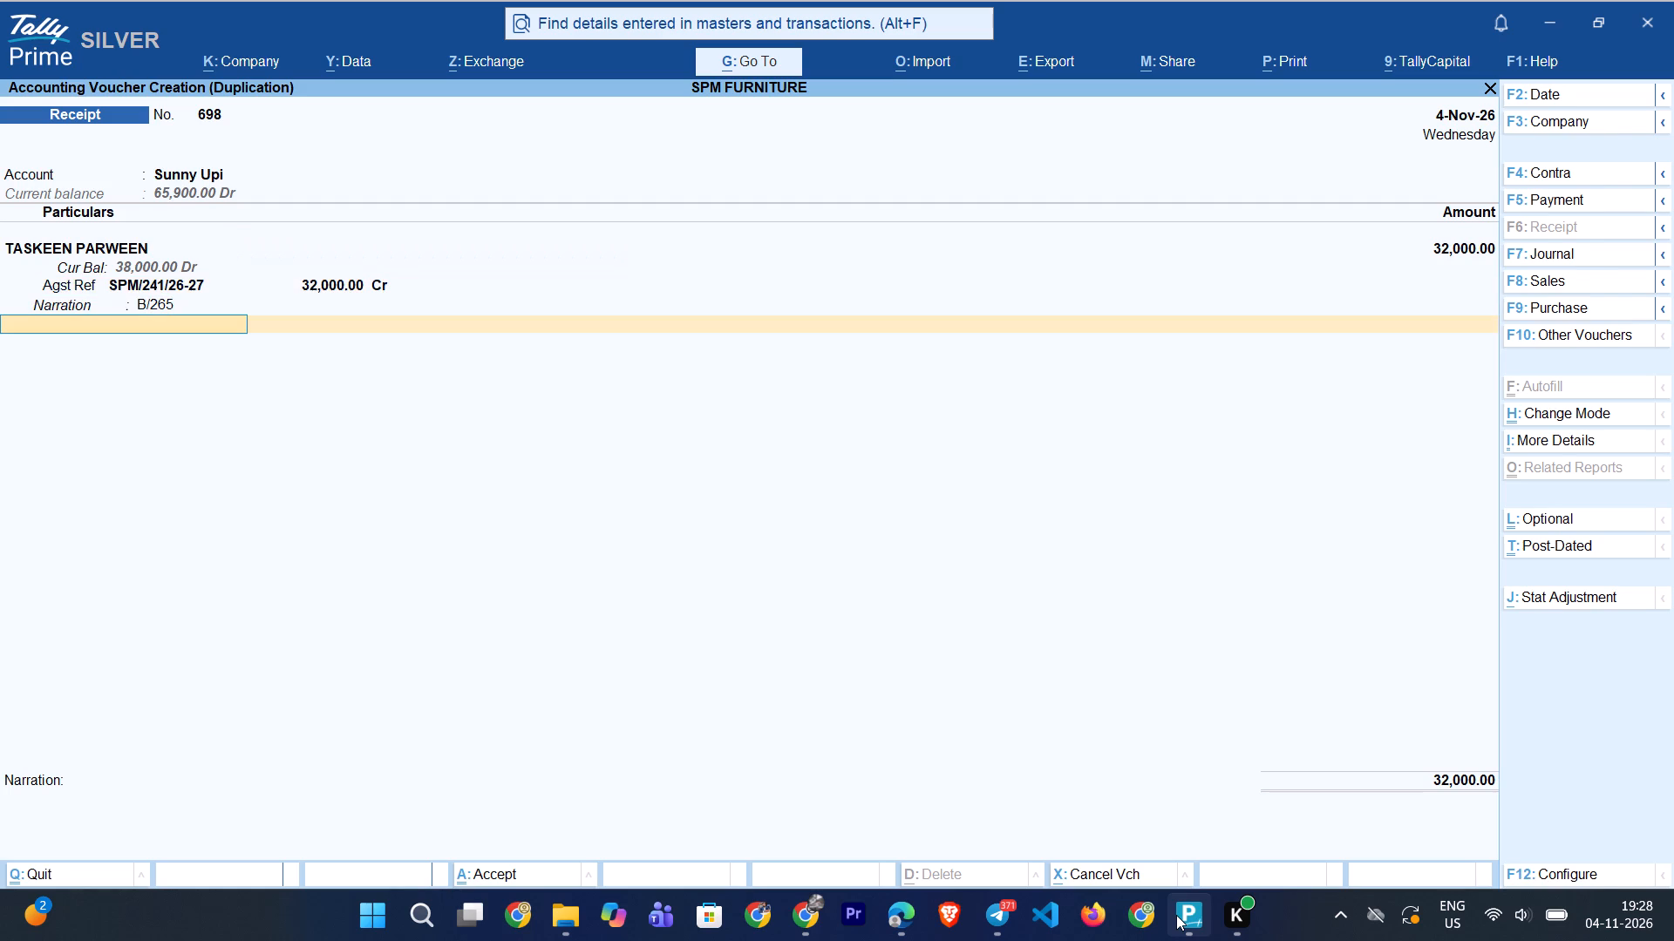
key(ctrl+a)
Duplicate the Taskeen customer's 4-Nov-26 Cash receipt again and set the copy's account to BANDHAN BANK A/C.
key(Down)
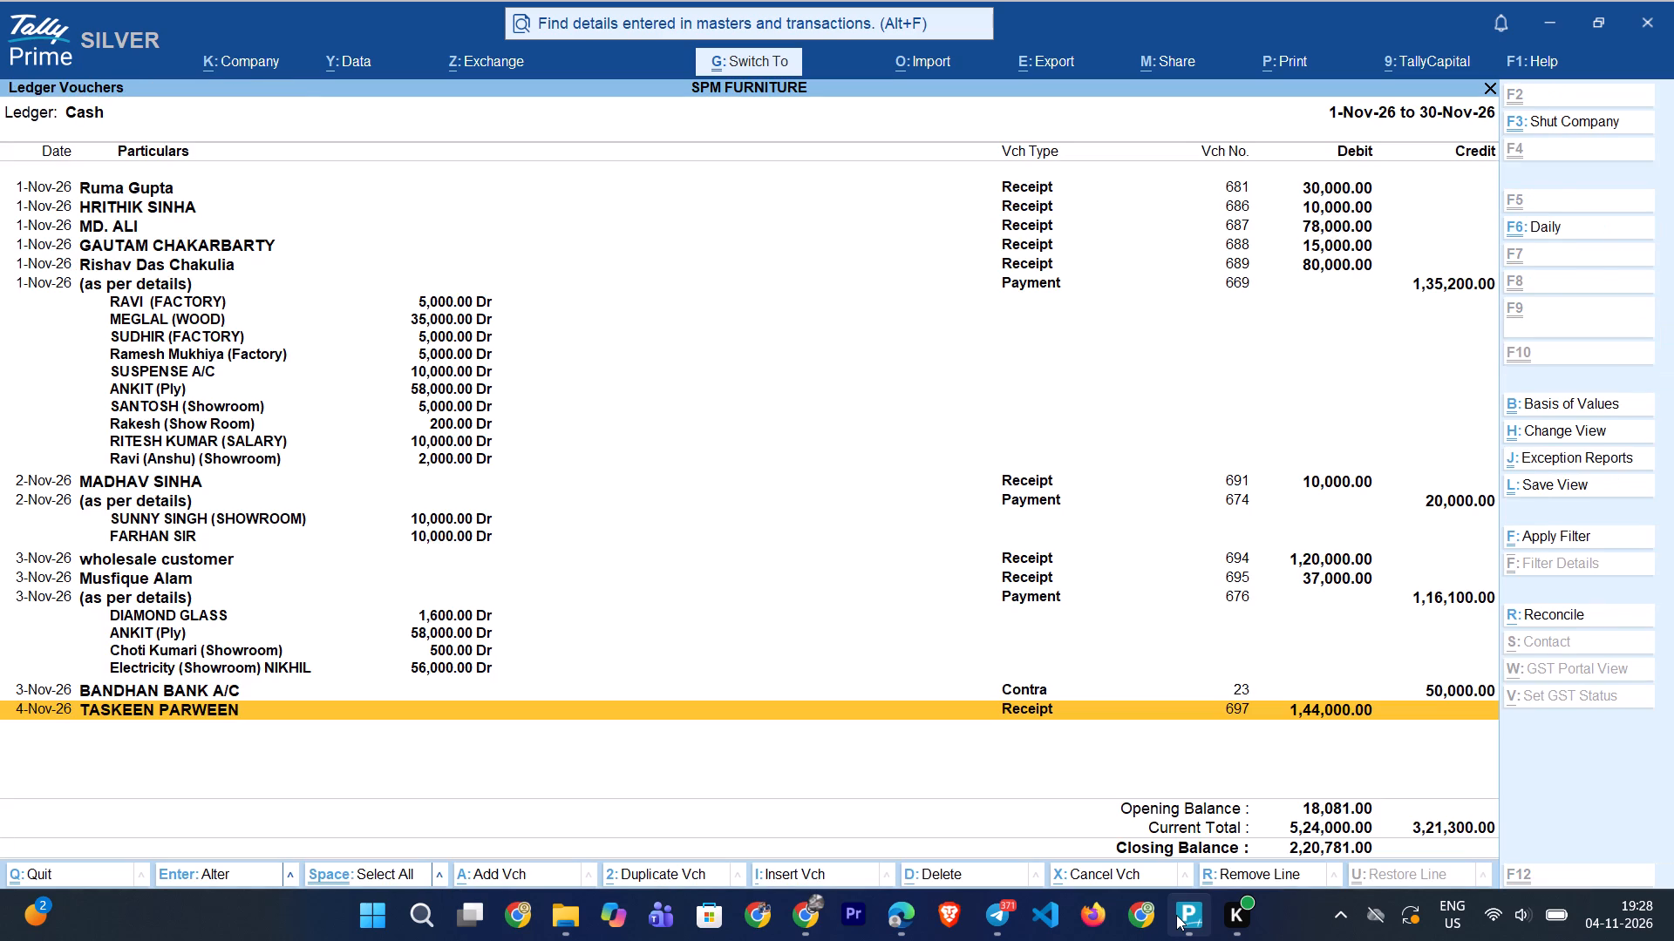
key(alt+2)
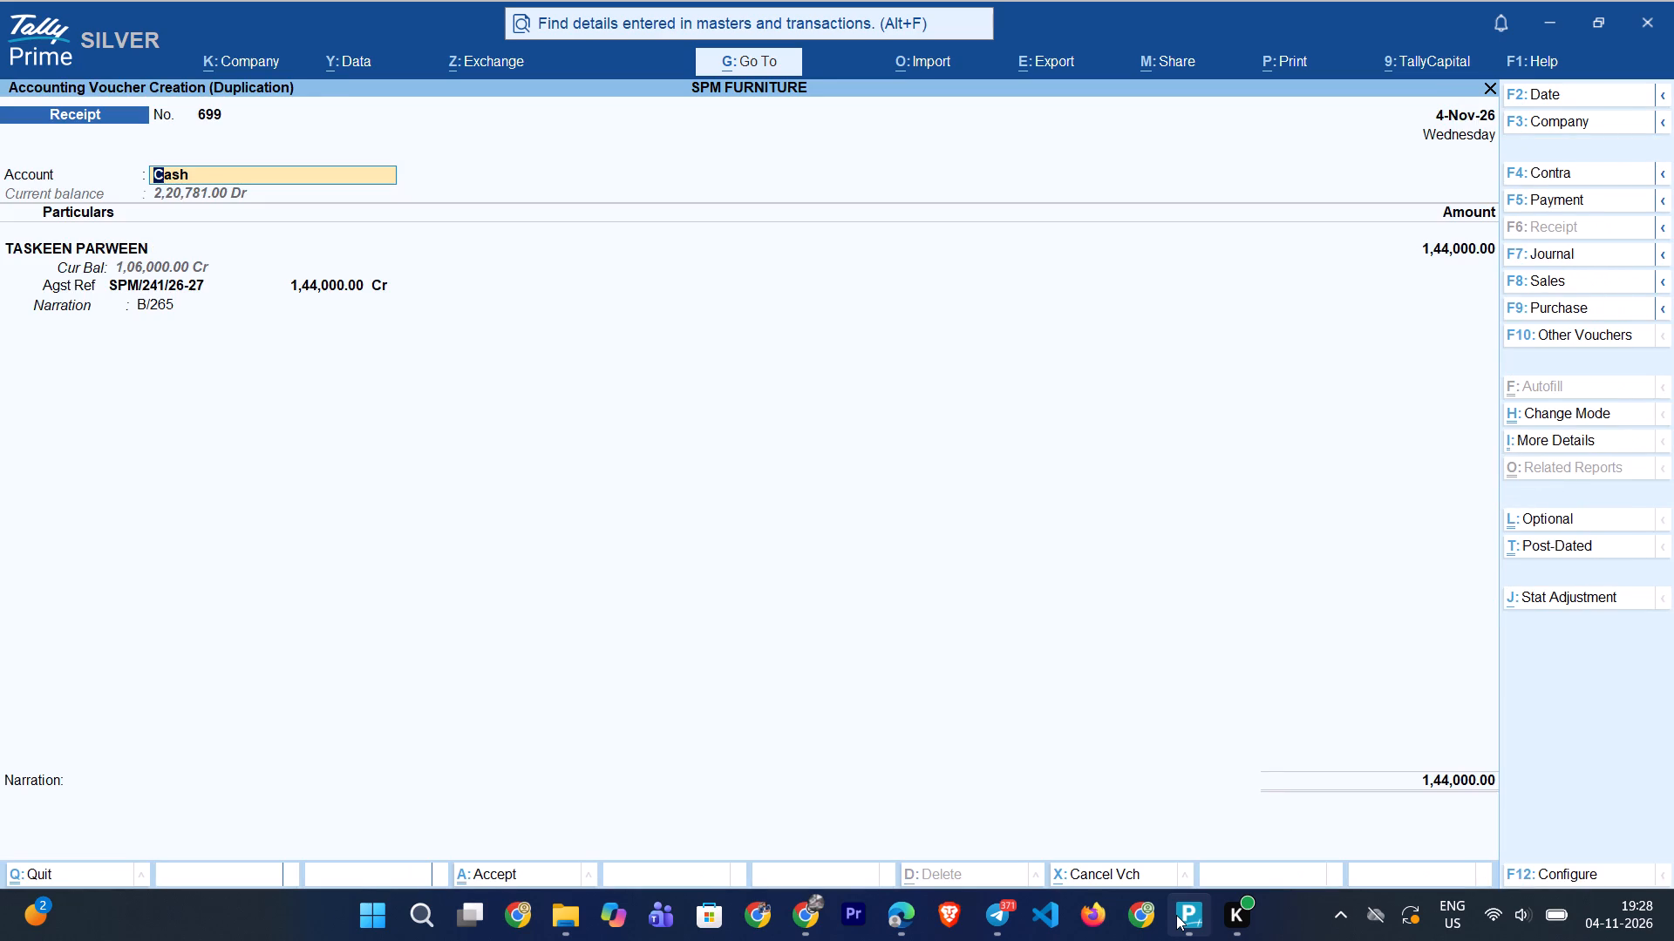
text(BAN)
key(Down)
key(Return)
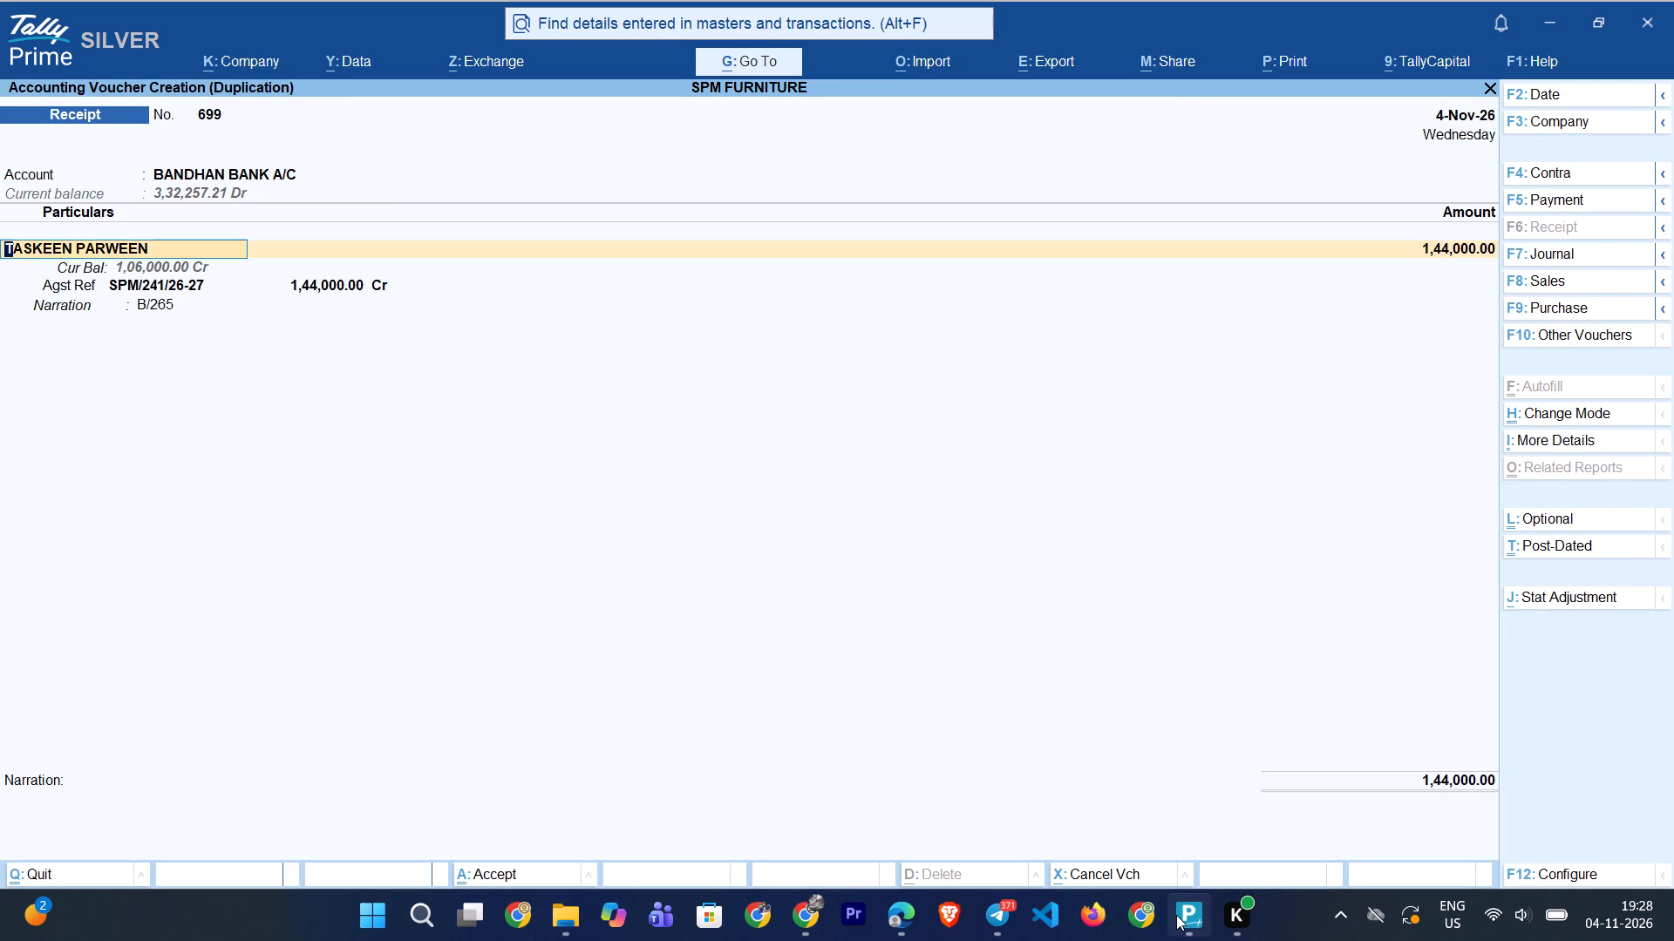
Set the customer line and its Agst Ref bill SPM/241/26-27 to 2,000, keep narration B/265, and save the bank receipt.
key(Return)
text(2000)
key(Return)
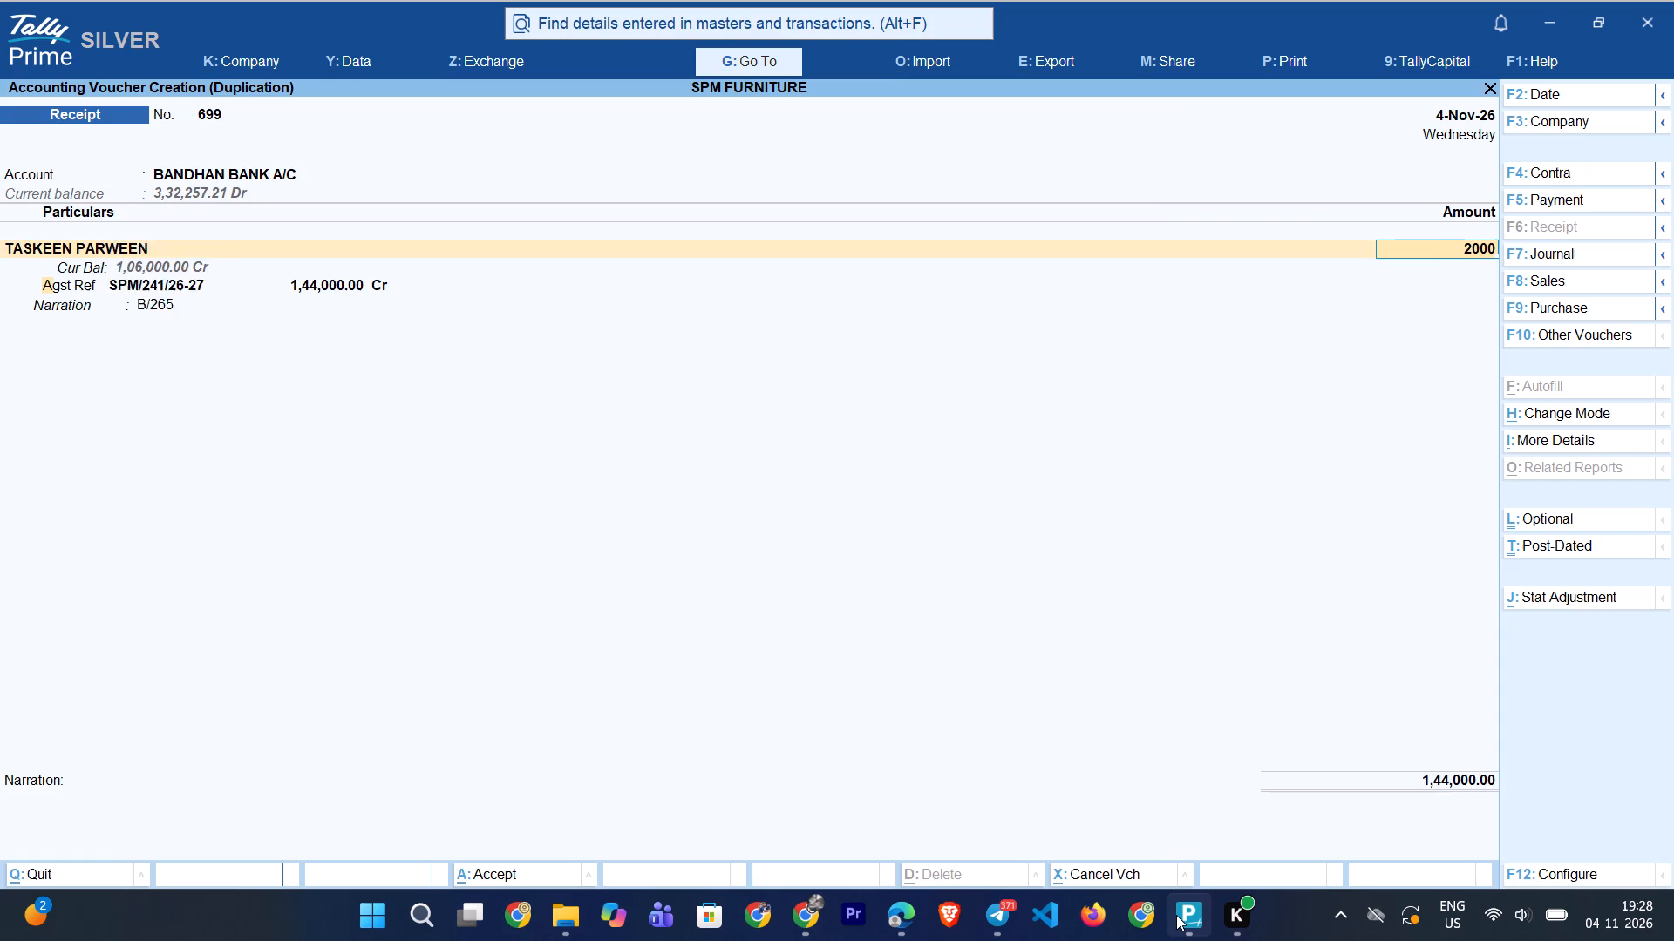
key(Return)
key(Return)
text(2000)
key(Return)
key(Return)
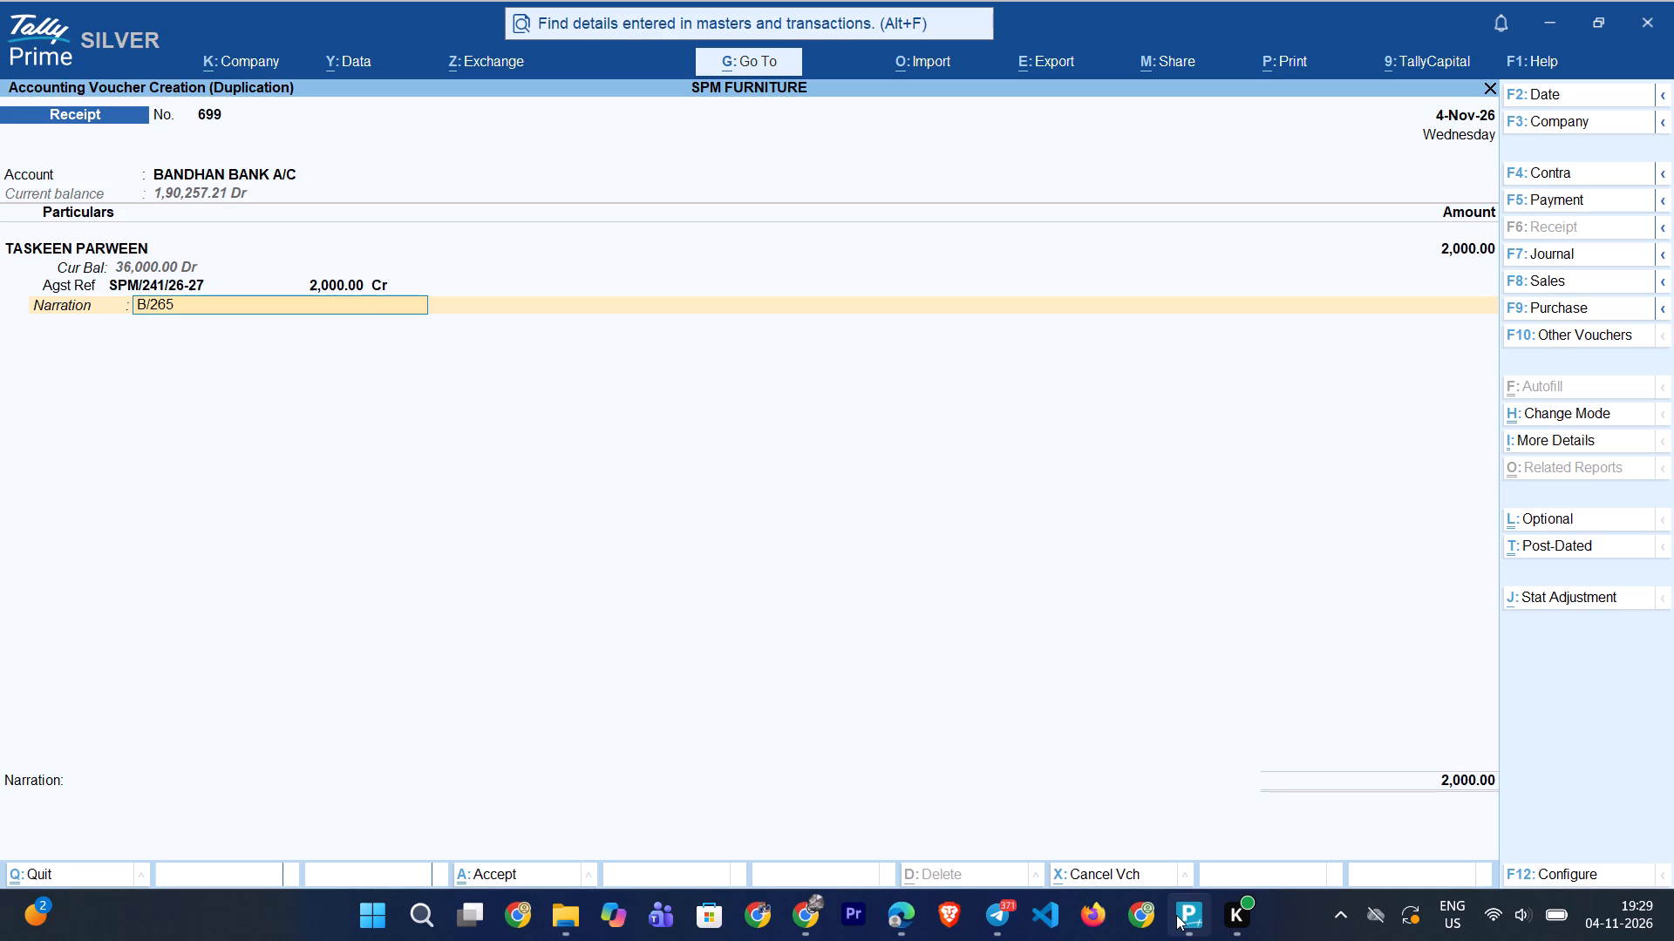
key(End)
key(Return)
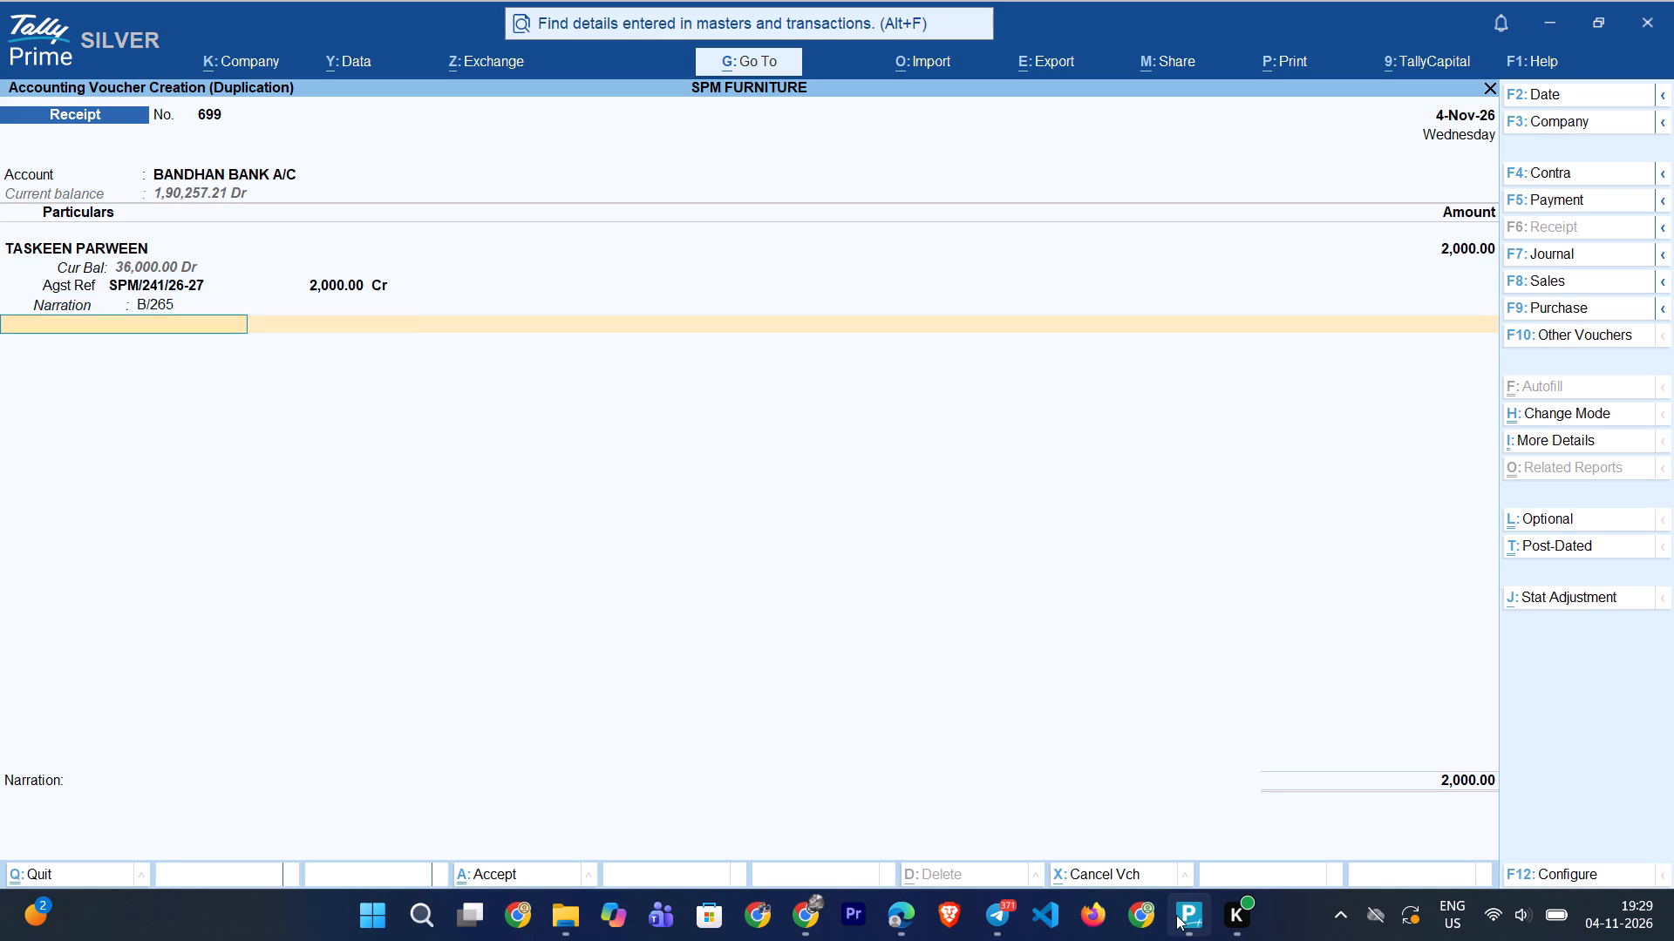
key(ctrl+a)
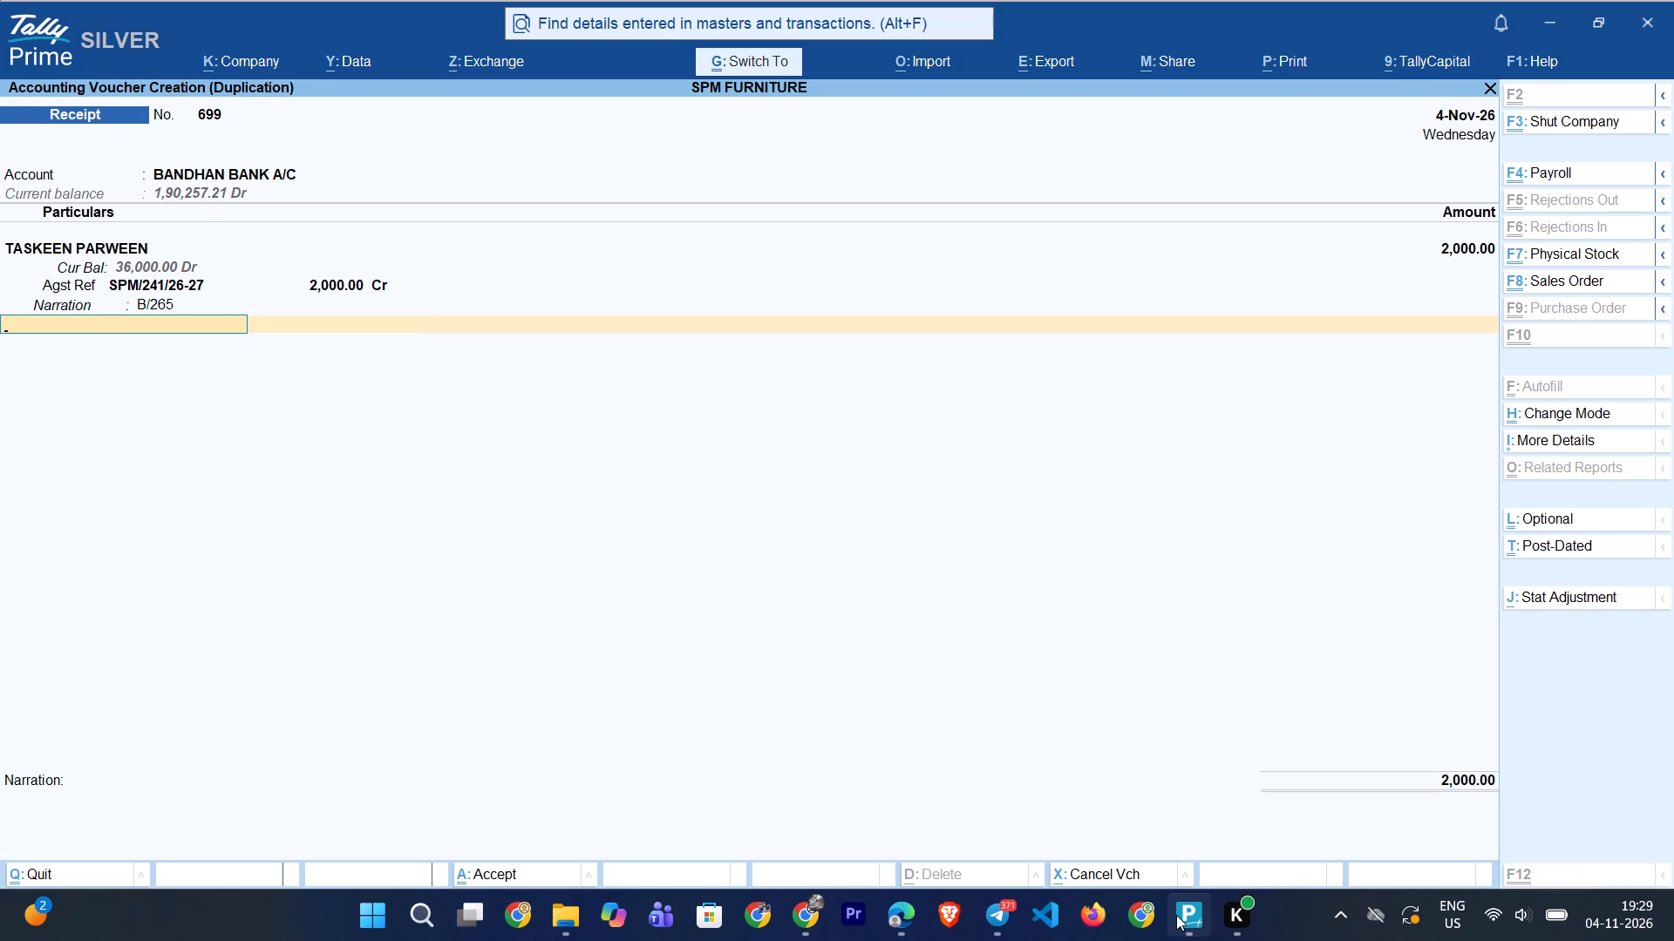
Add a receipt voucher dated 4-Nov-26 with Cash as the account.
key(Down)
key(Down)
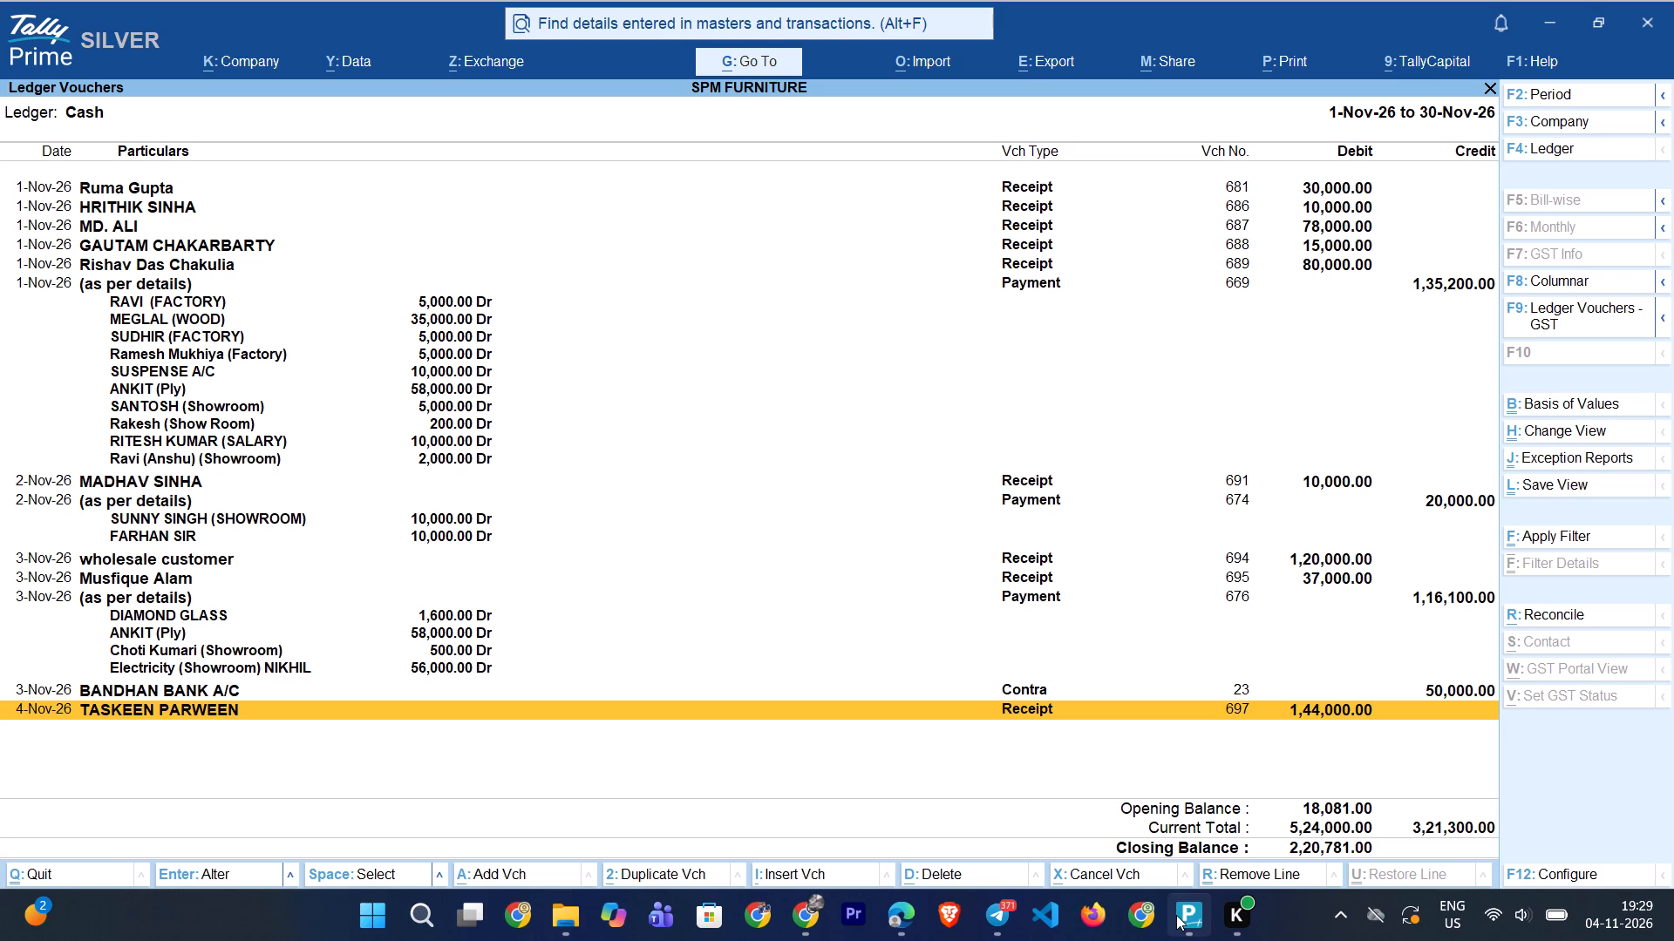
key(alt+a)
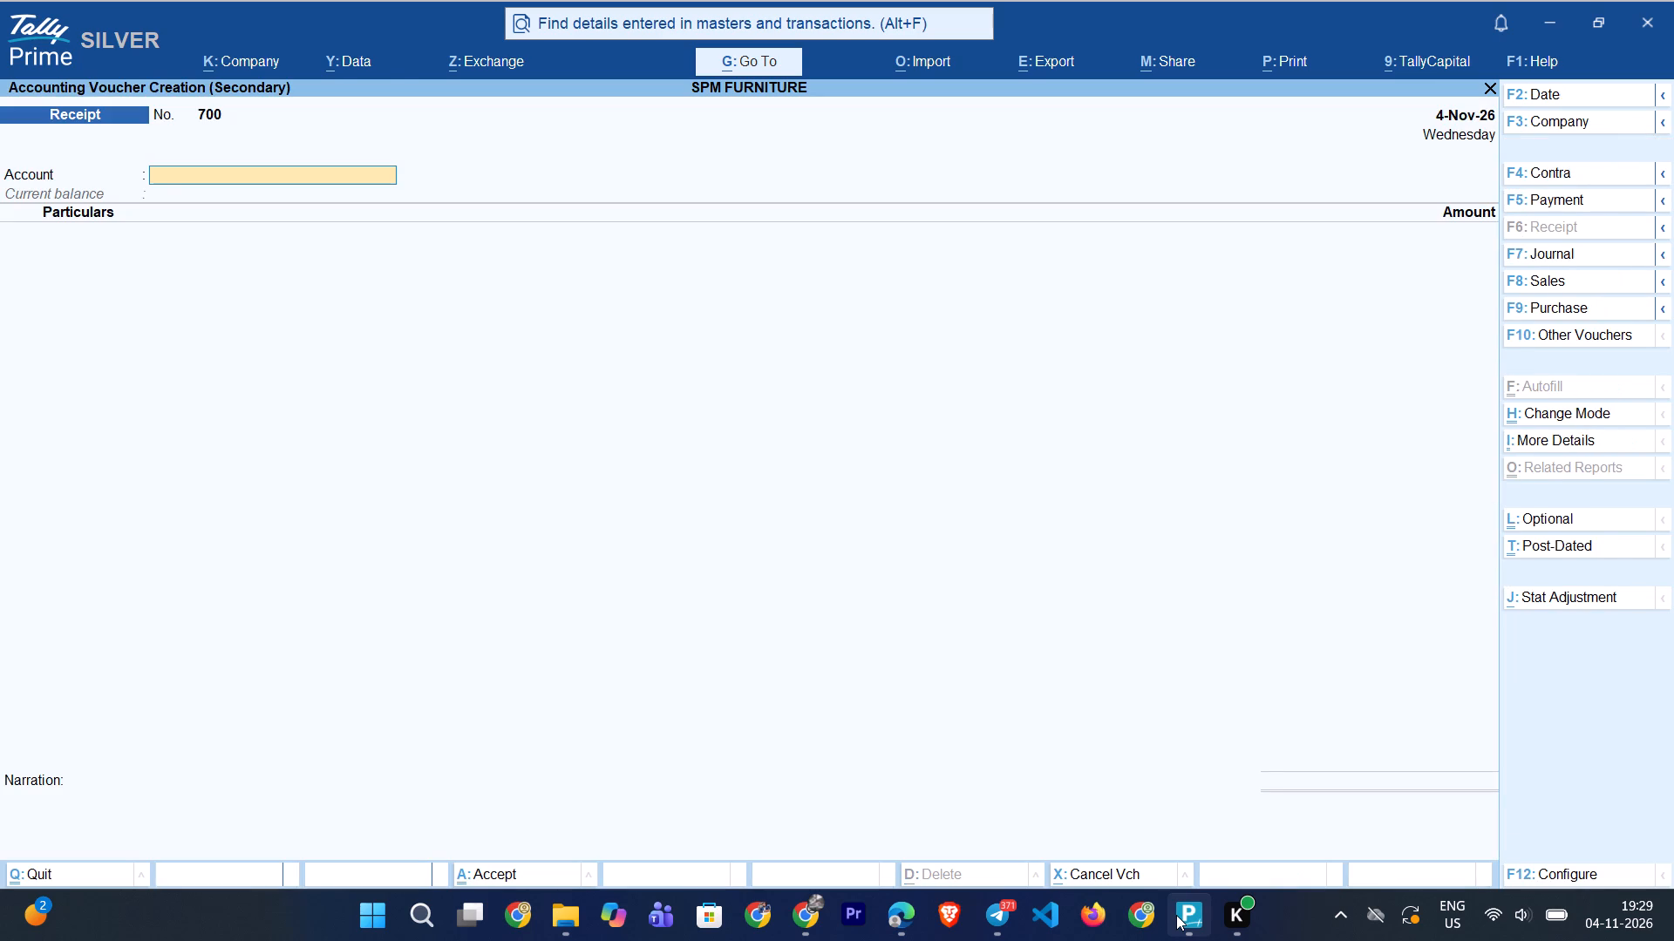
text(CAS)
key(Return)
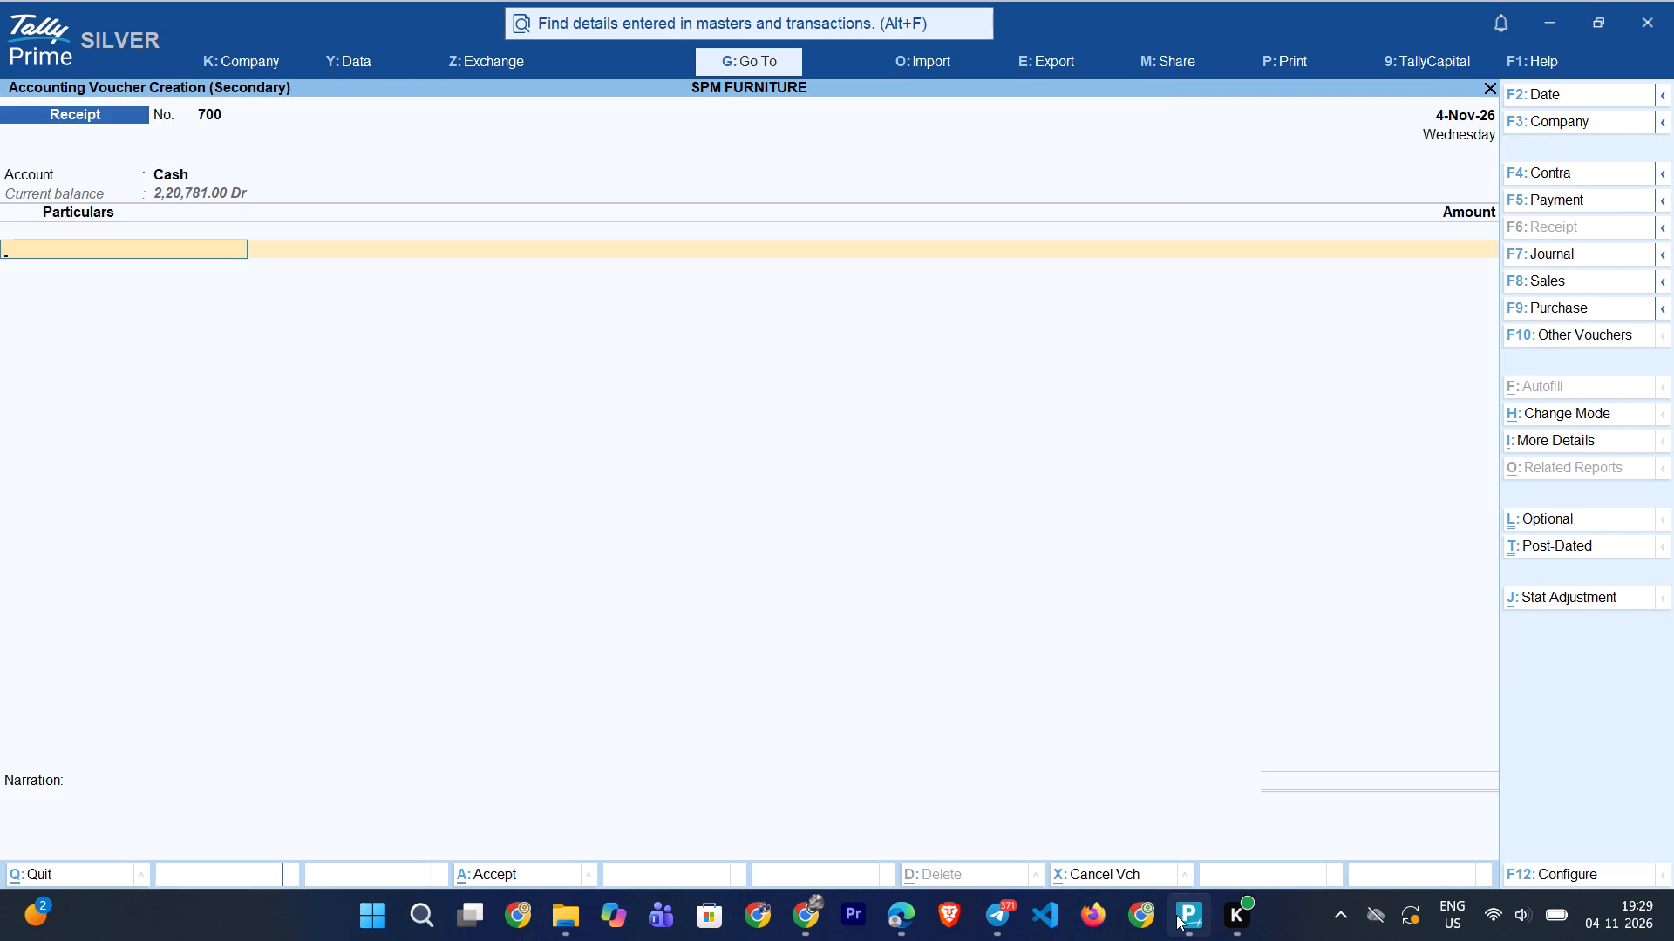
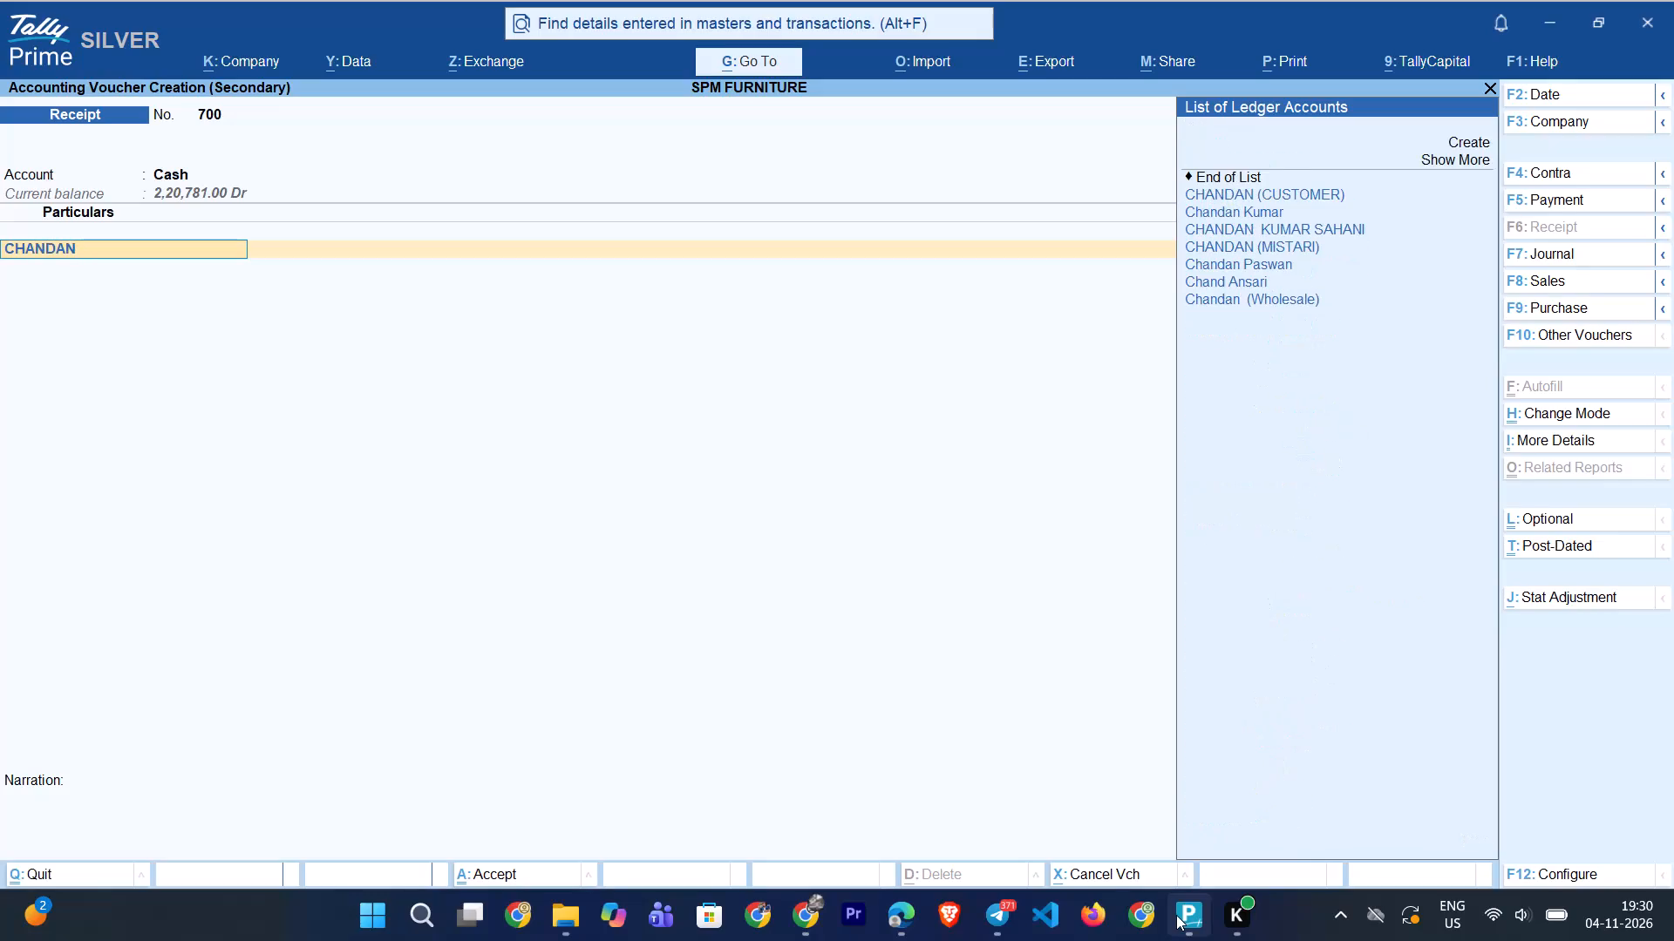
key(Down)
key(Down)
key(Down)
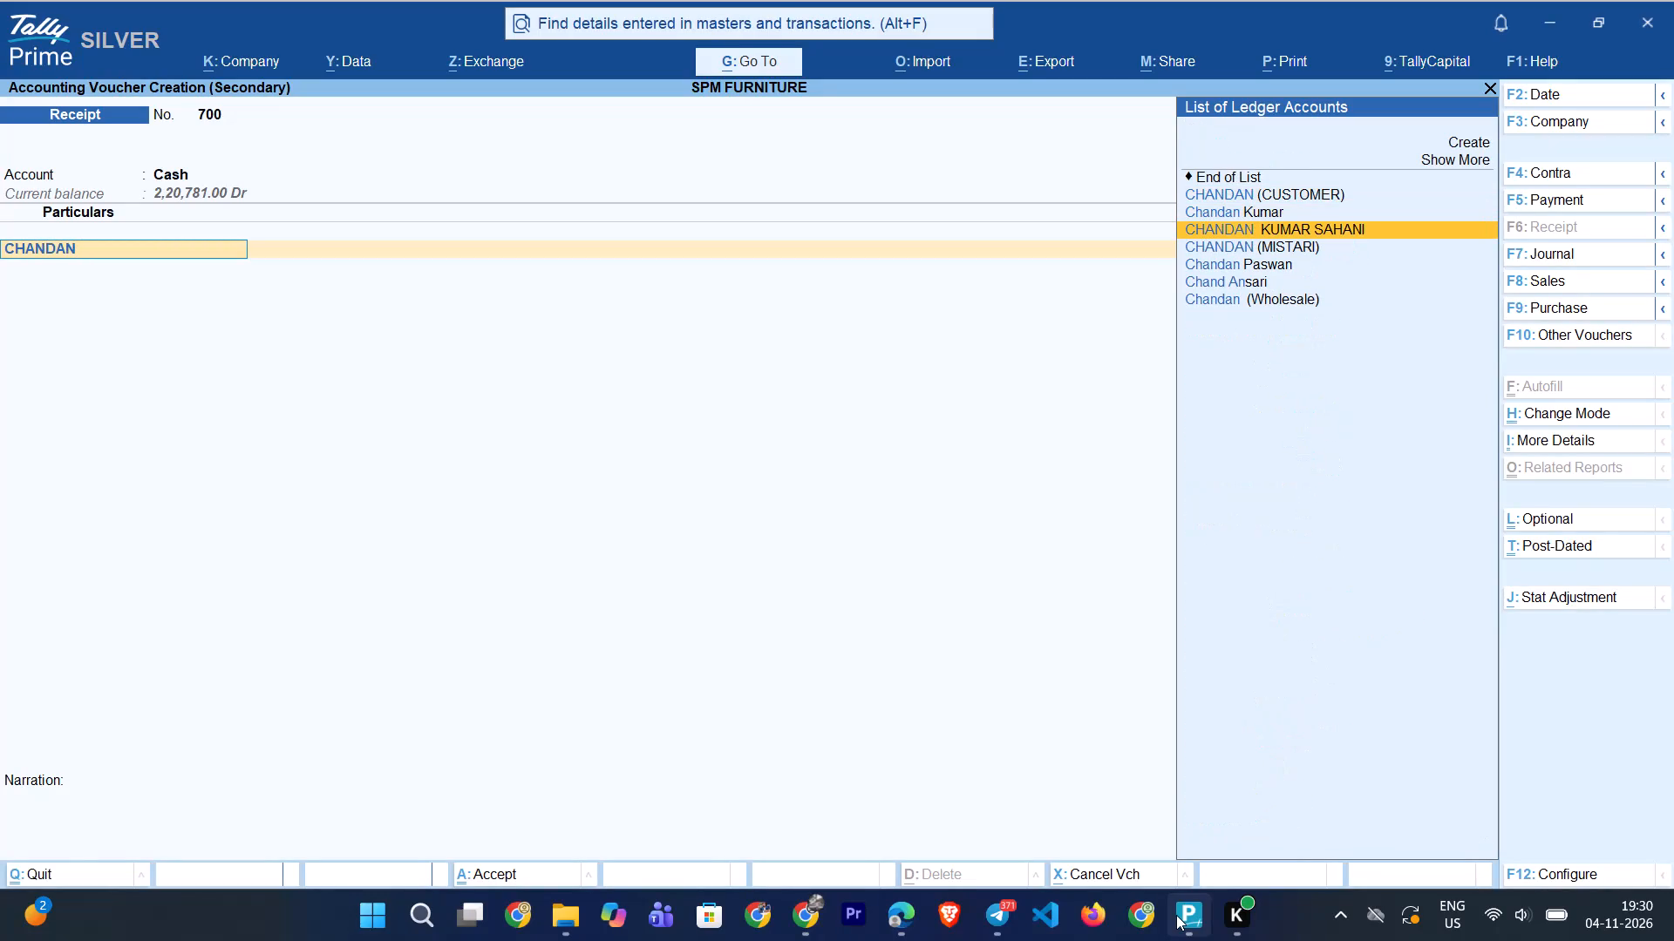
key(Return)
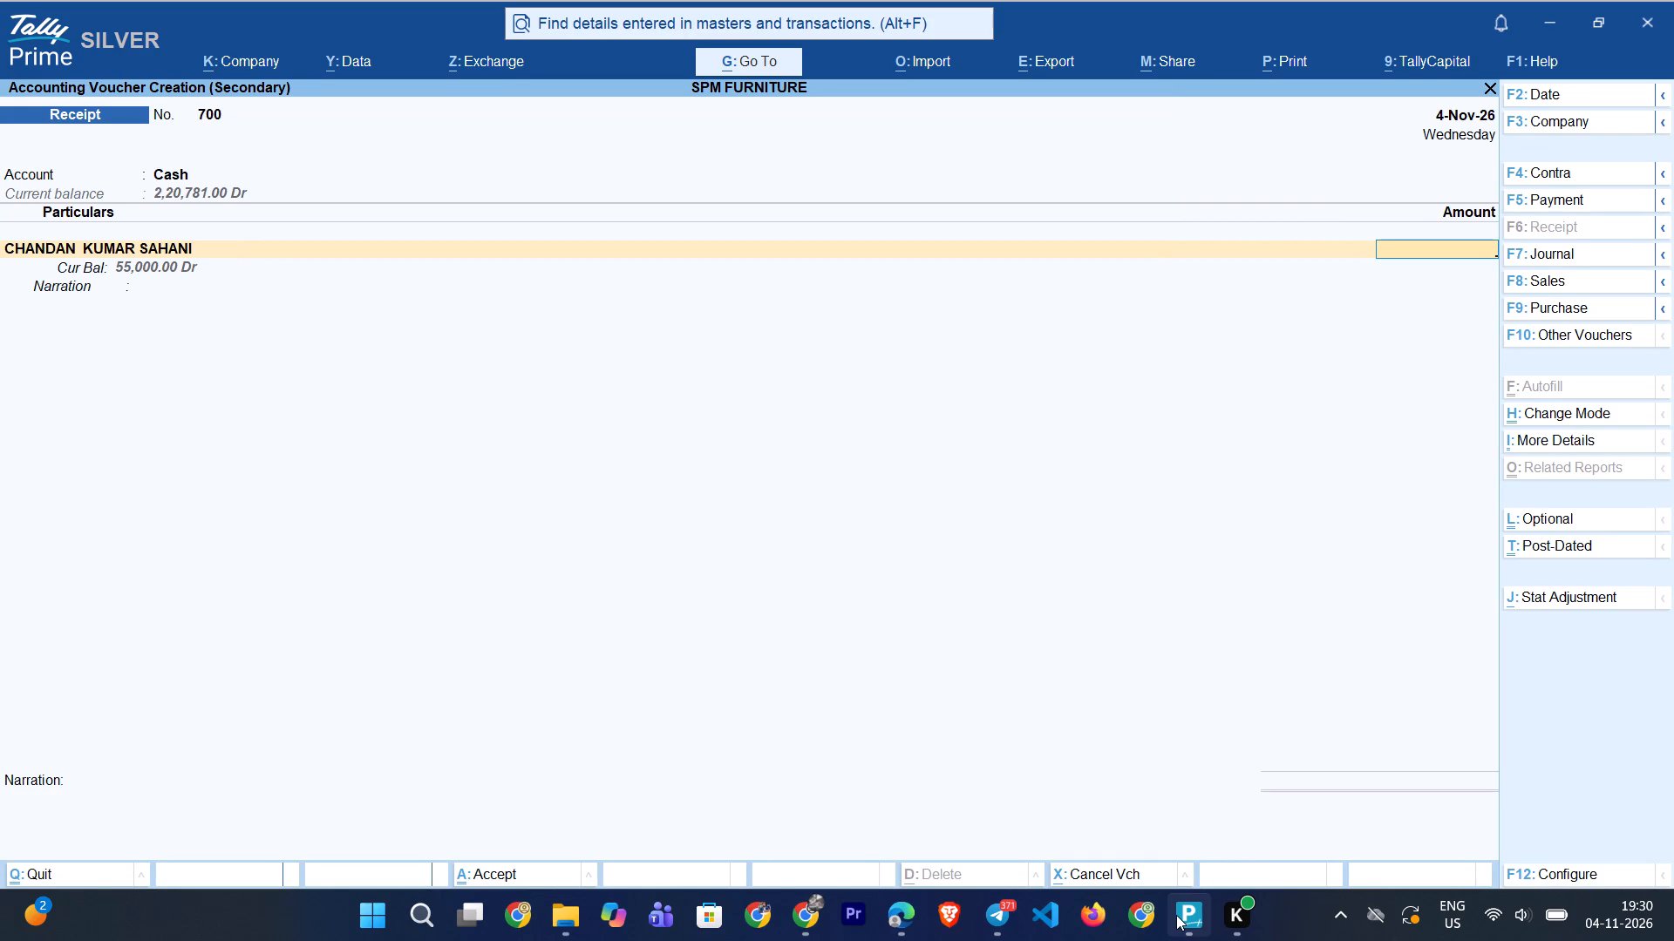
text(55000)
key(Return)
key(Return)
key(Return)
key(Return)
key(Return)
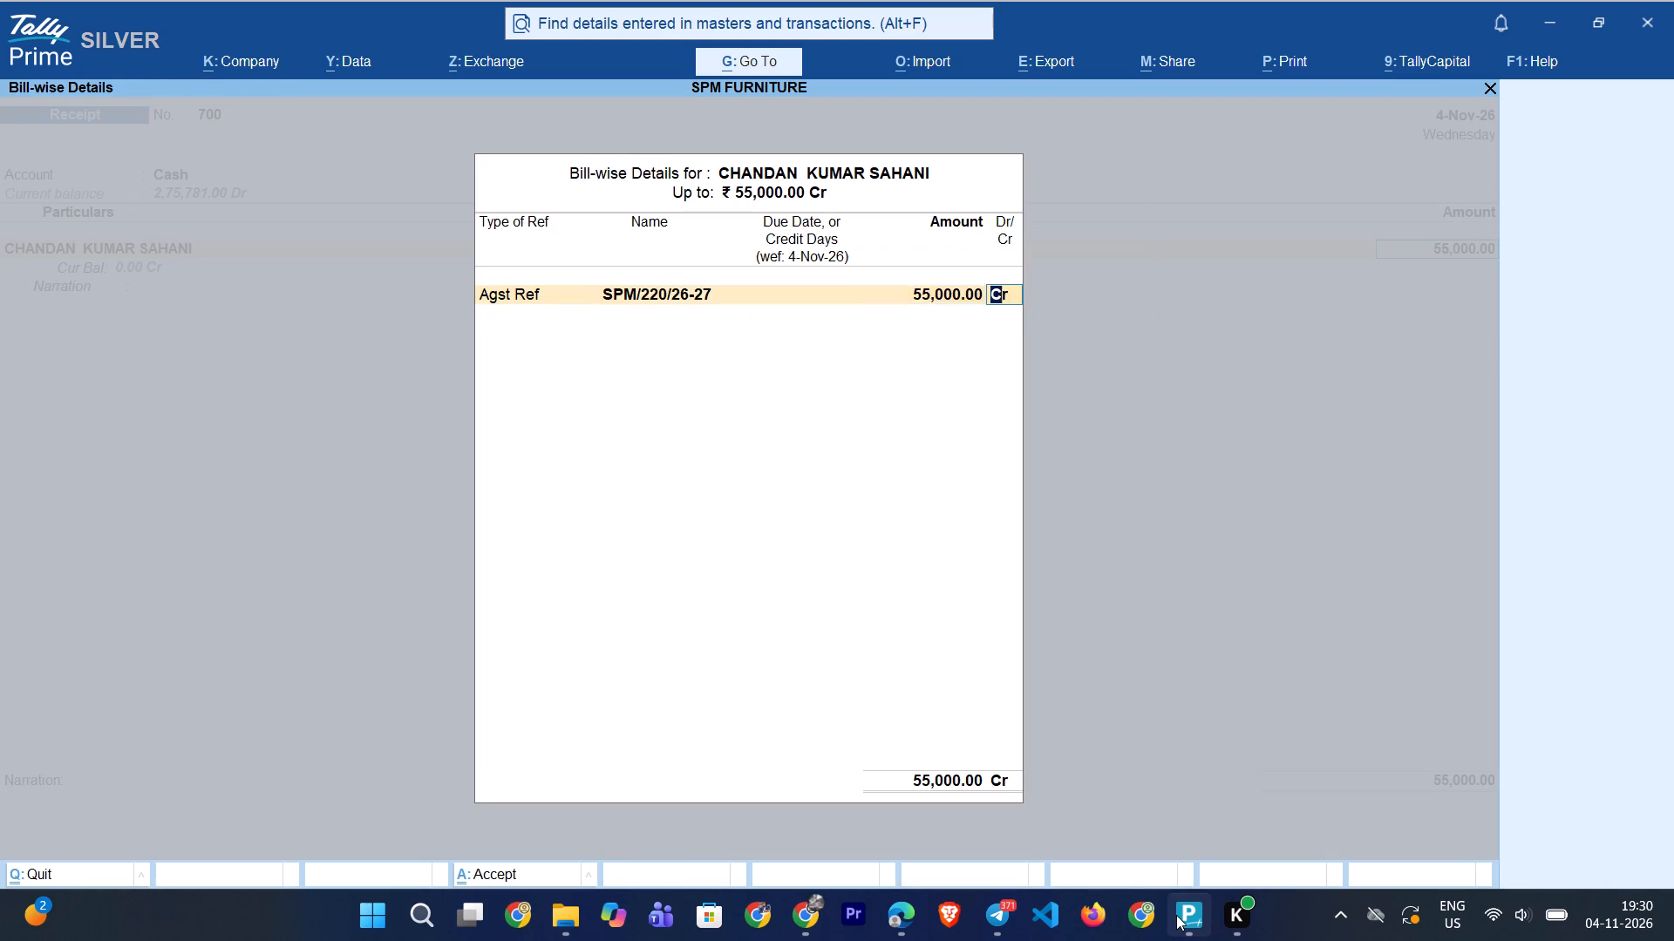
Enter narration B/243 for the customer line and save the Cash receipt.
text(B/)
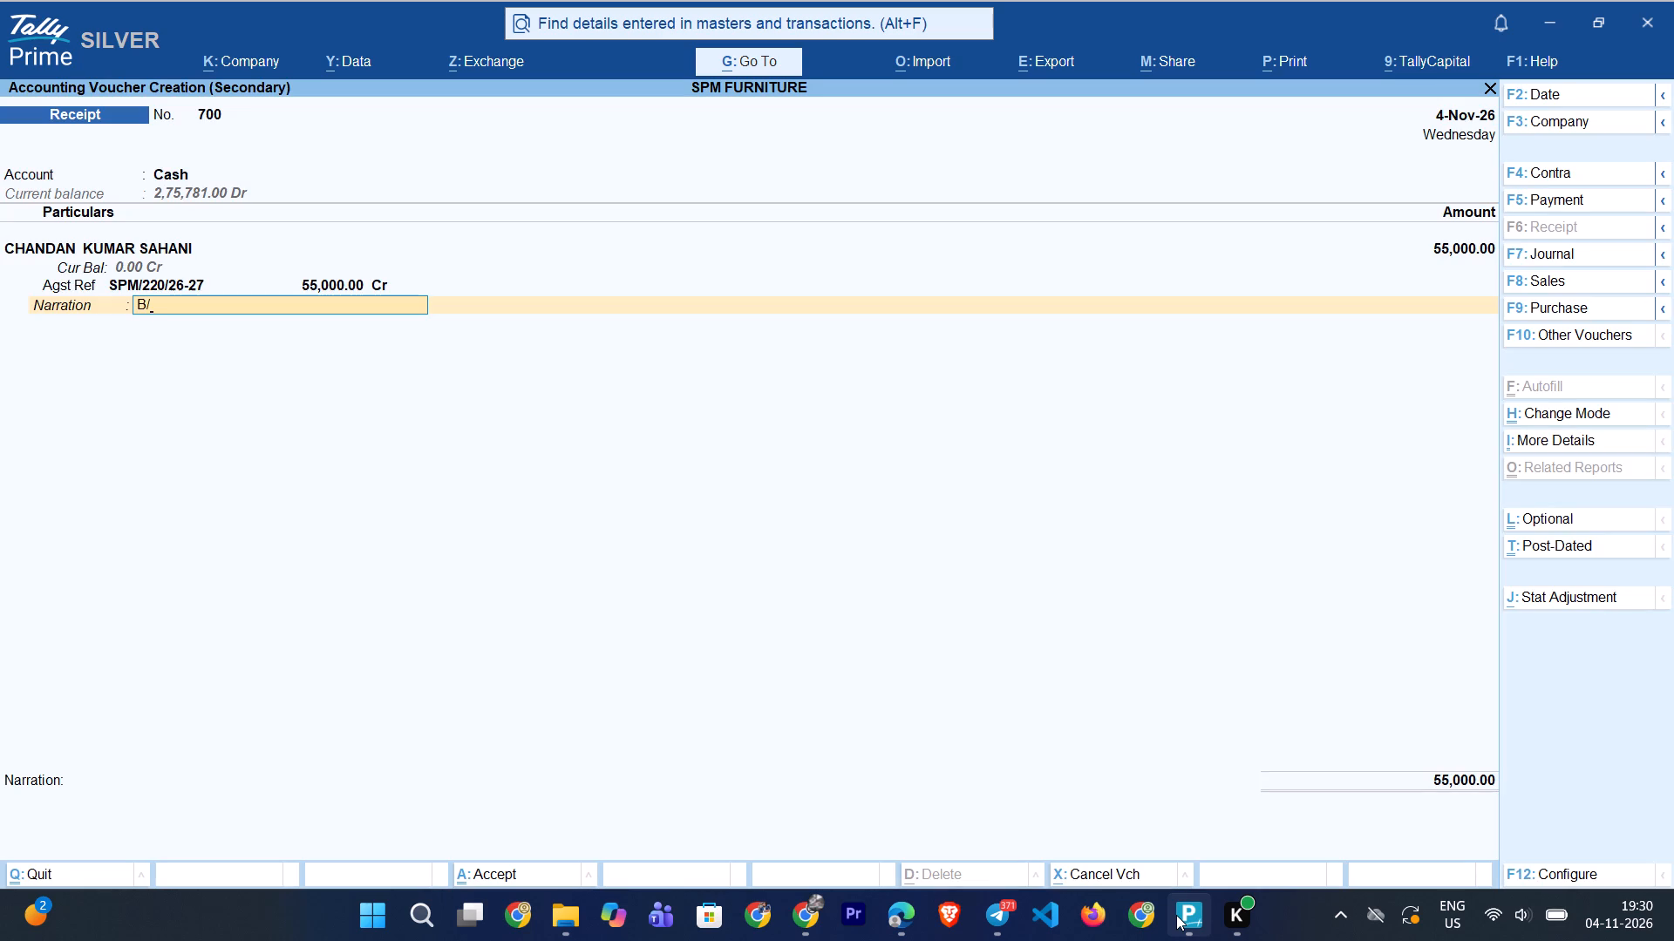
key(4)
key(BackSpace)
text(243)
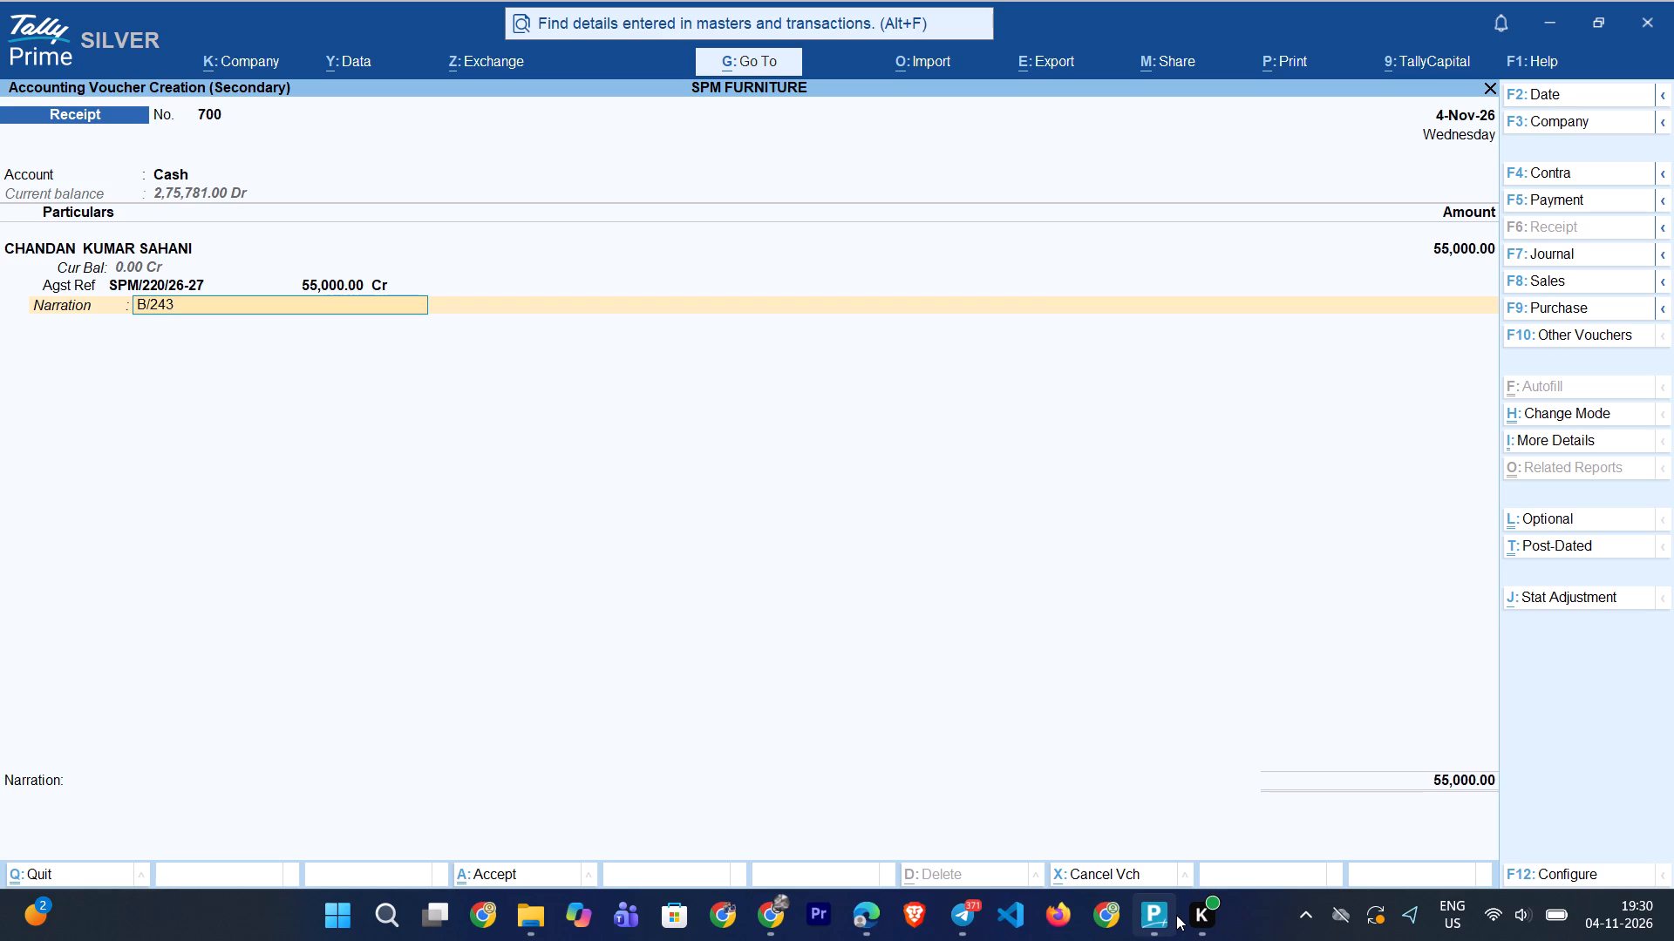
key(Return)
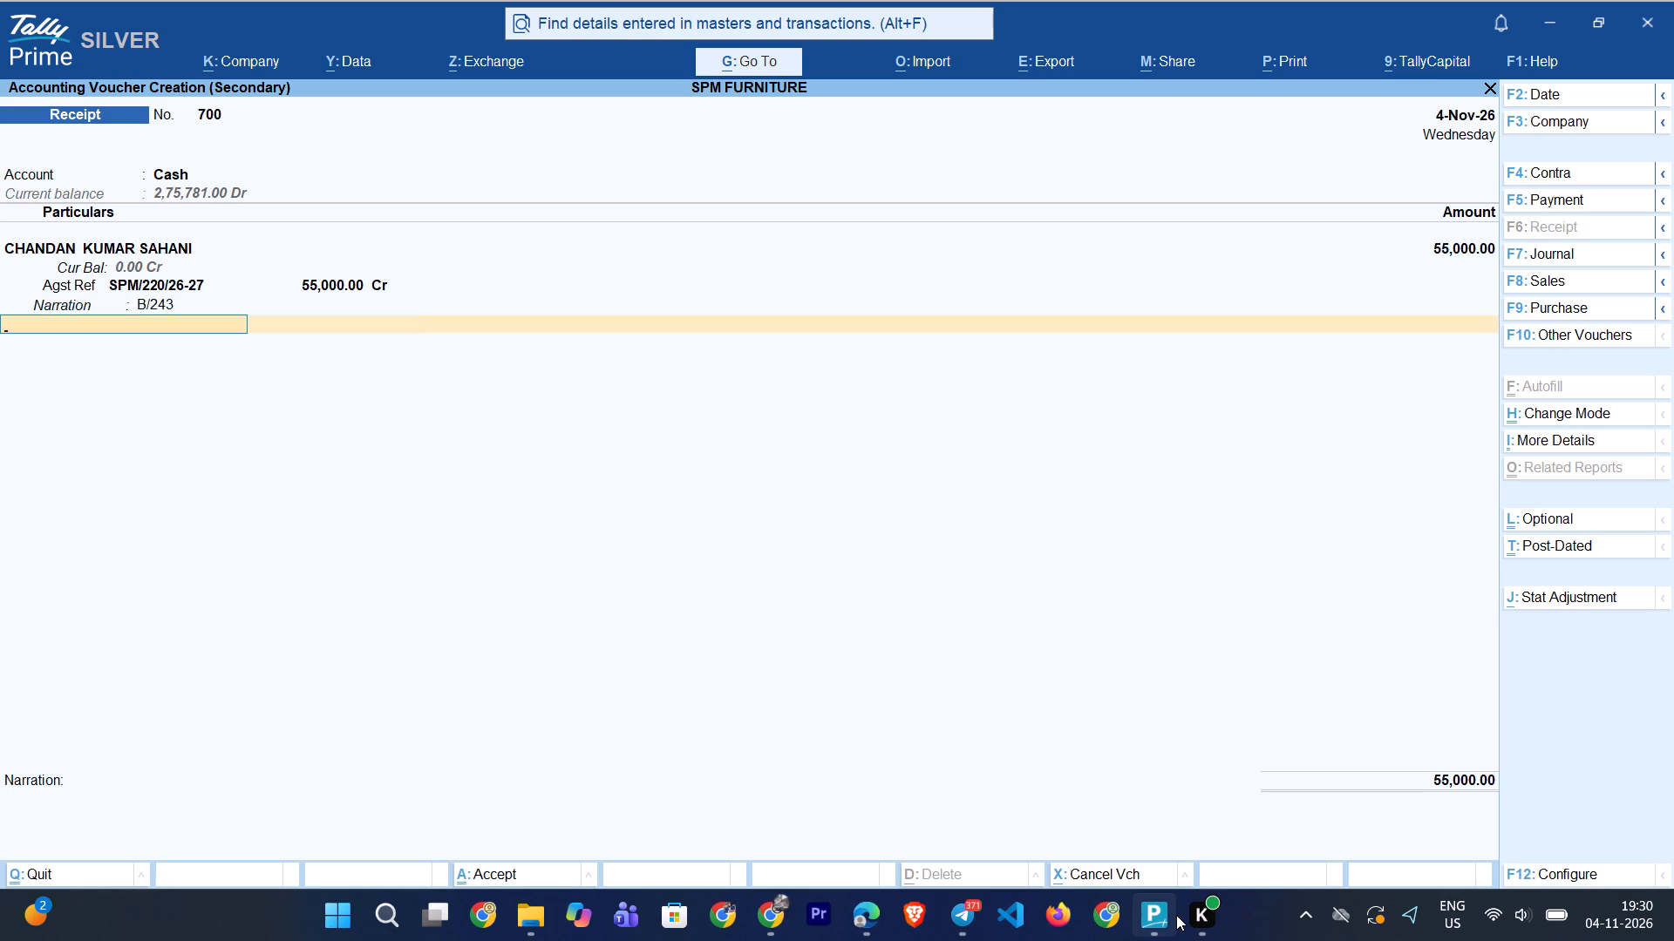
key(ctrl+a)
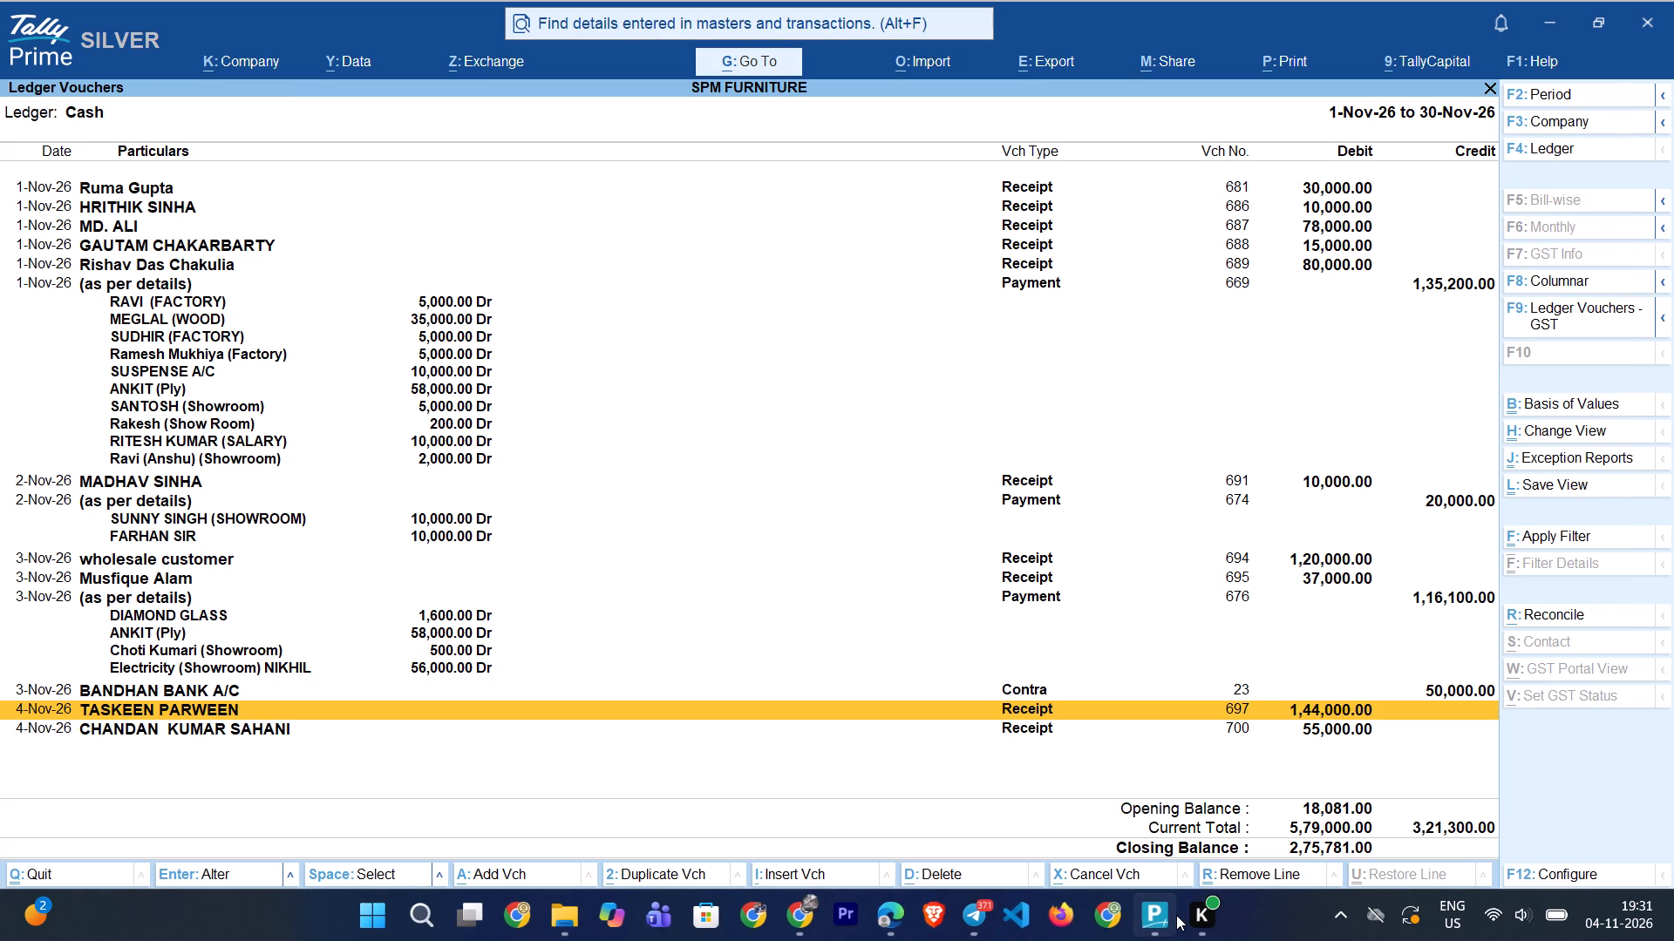
Leave the Cash ledger and open the Taskeen customer's ledger vouchers from the account books.
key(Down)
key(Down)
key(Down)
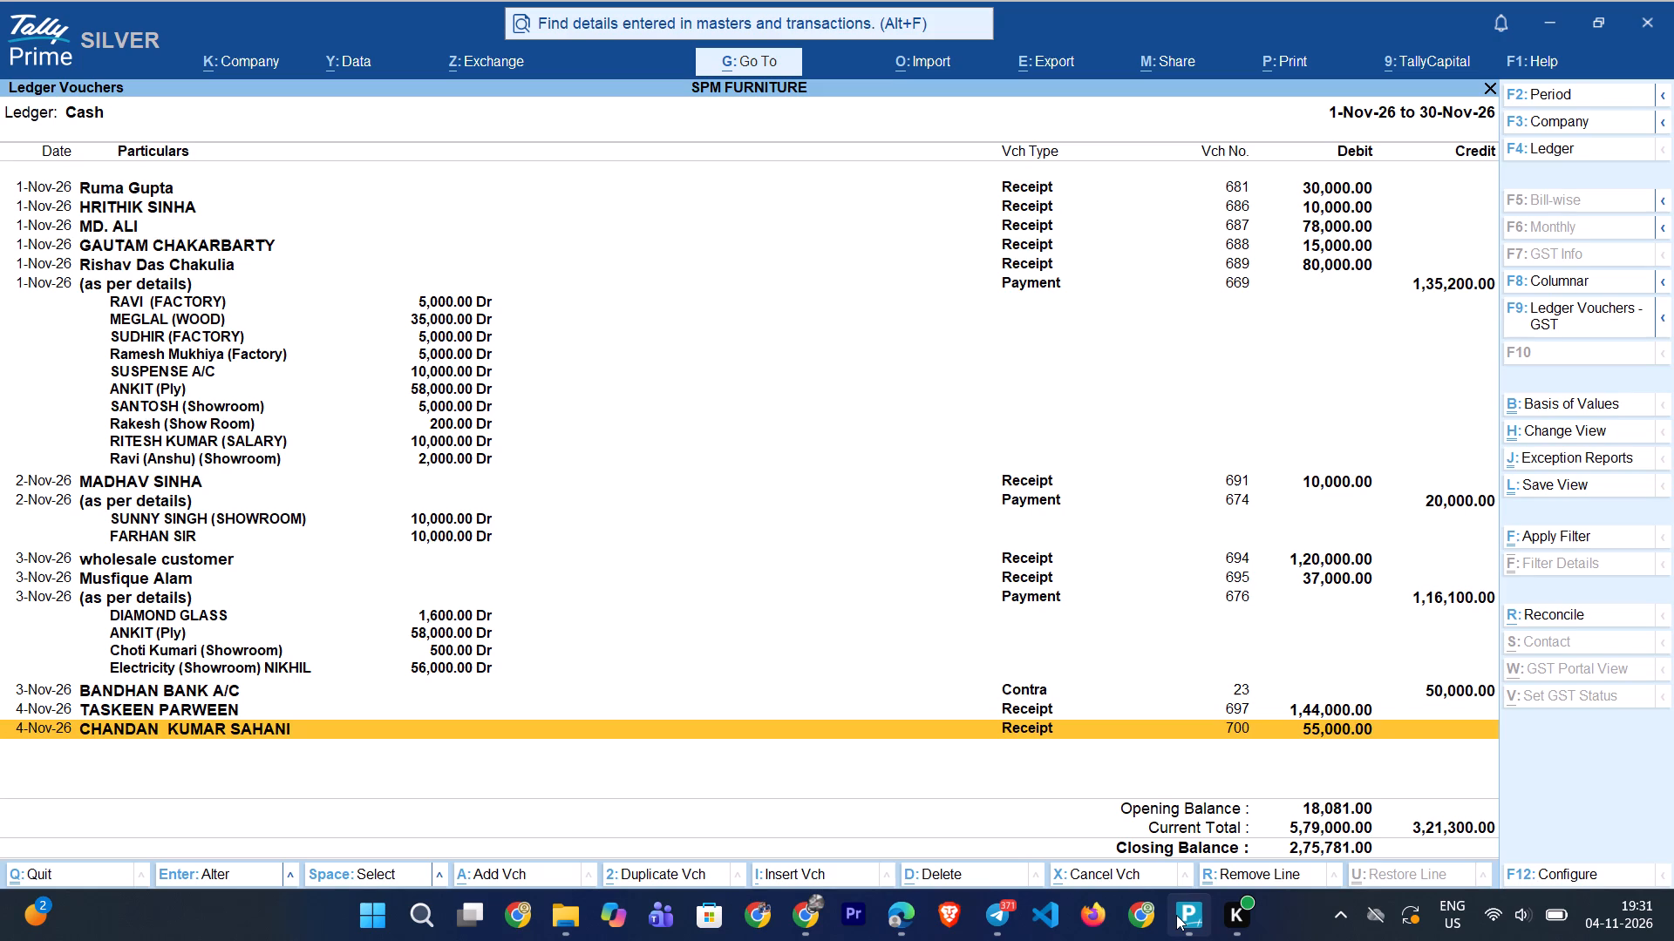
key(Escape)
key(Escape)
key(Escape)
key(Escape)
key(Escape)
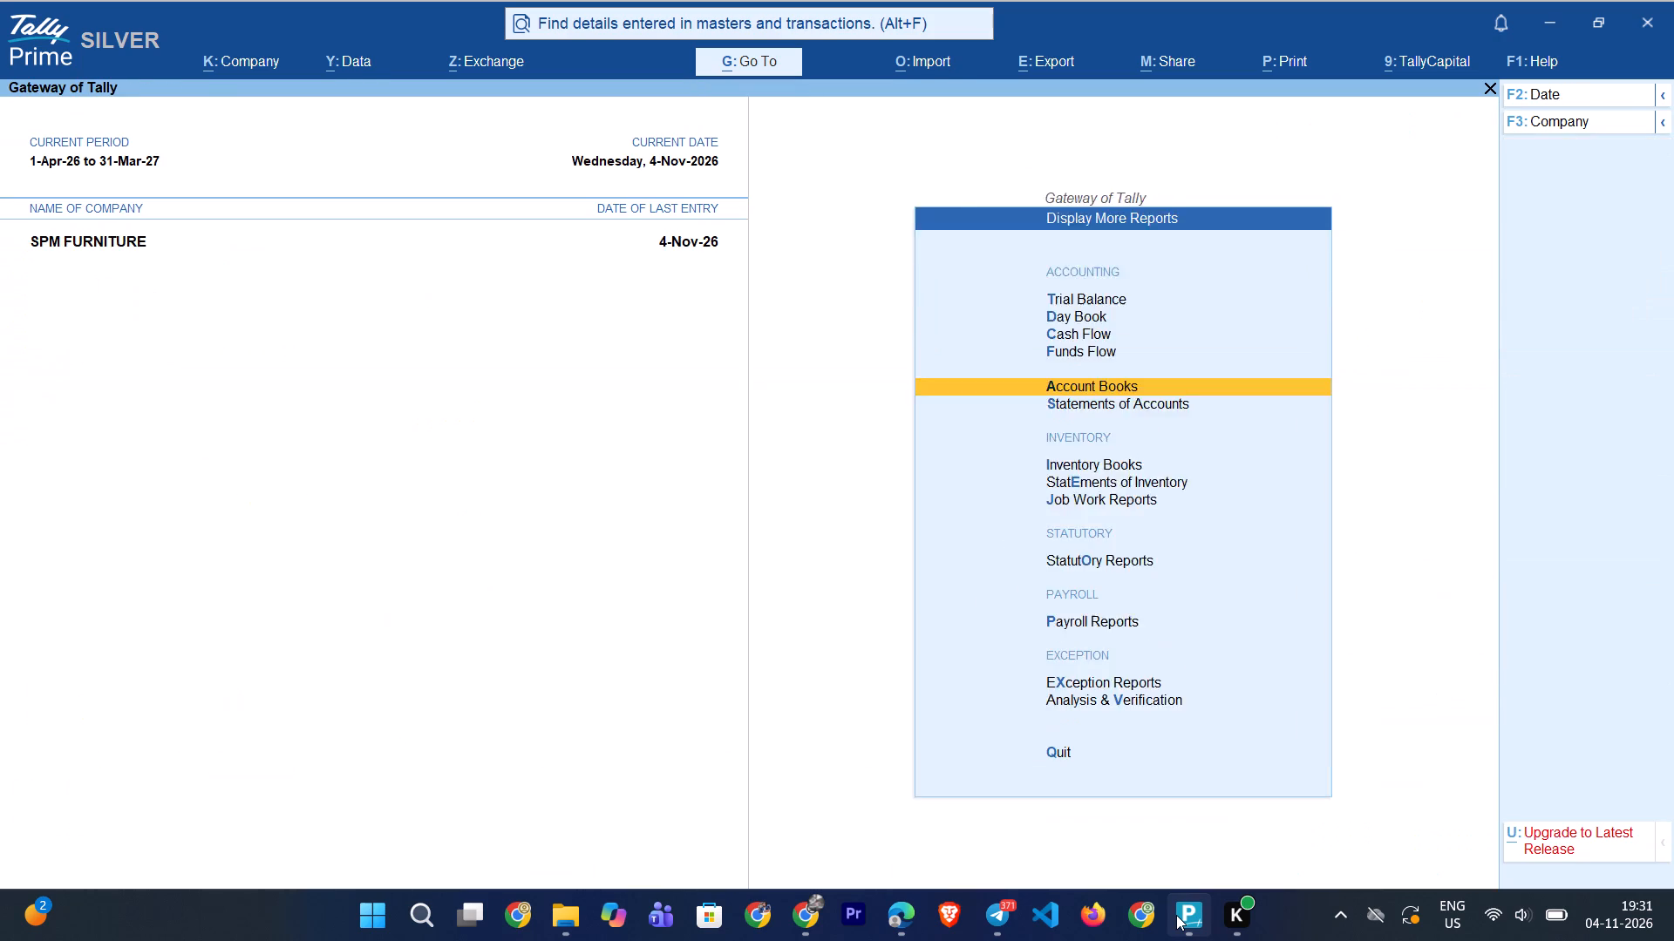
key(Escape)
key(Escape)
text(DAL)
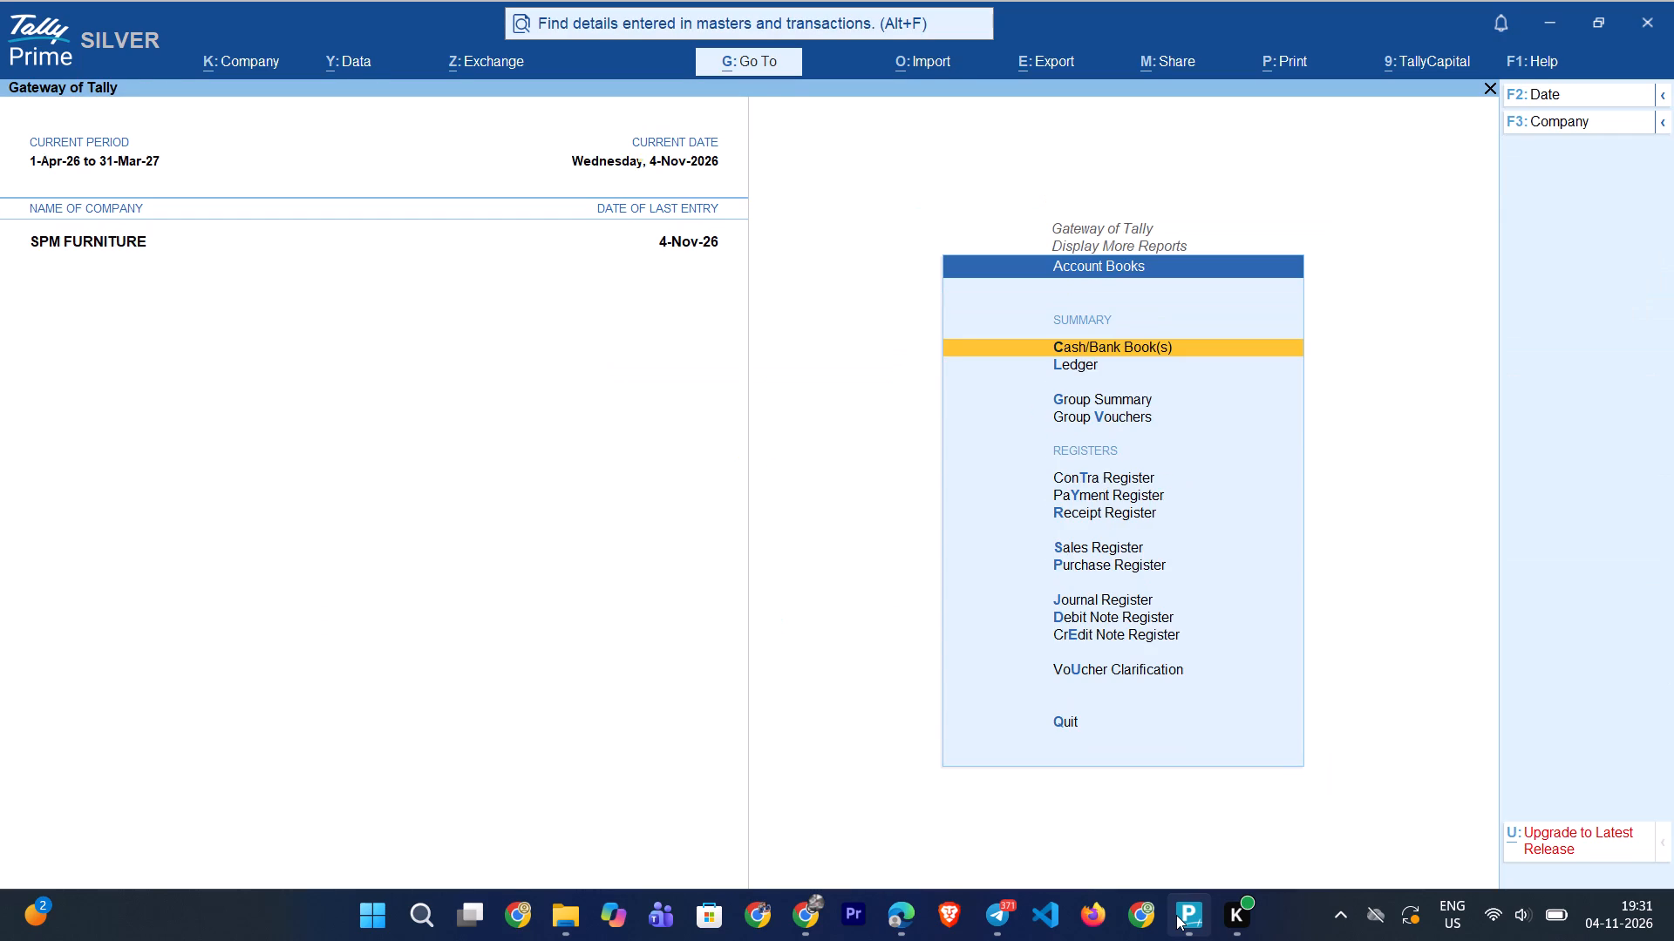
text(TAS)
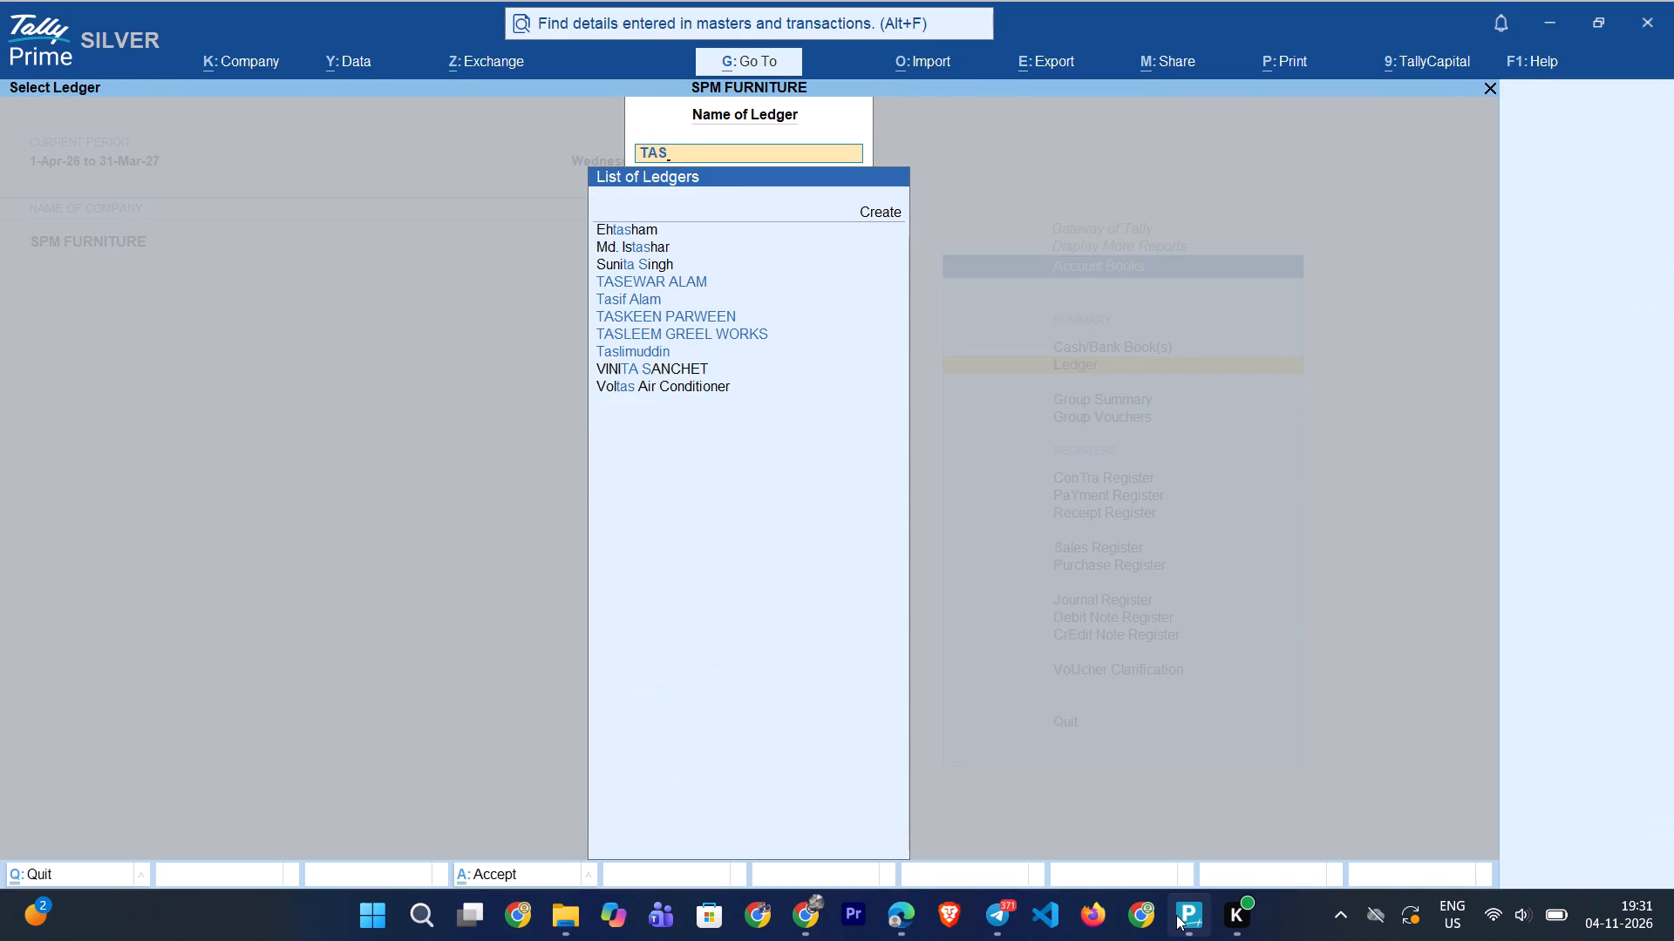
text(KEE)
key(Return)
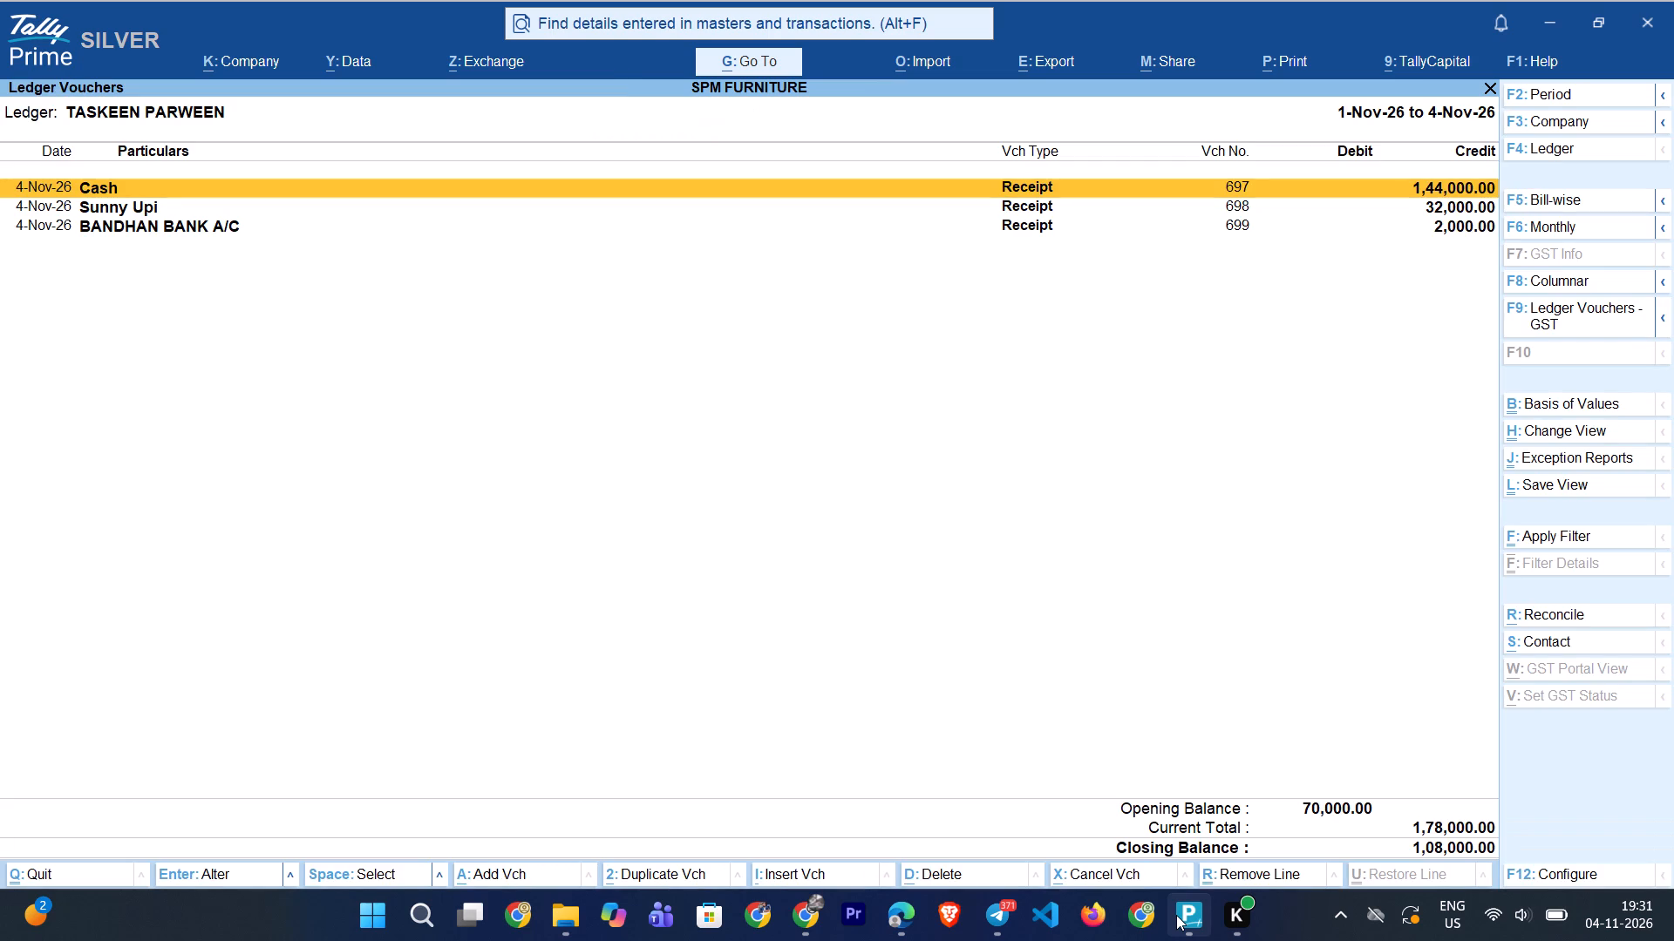
Extend the Taskeen customer's ledger period to start from 1-Apr-26 and look through its vouchers.
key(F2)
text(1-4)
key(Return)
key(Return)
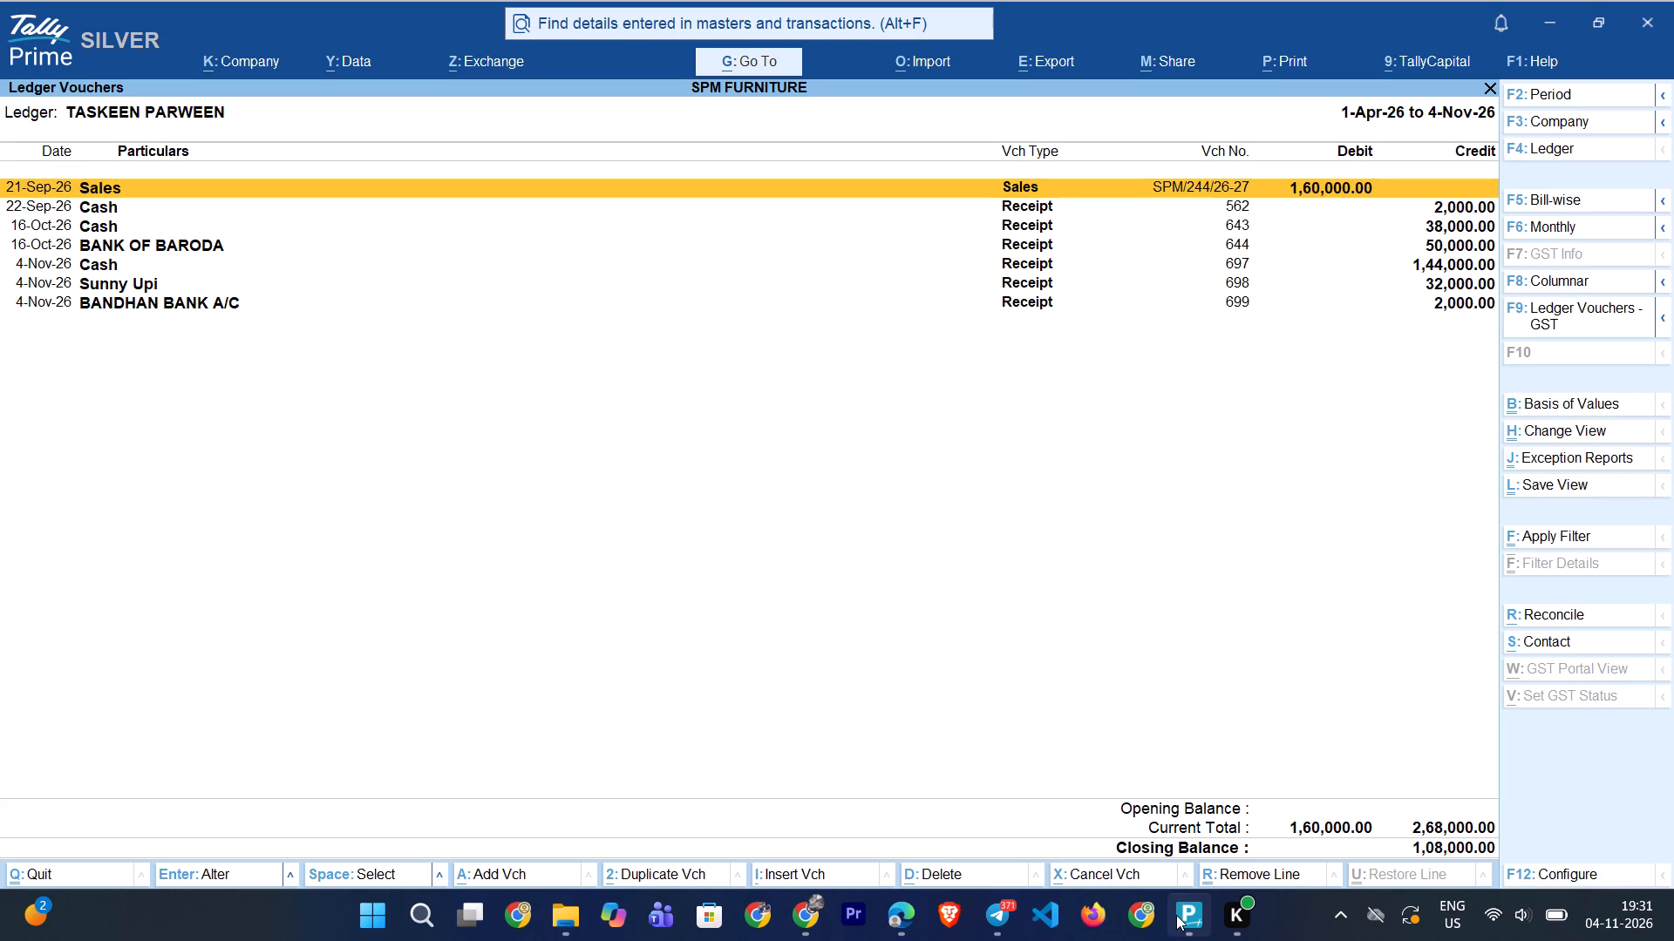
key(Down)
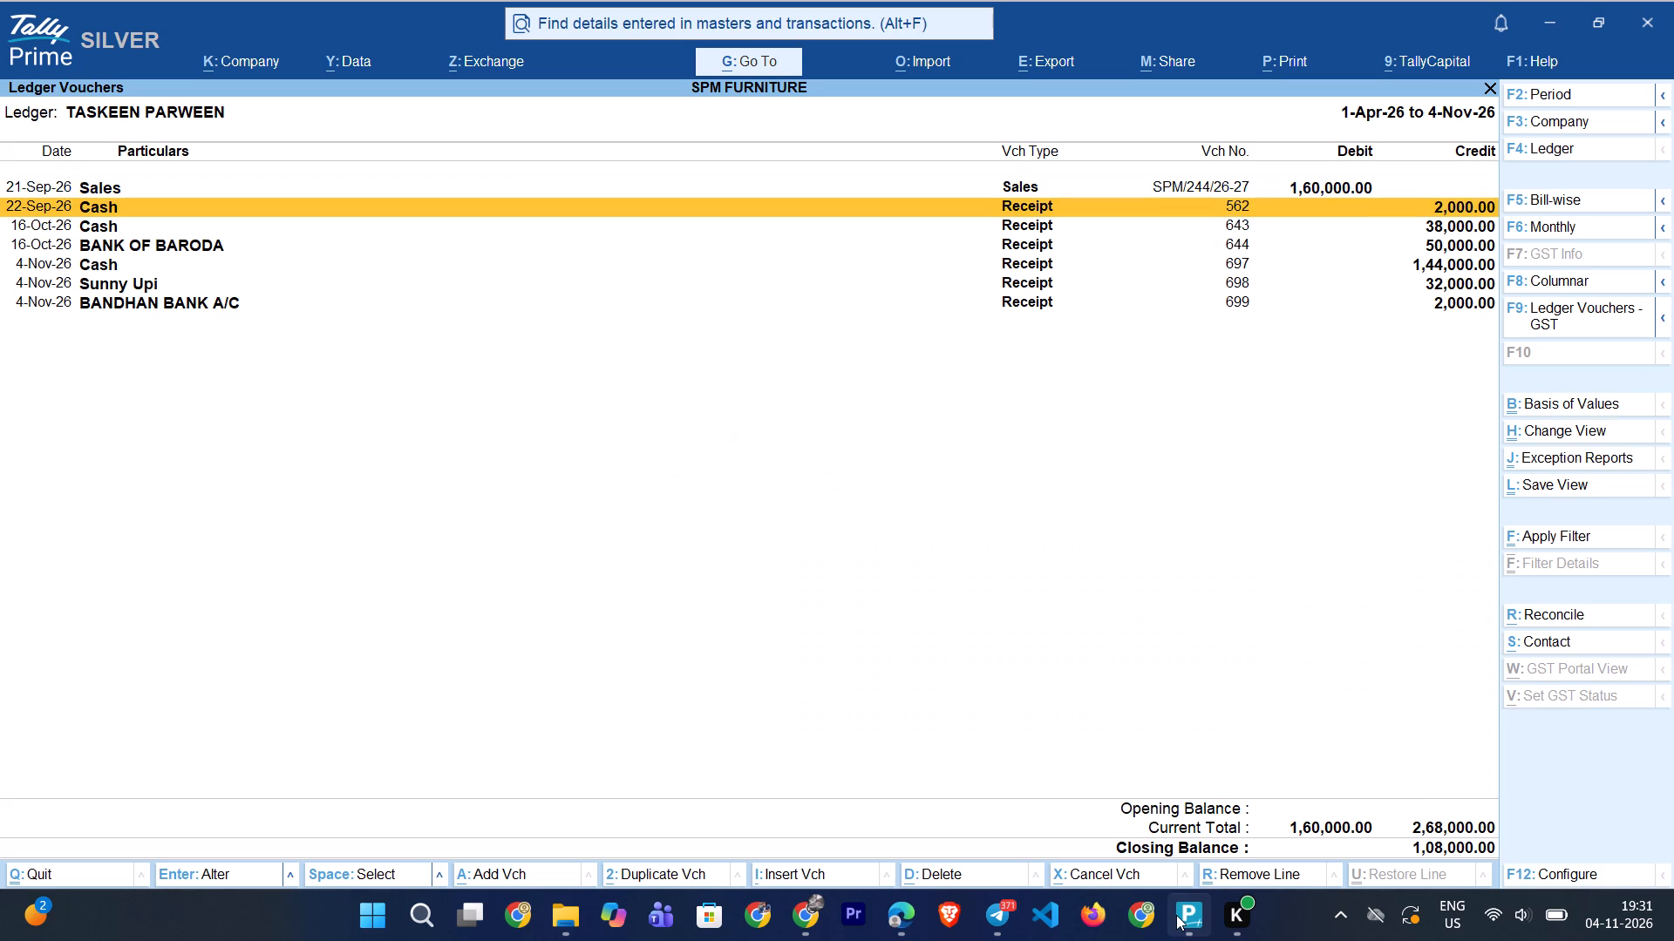
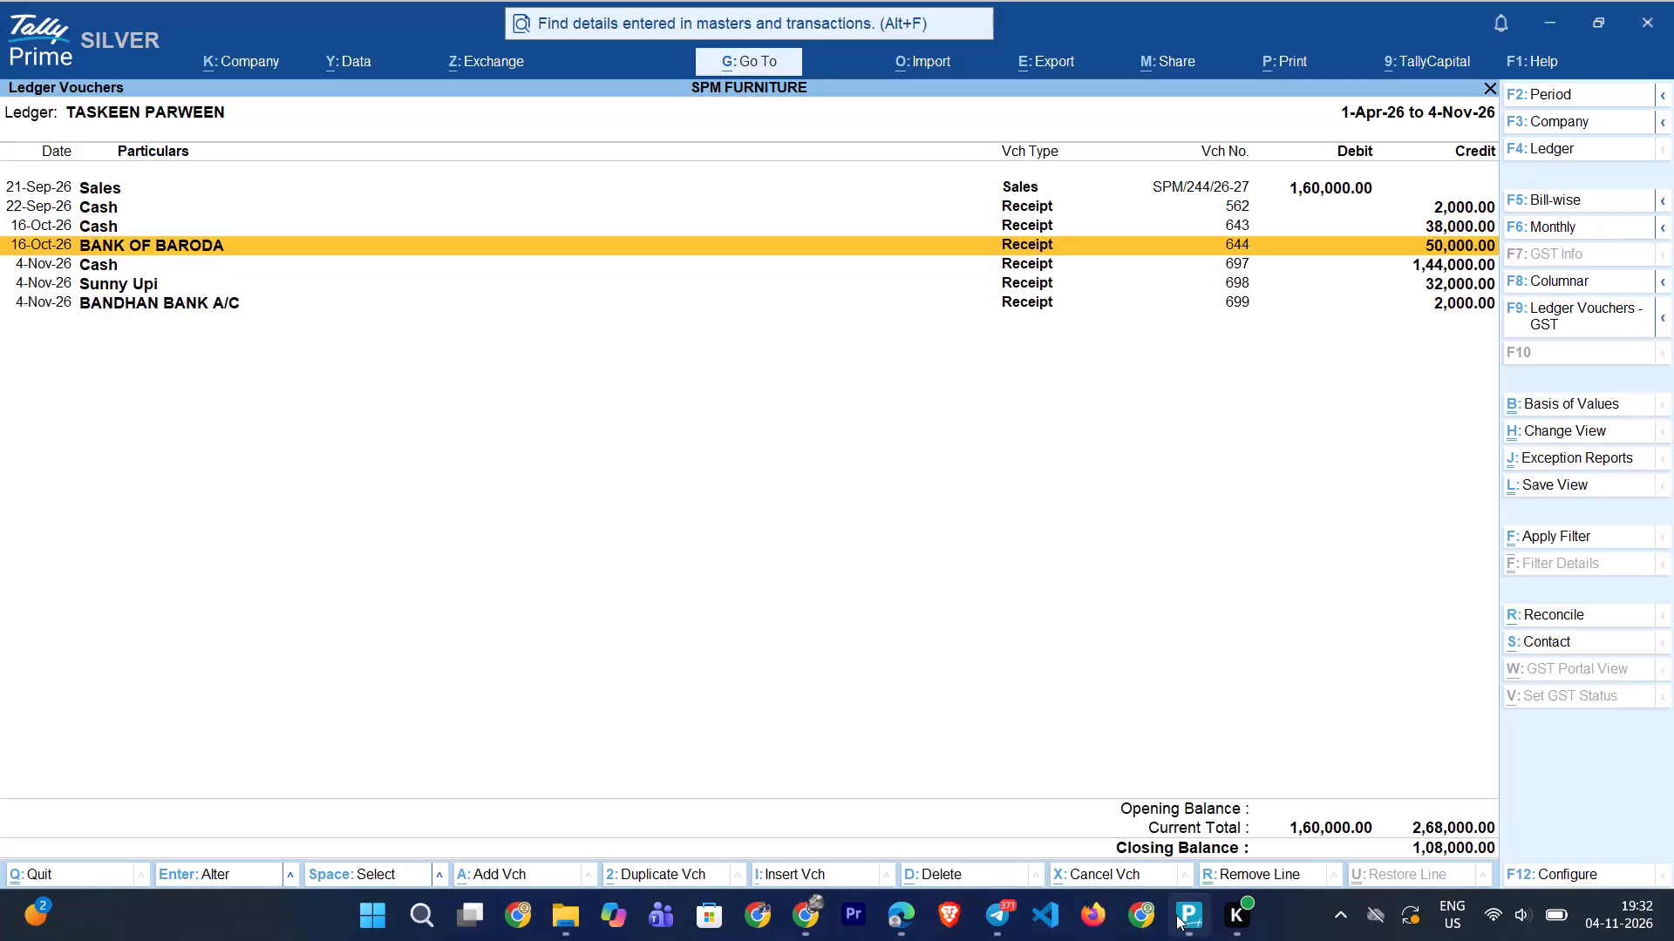
key(space)
key(Up)
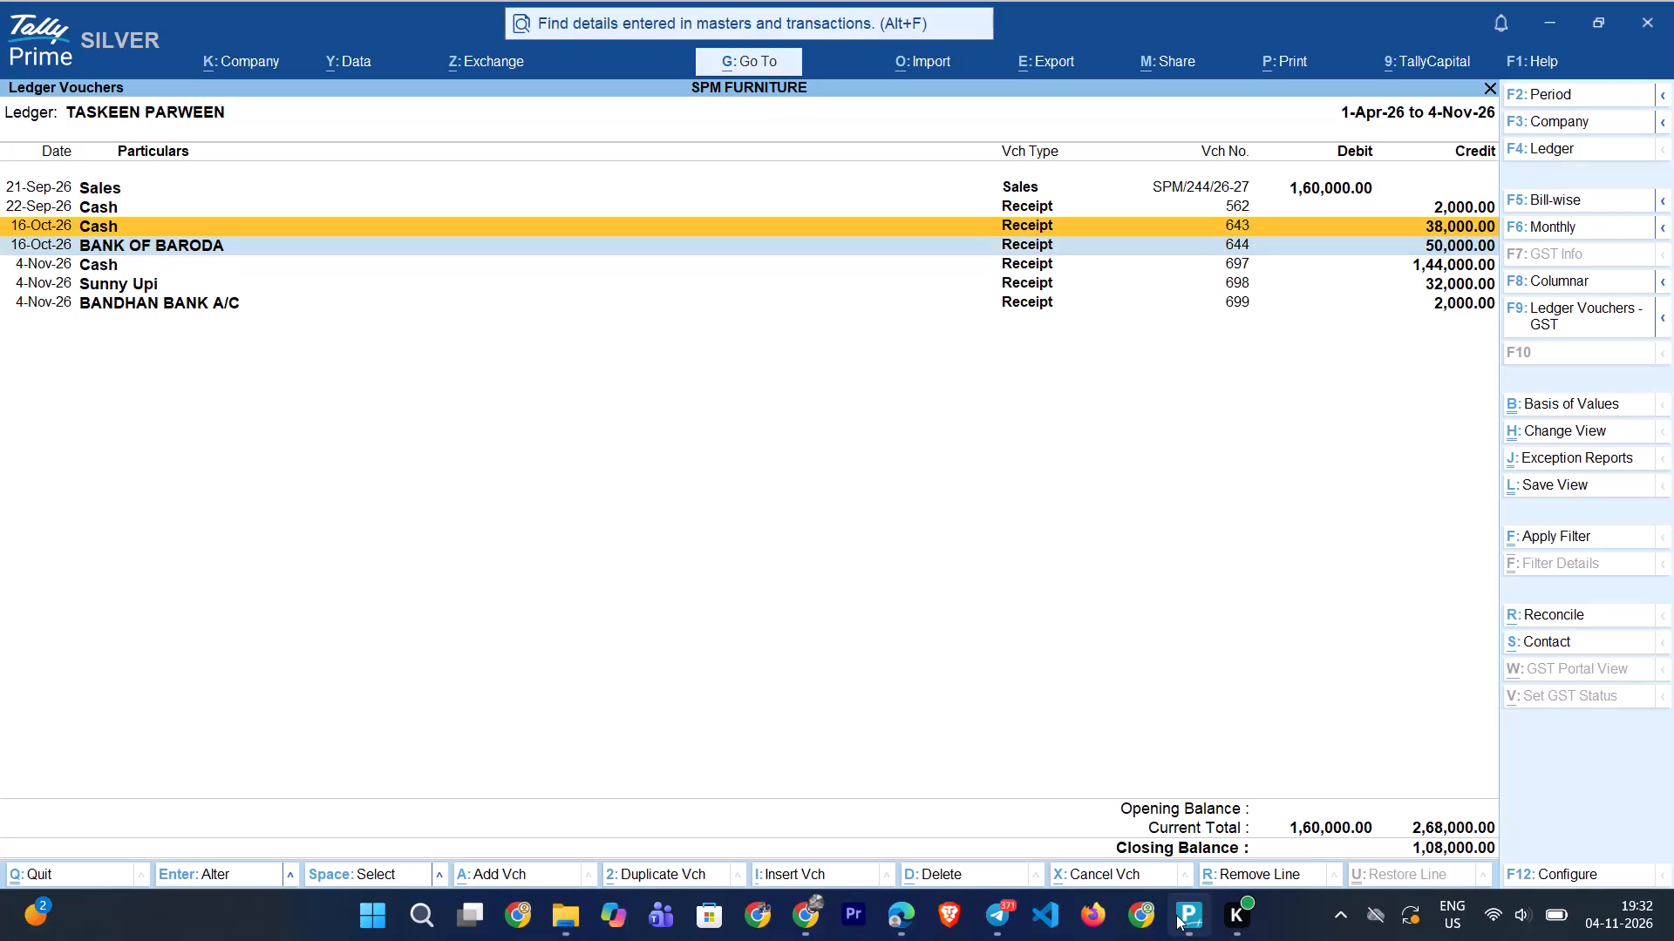
key(space)
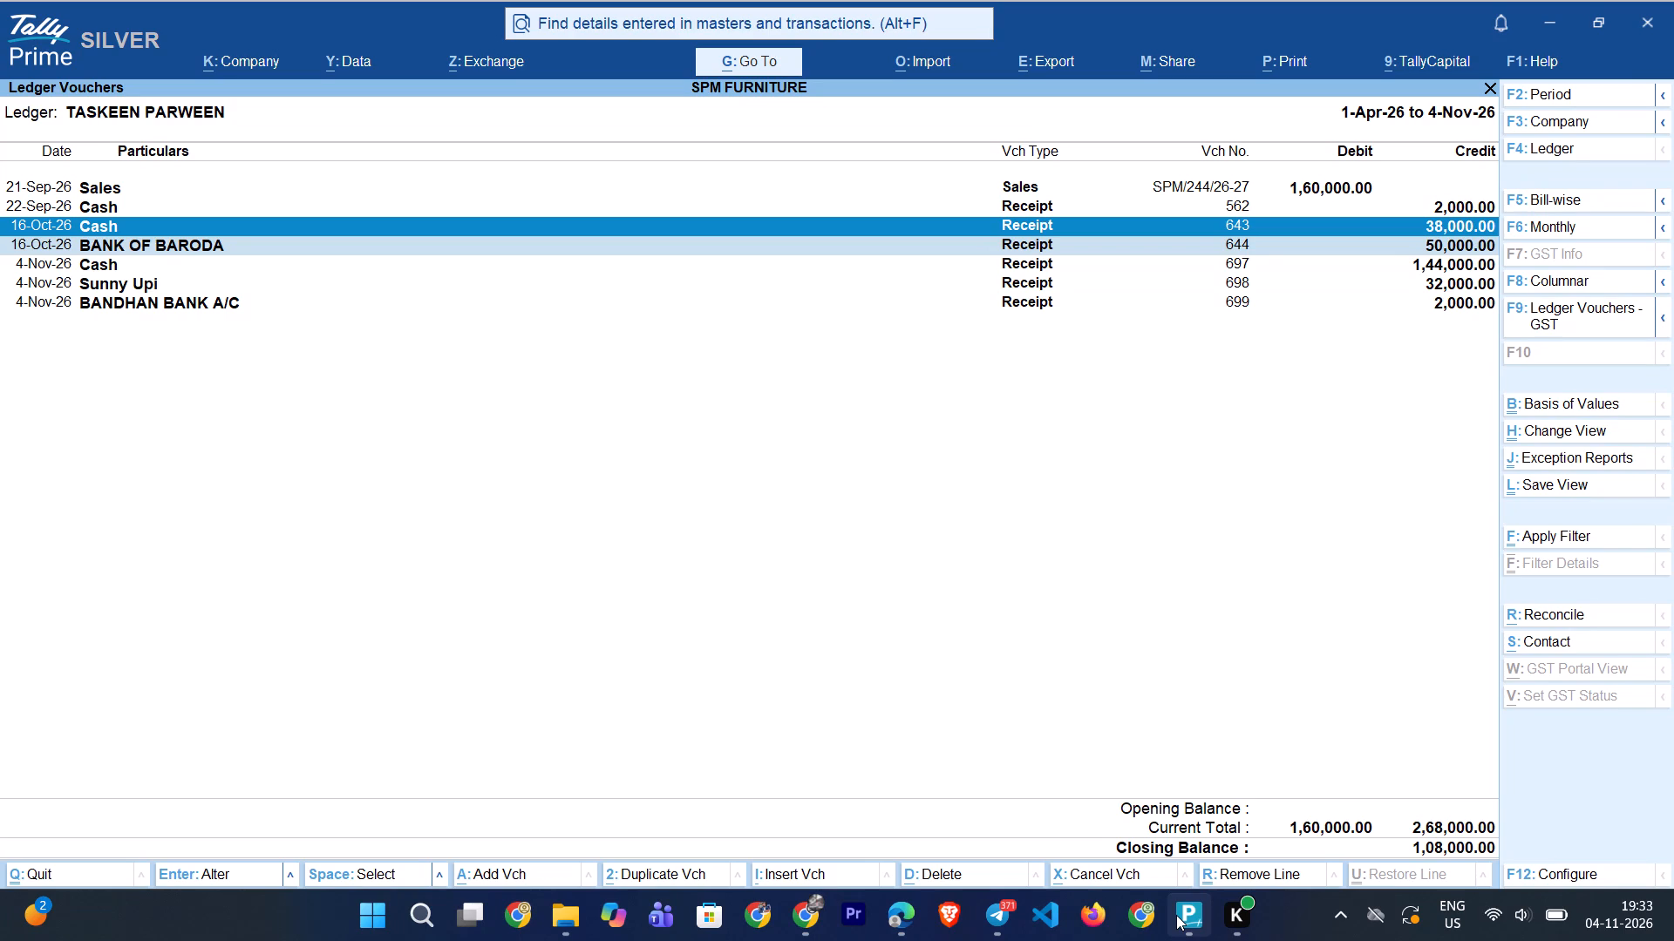
key(ctrl+n)
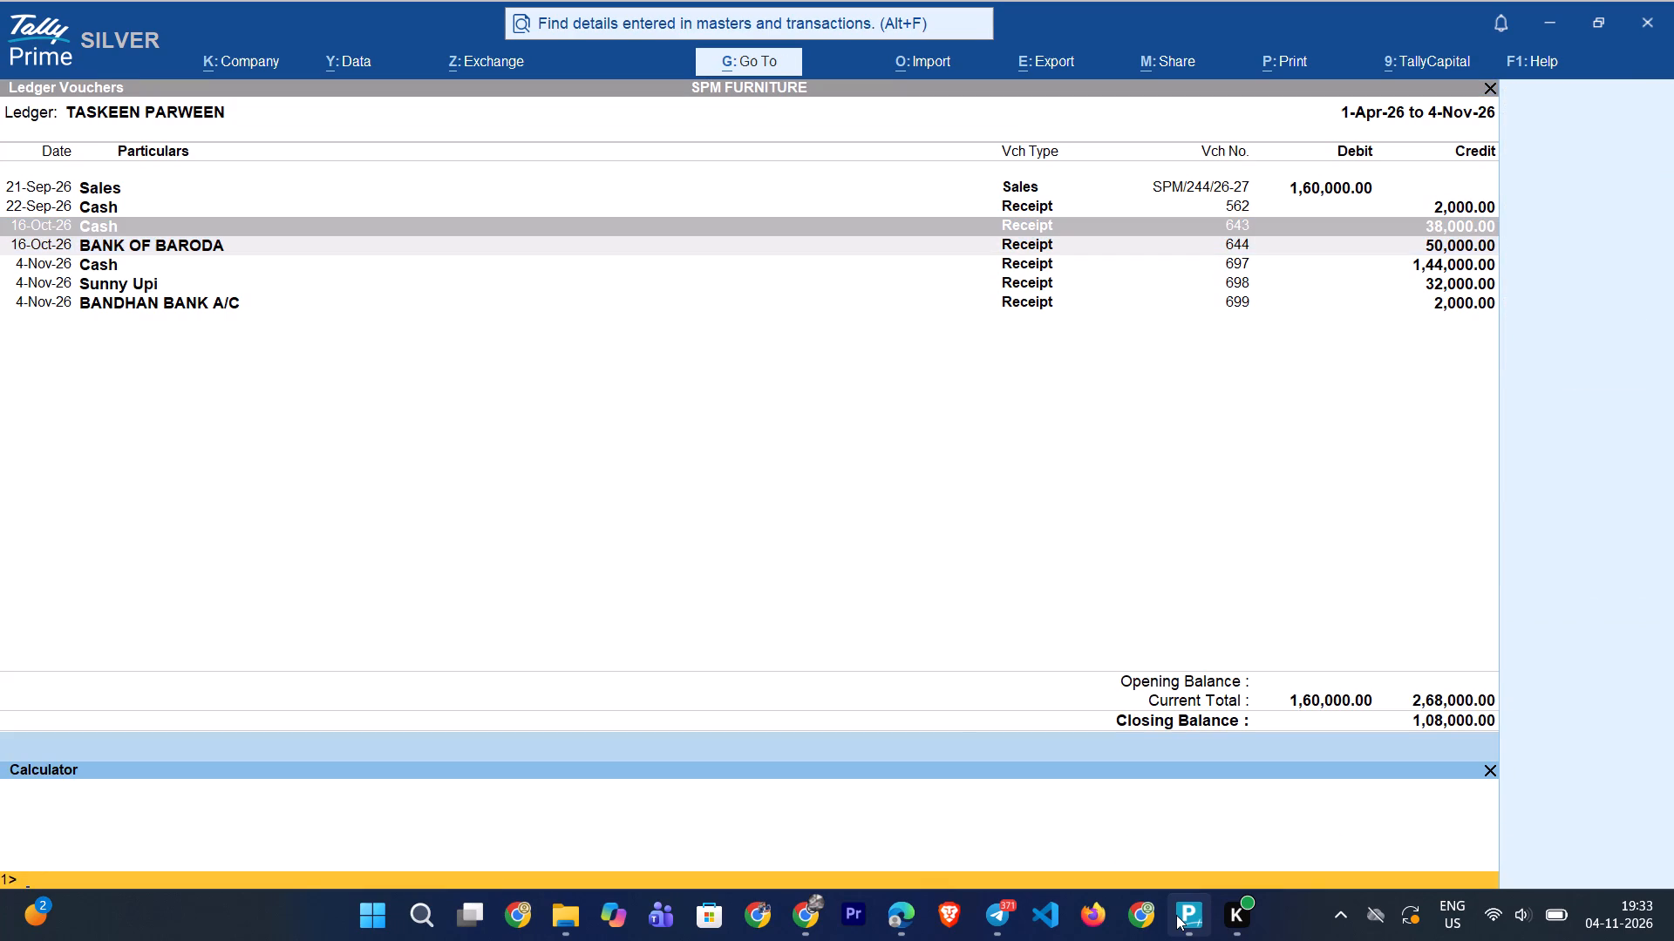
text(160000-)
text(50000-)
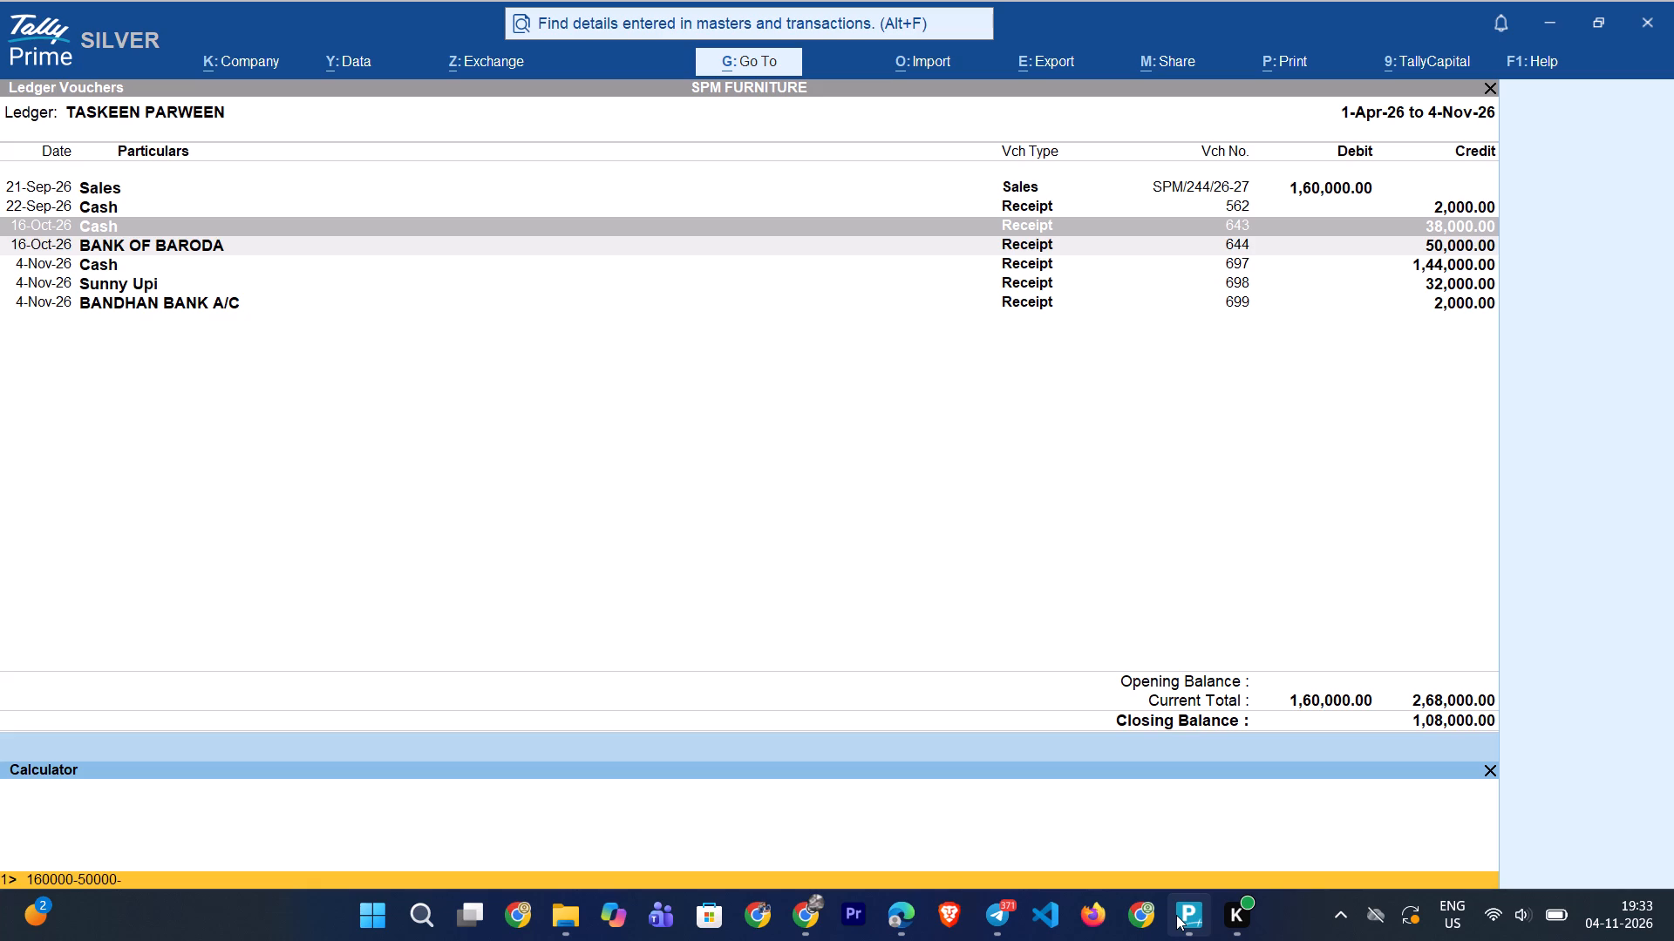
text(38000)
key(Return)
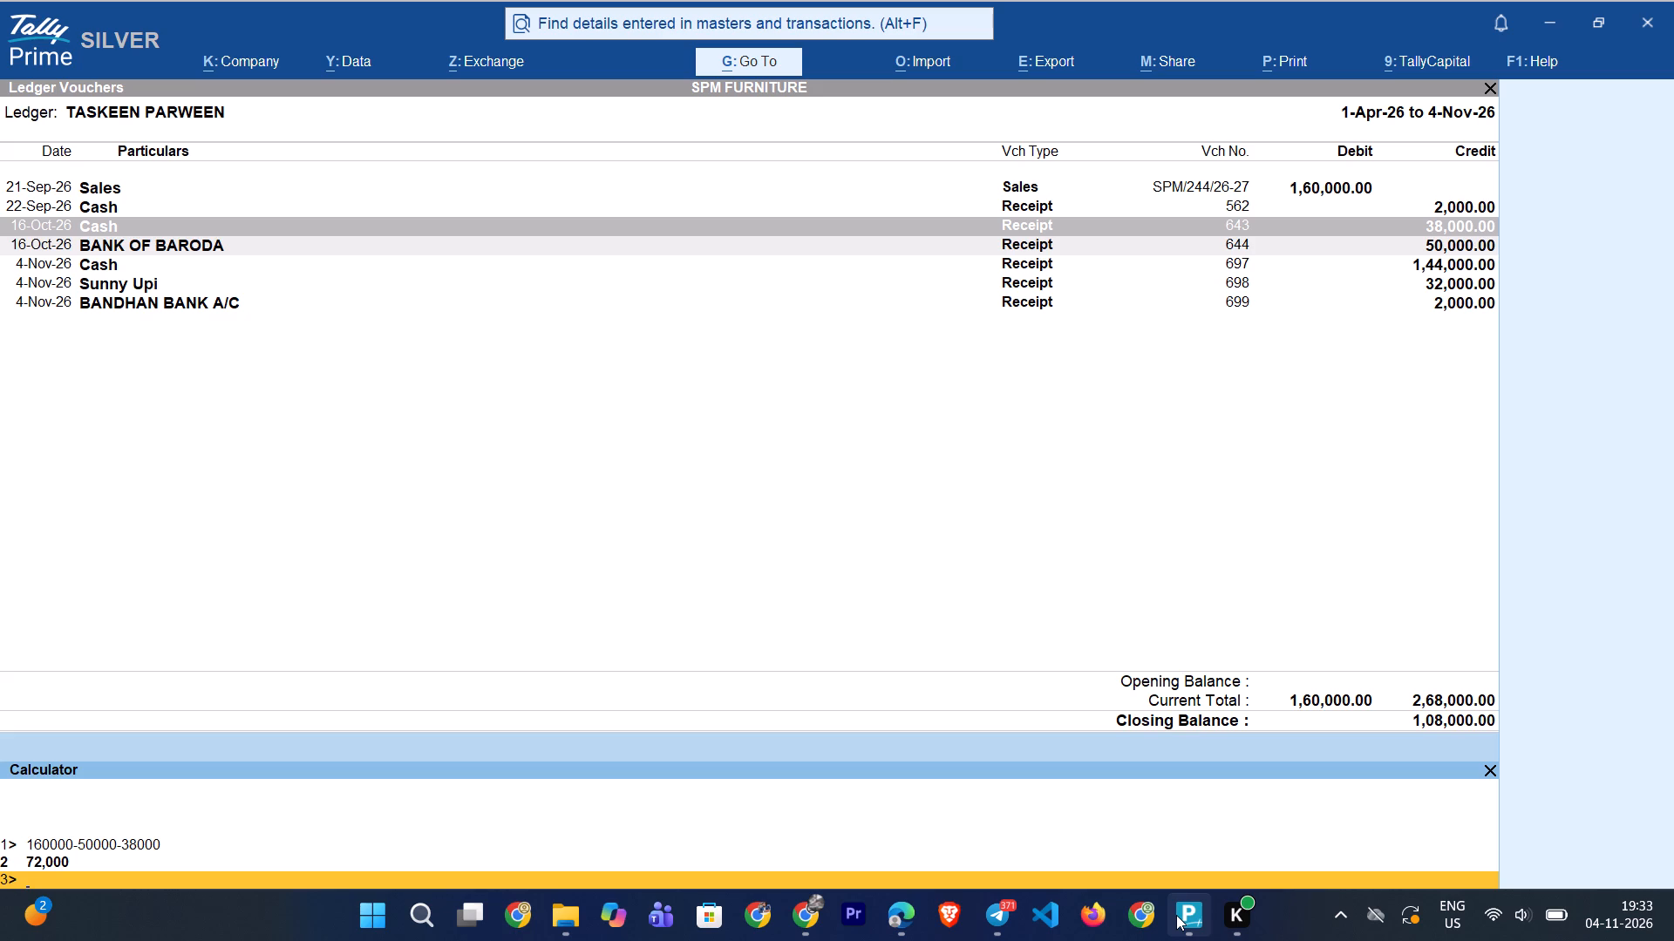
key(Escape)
Go to the 4-Nov-26 Cash receipt, voucher 697, in the customer's ledger.
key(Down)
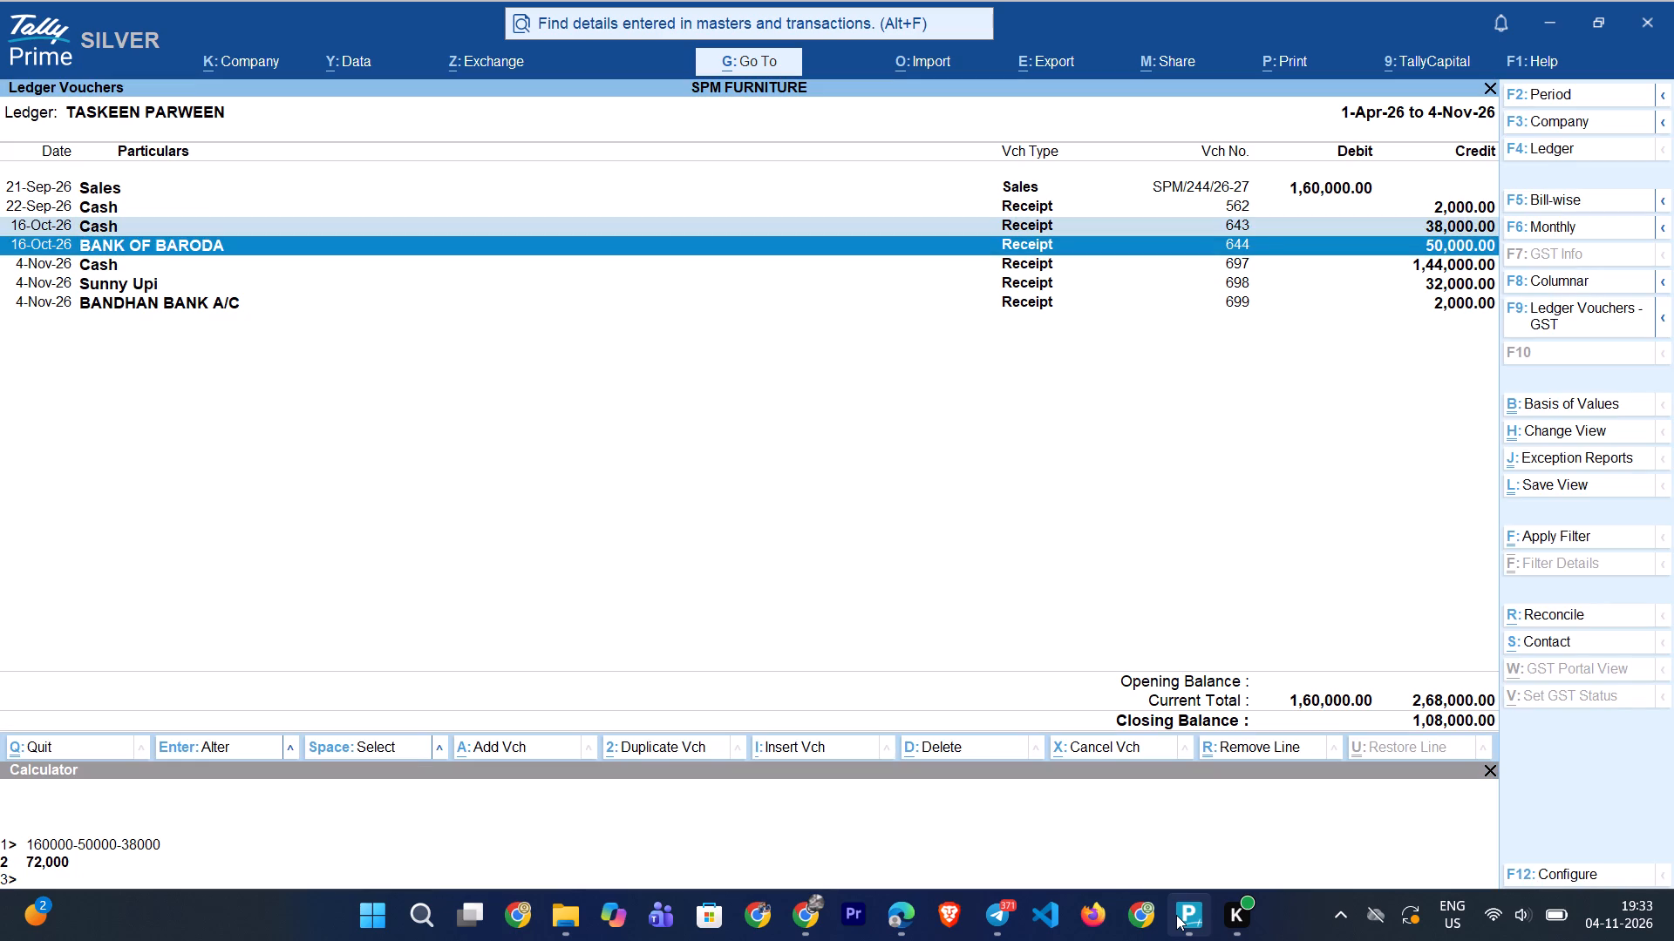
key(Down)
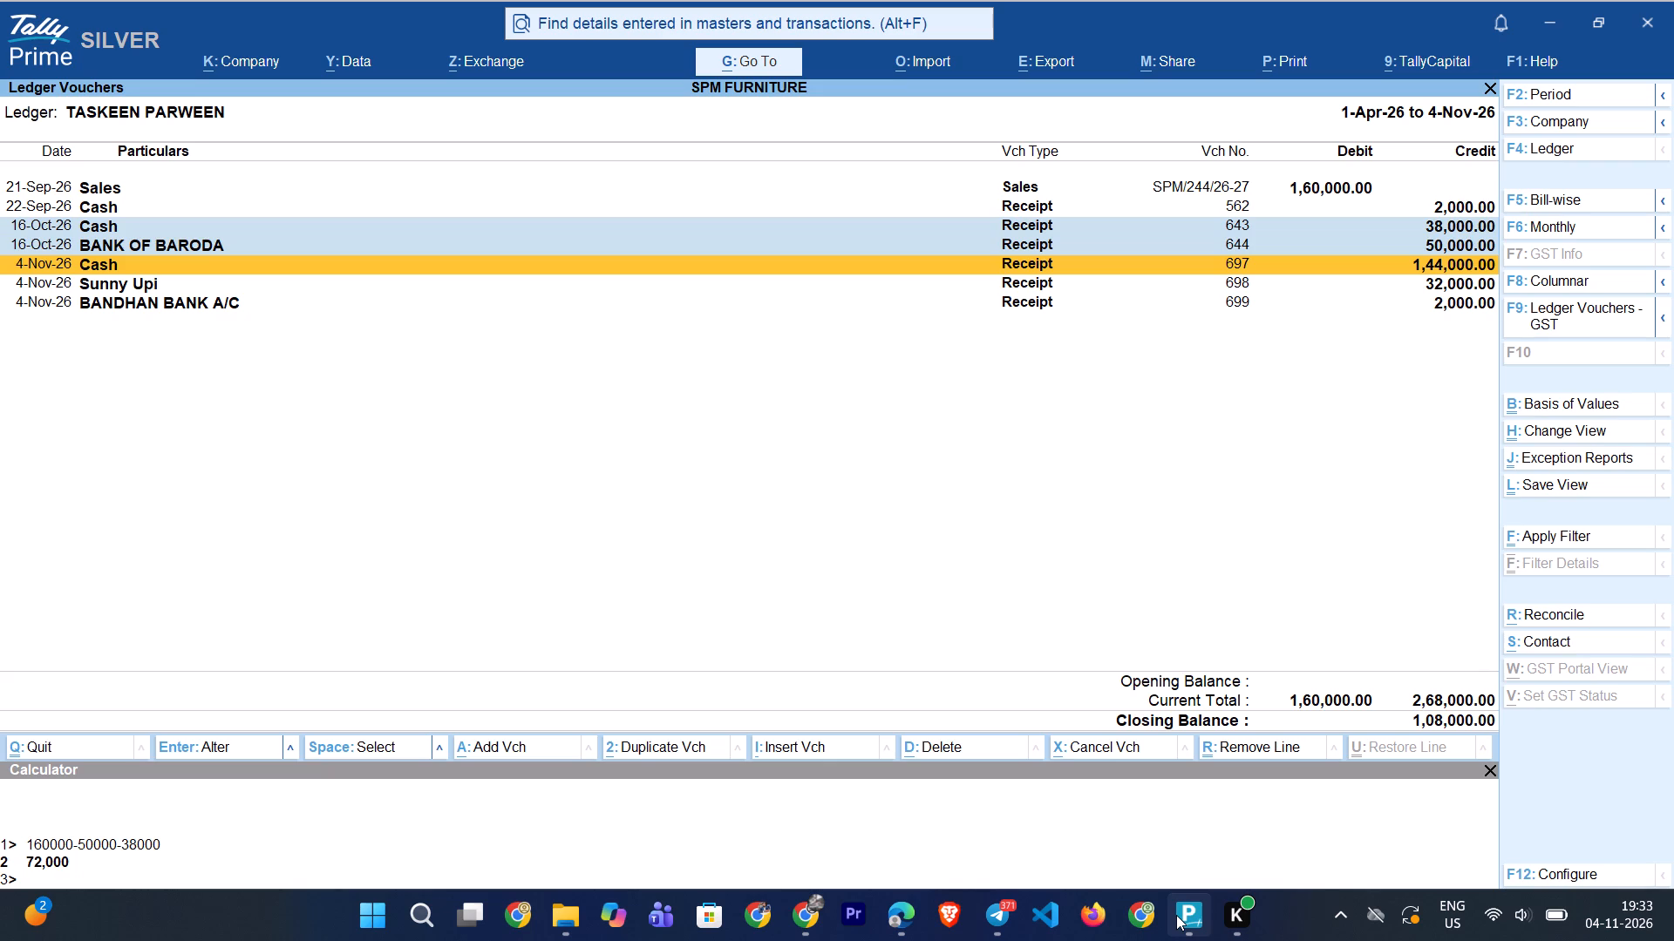
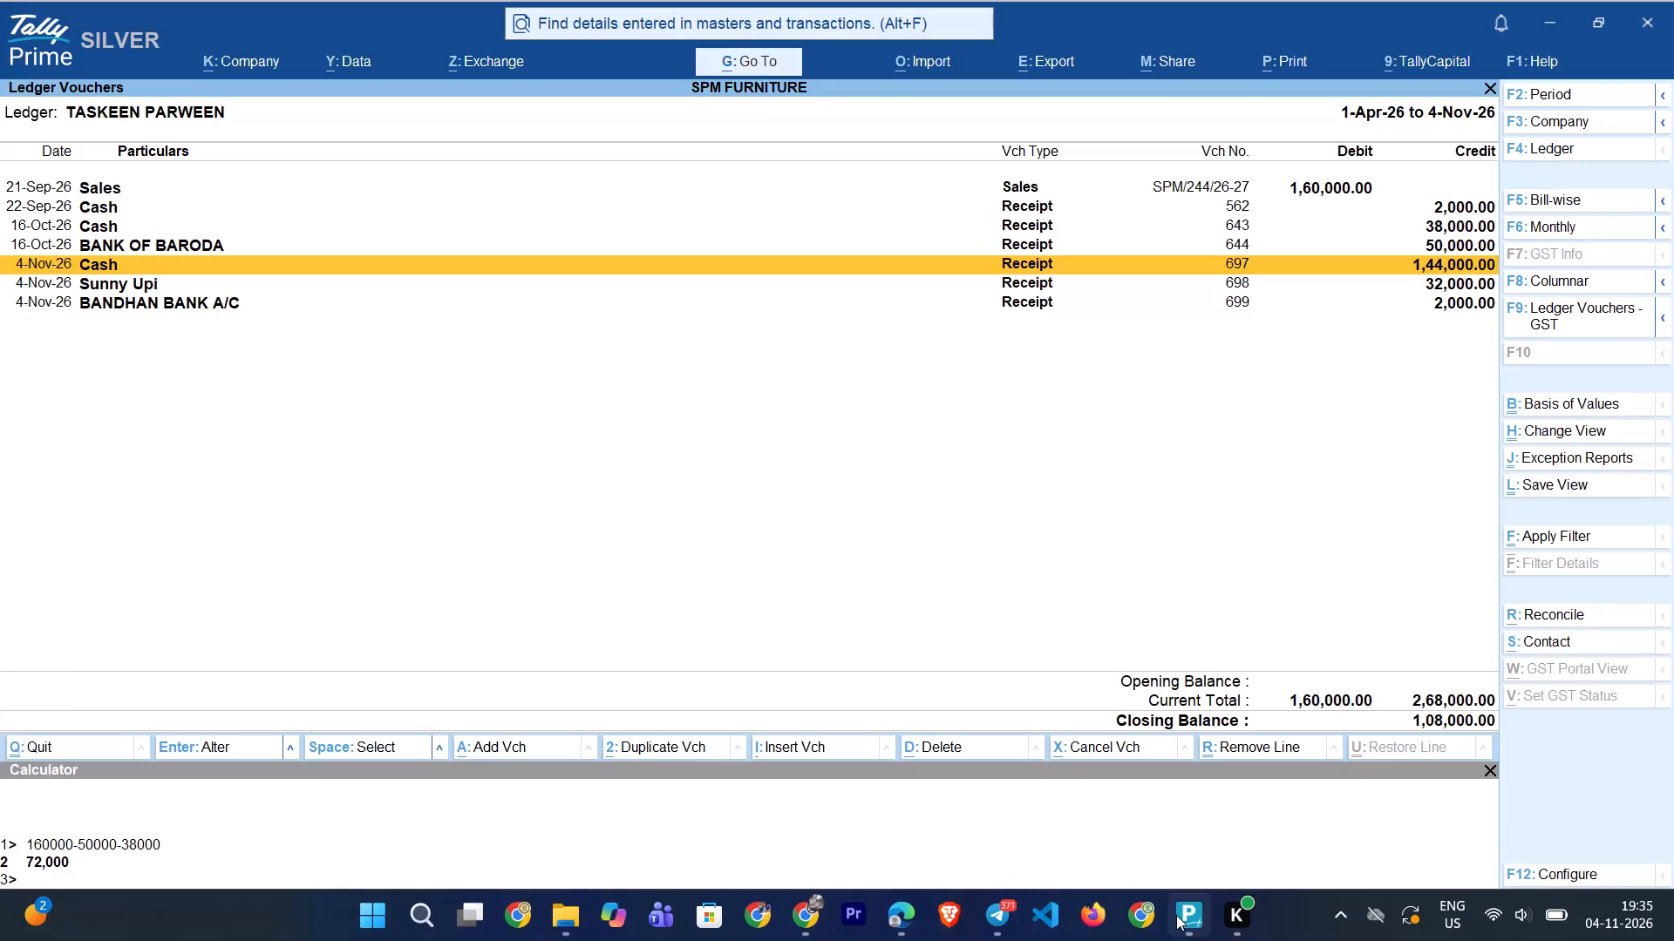
Open the 4-Nov-26 Cash receipt, voucher 697, and change its party ledger to Shahazm.
key(Return)
key(Return)
key(Return)
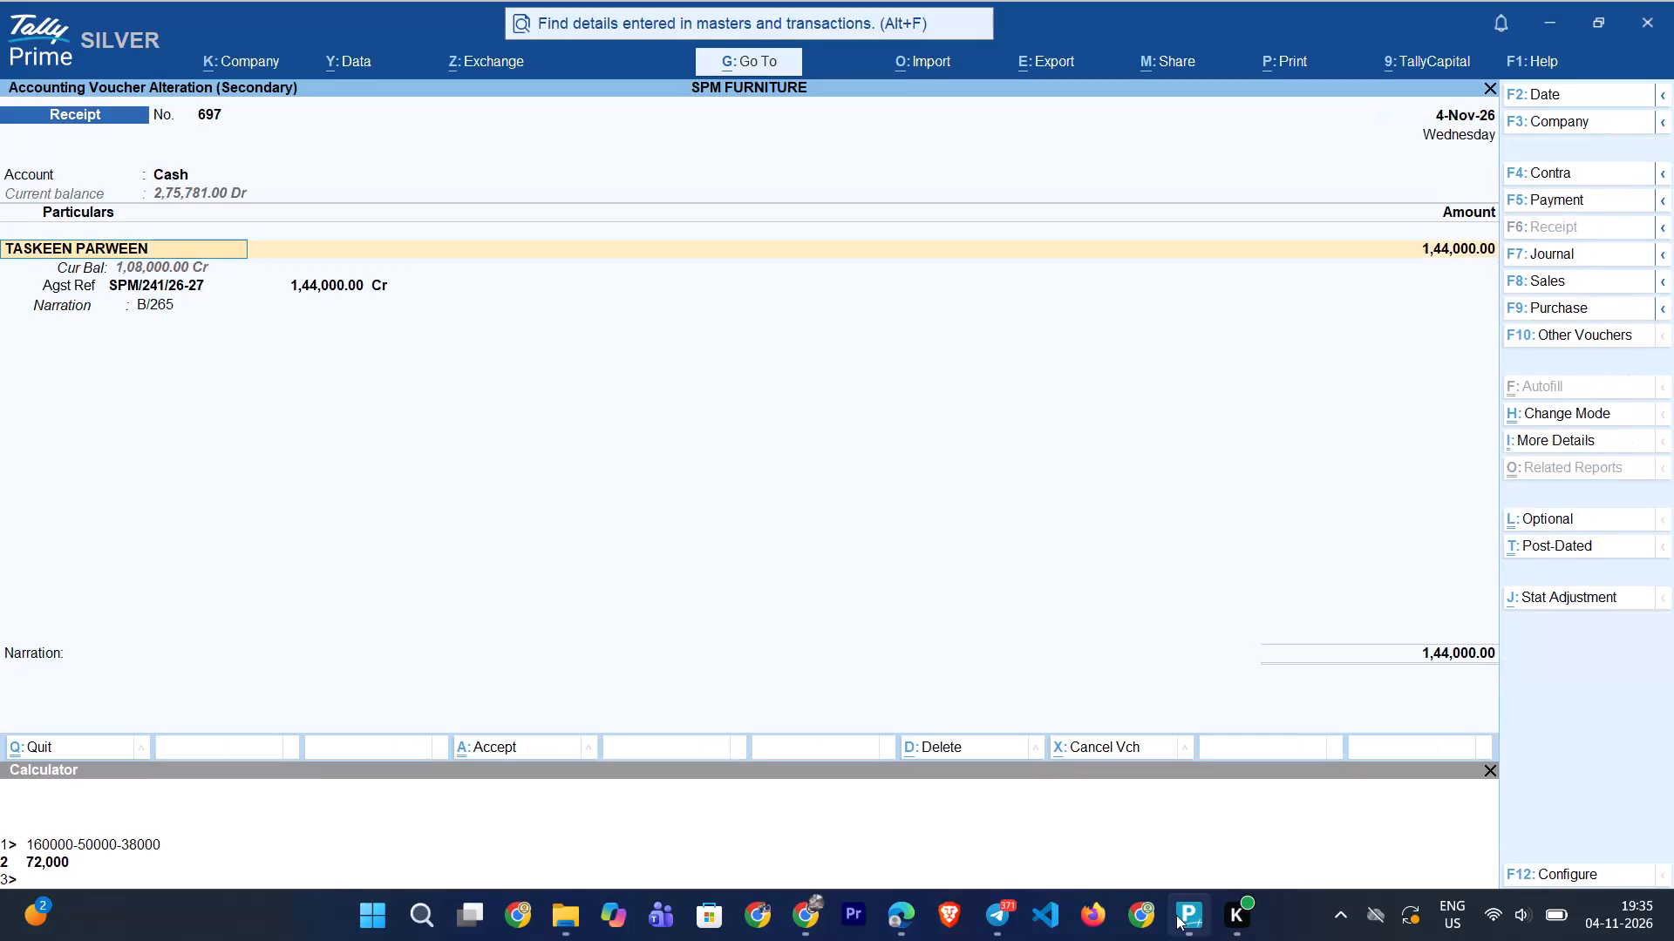
text(SHA)
key(h)
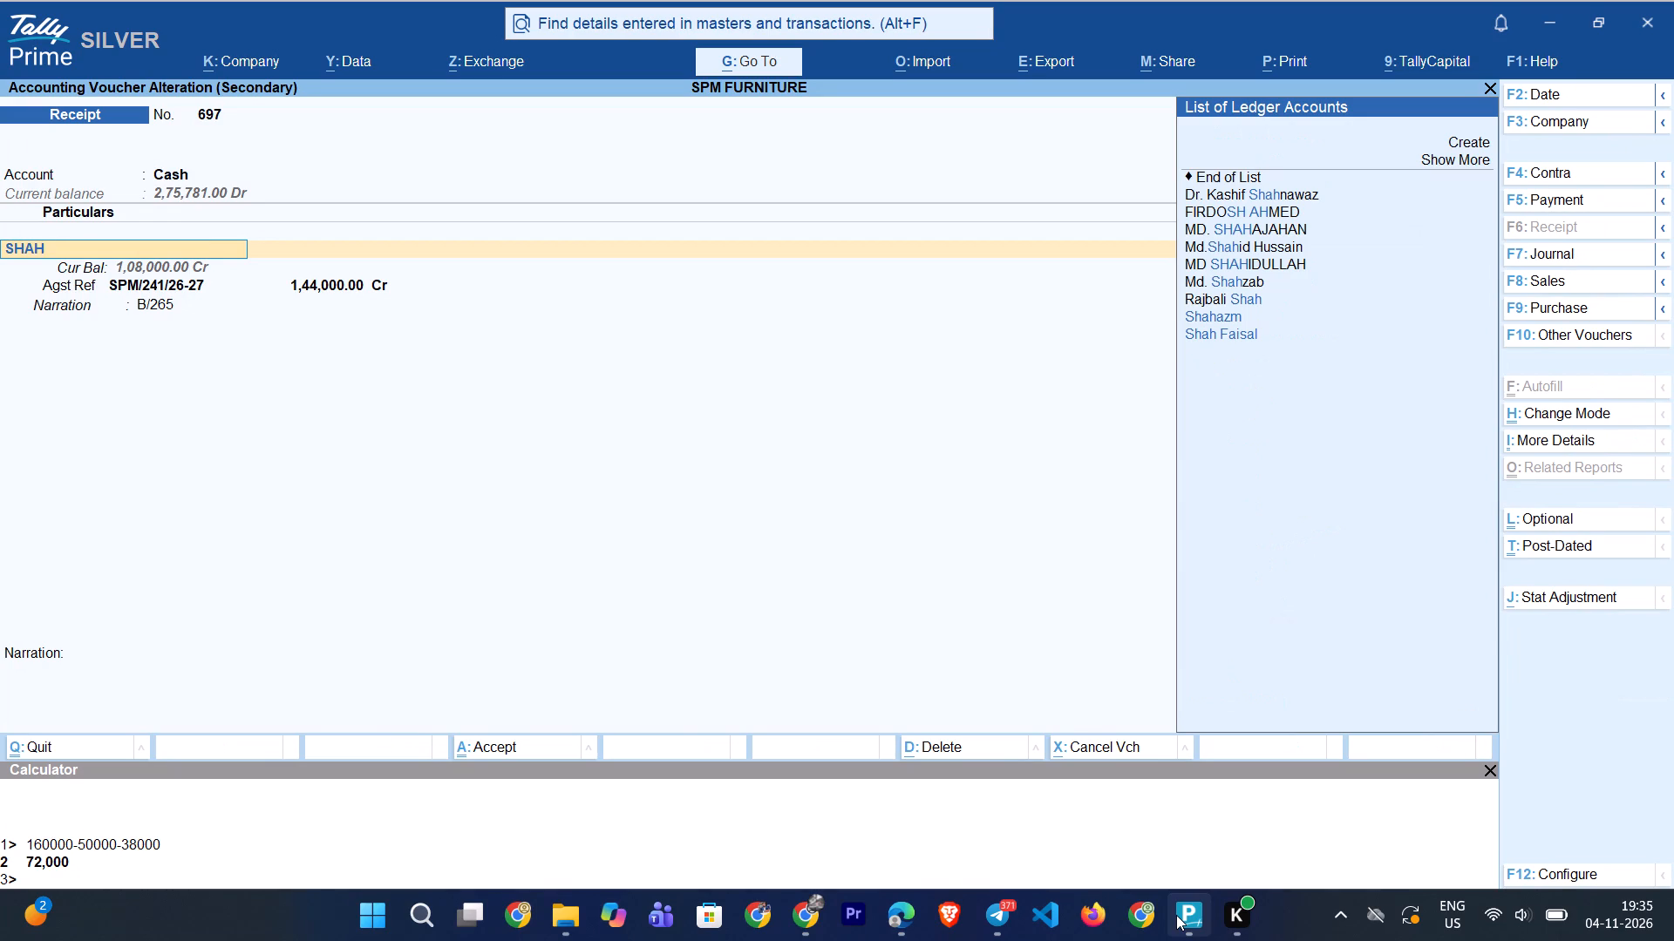
text(AZAM)
key(Return)
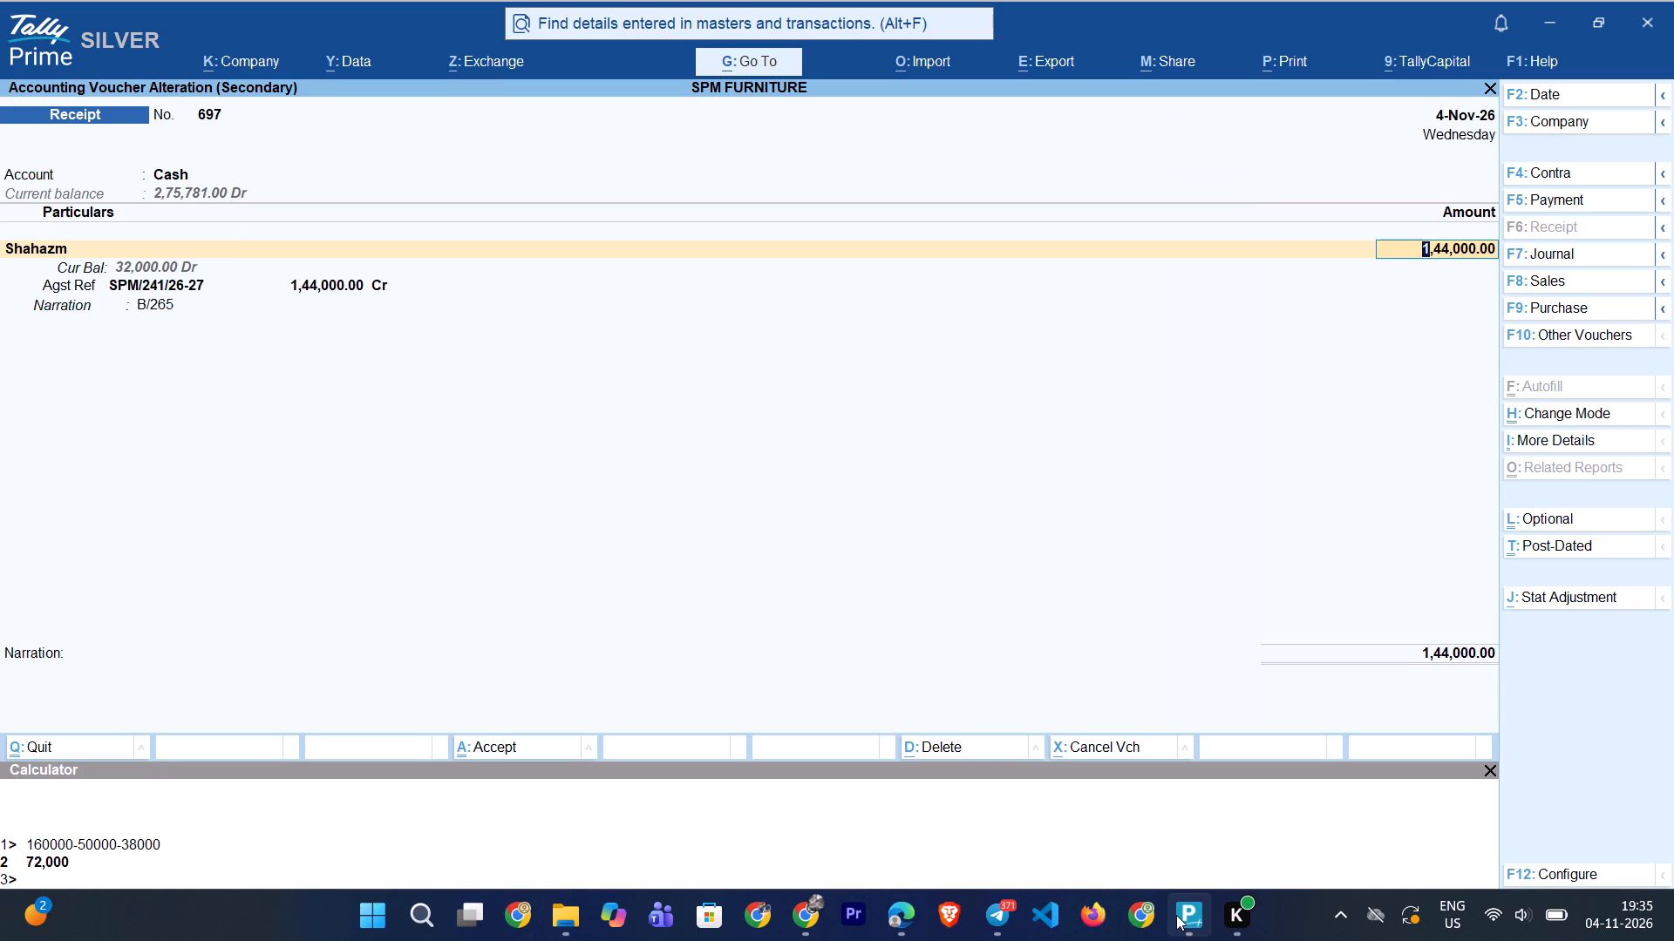
Set the party narration of receipt 697 to B/288 and save the voucher.
key(Return)
key(Return)
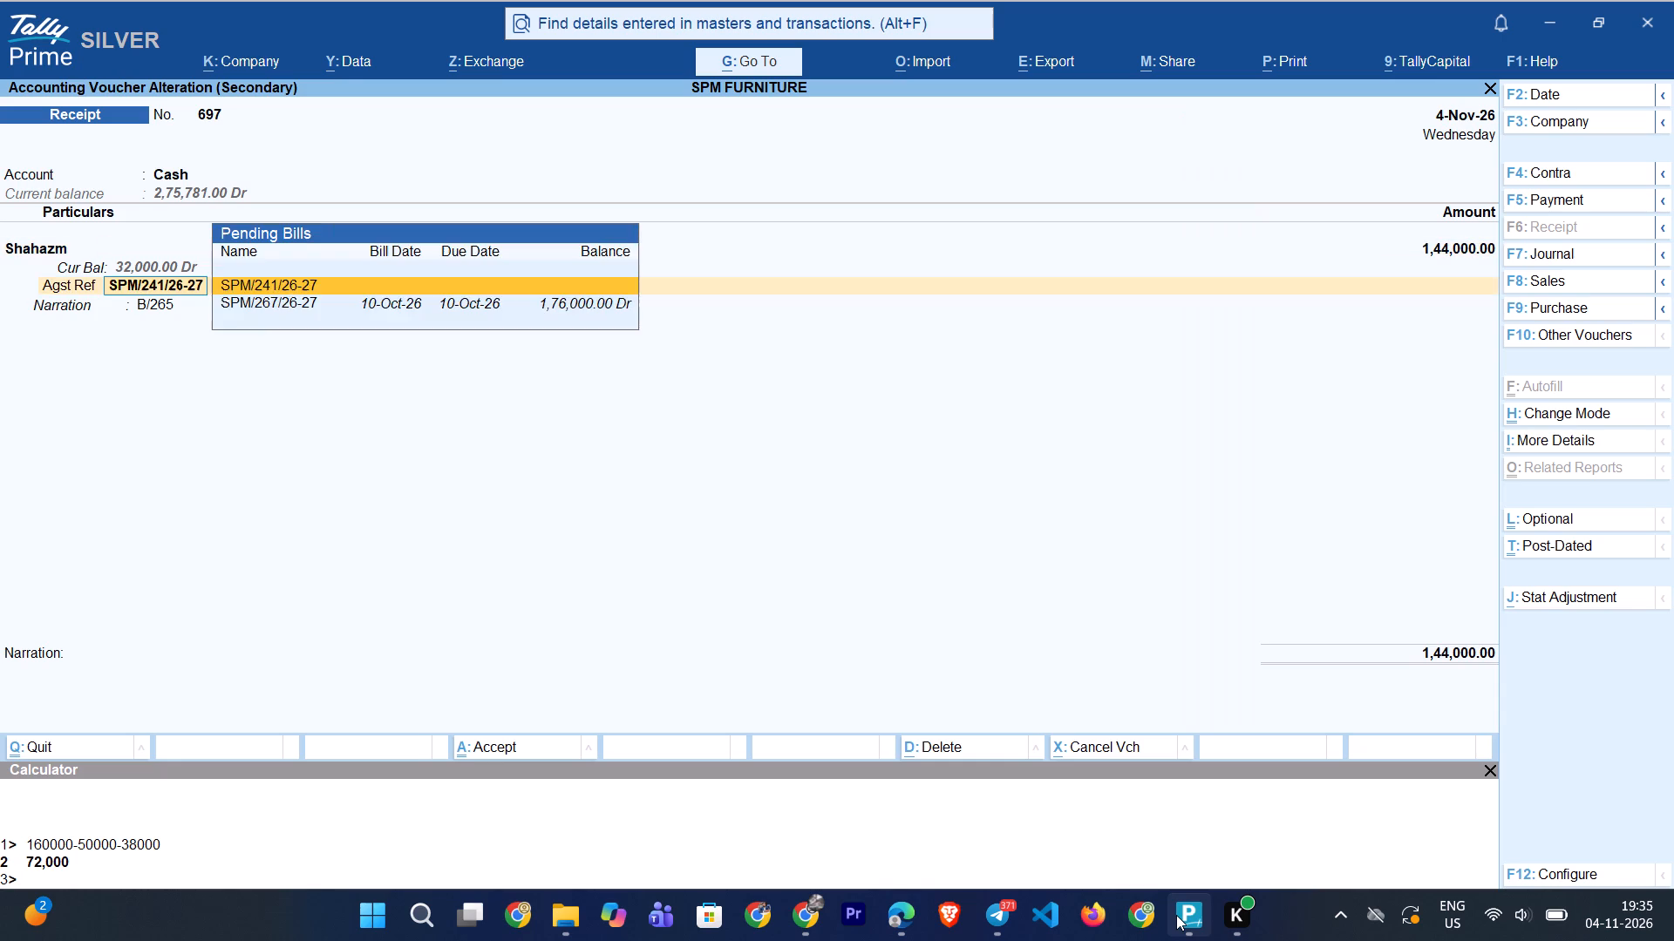
key(Return)
key(Return)
key(Return)
key(End)
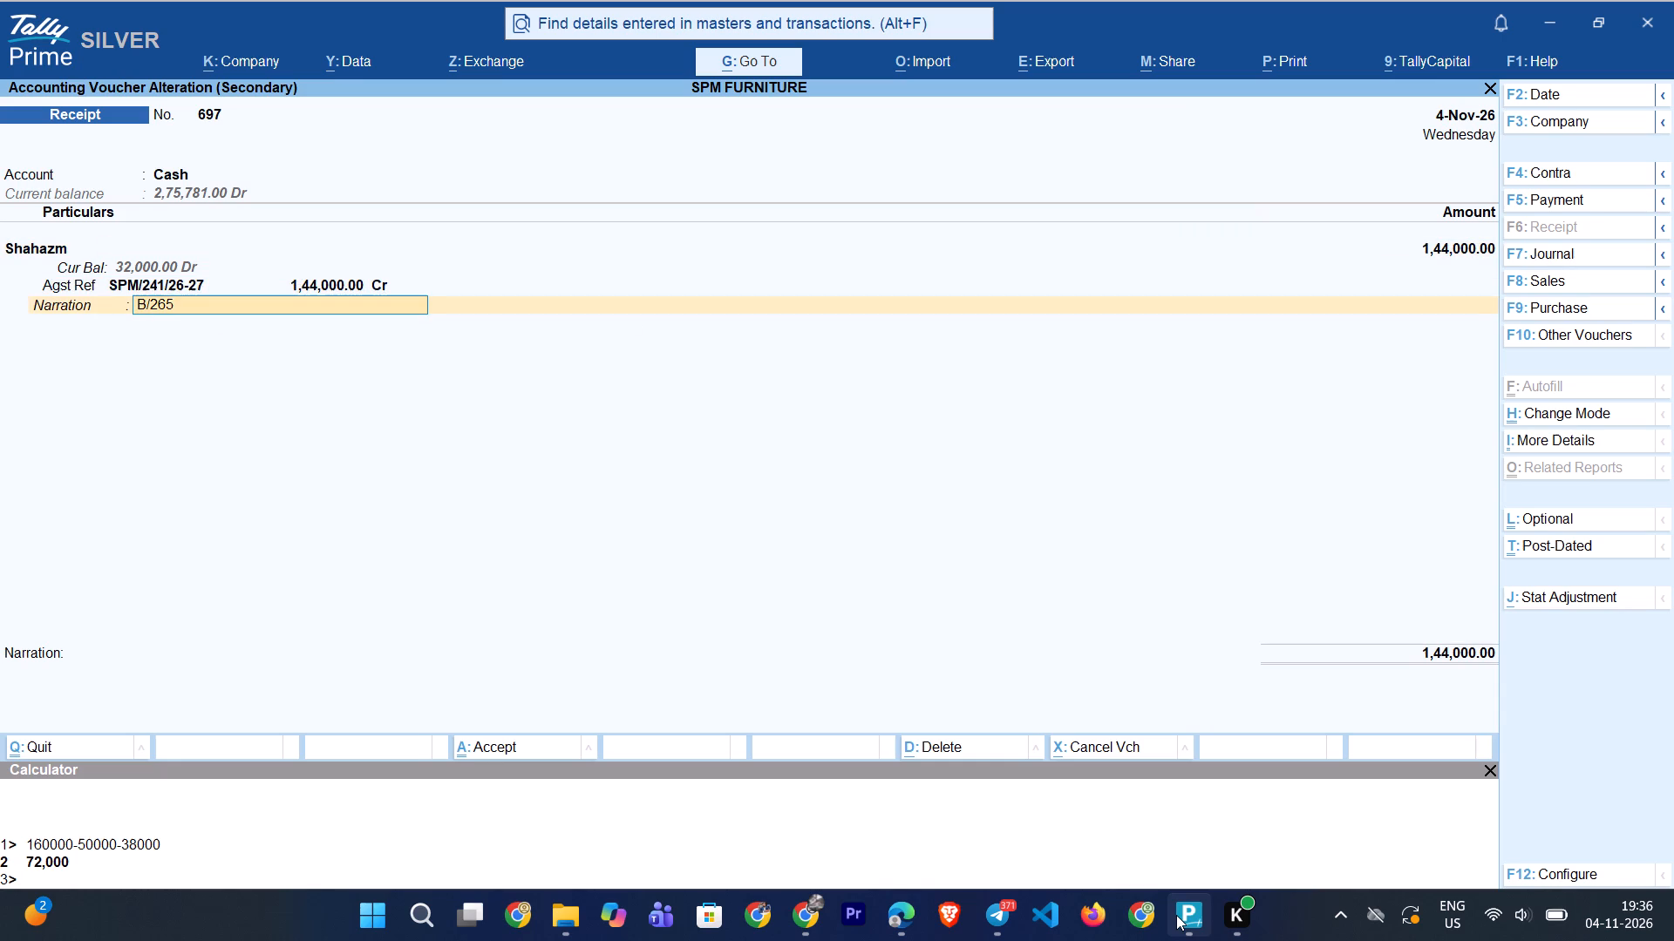
key(BackSpace)
key(BackSpace)
text(88)
key(Return)
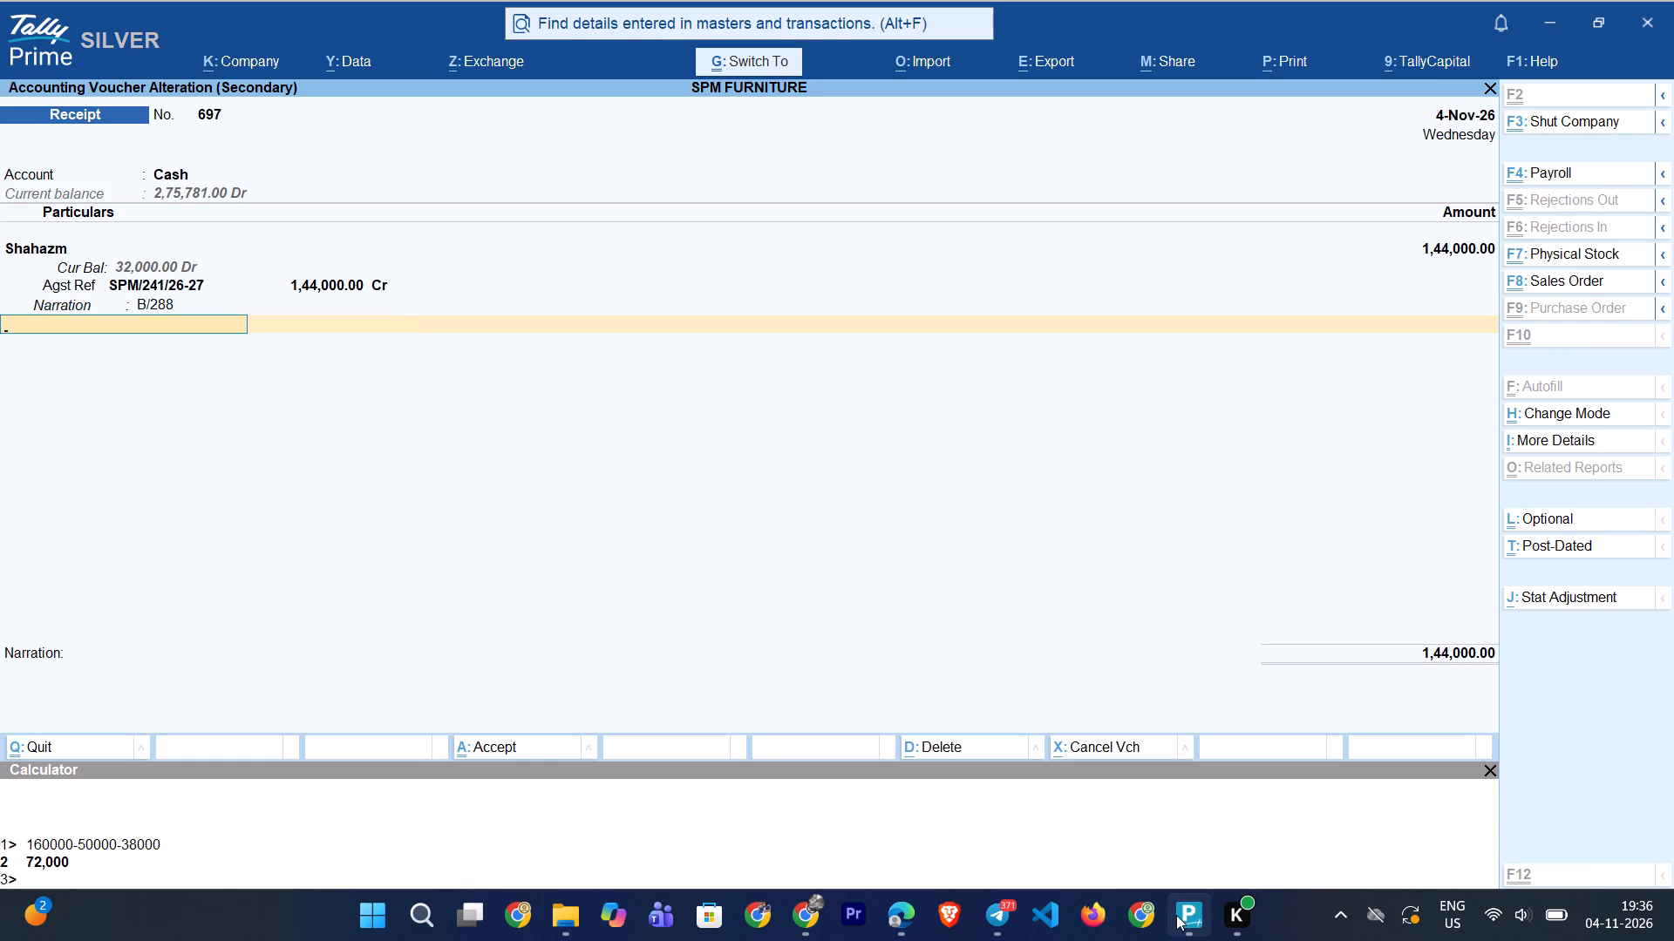
key(ctrl+a)
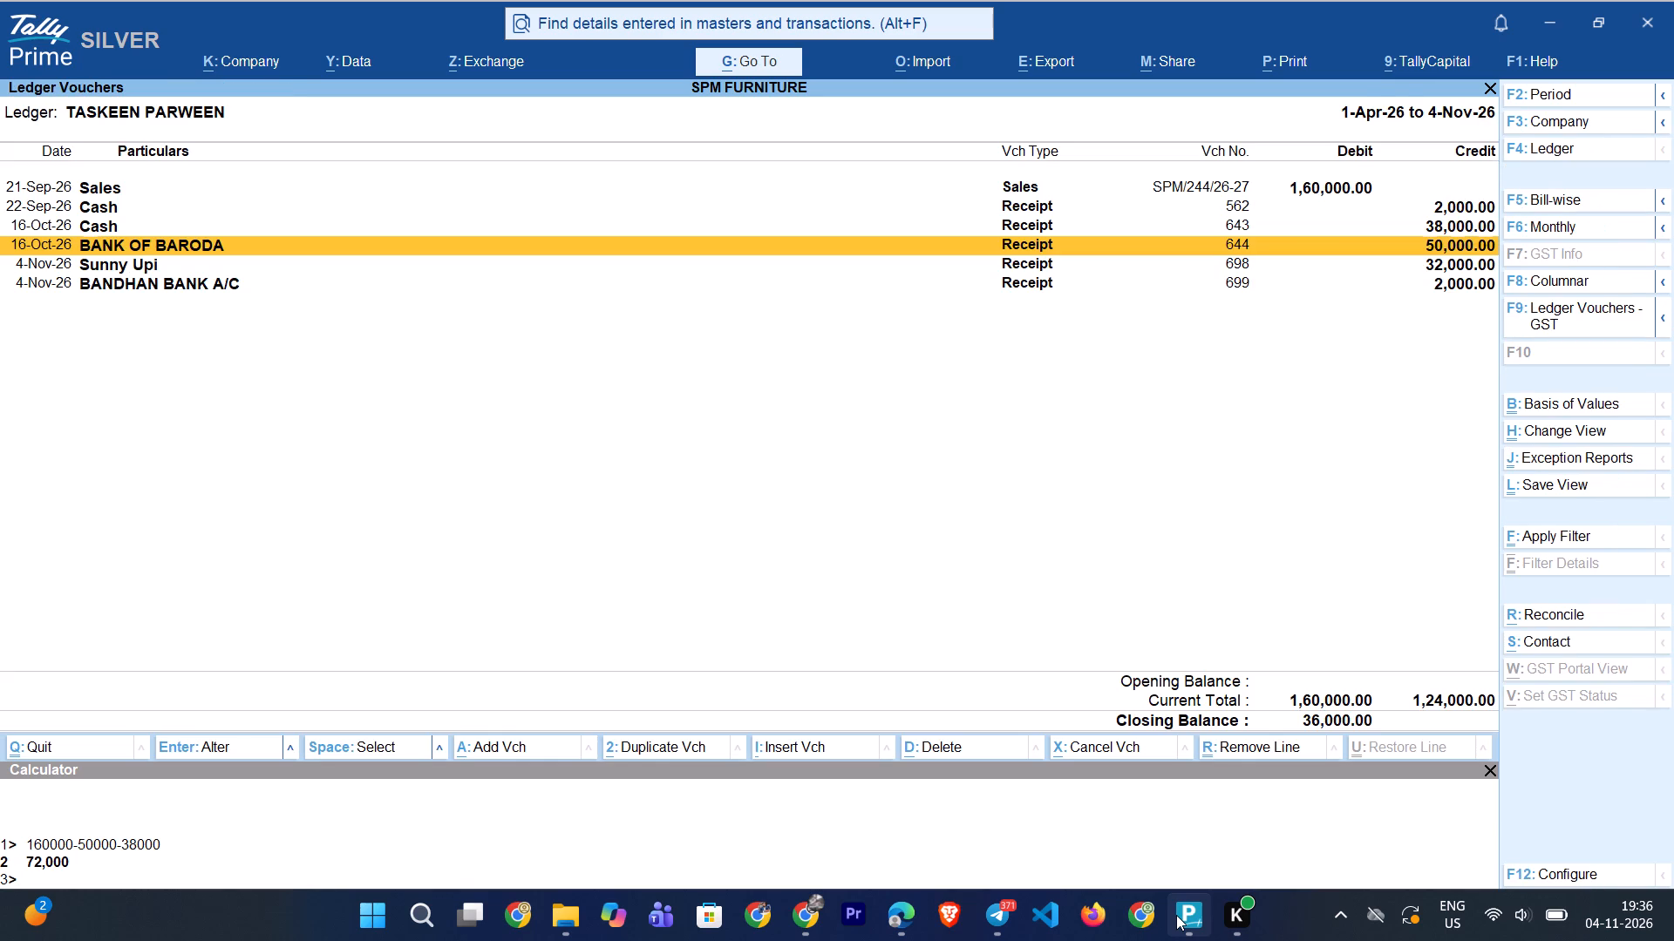
Open the 4-Nov-26 Sunny Upi receipt, voucher 698, and change its party ledger to Shahazm.
key(Down)
key(Return)
key(Return)
key(Return)
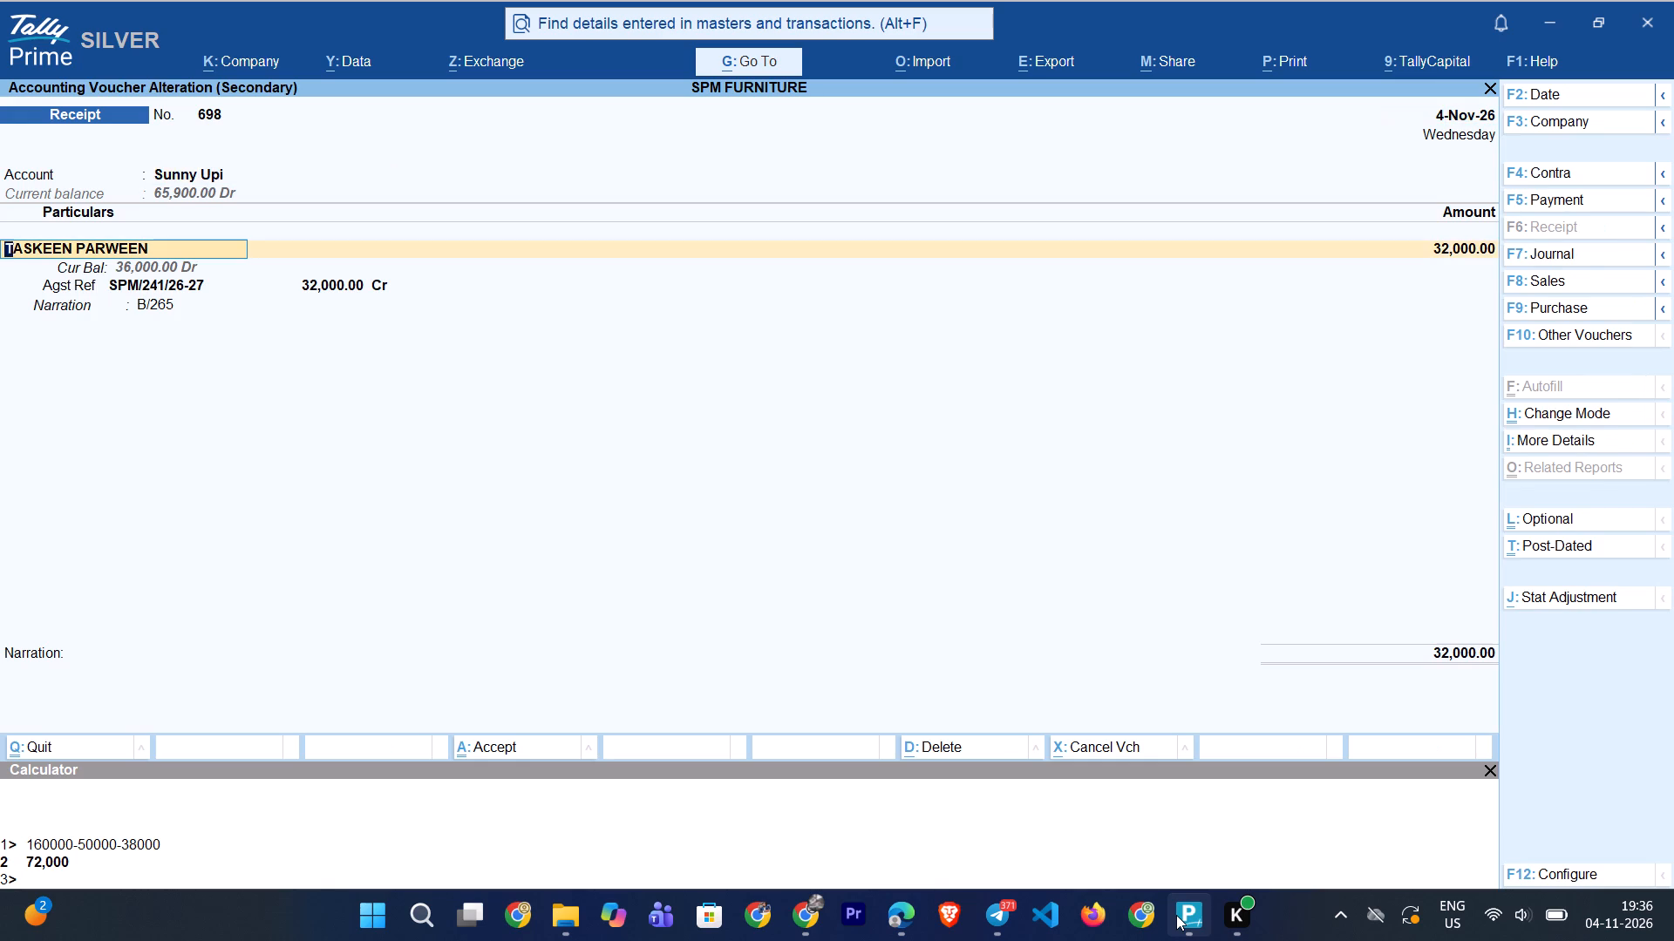
text(SHAH)
text(AZ)
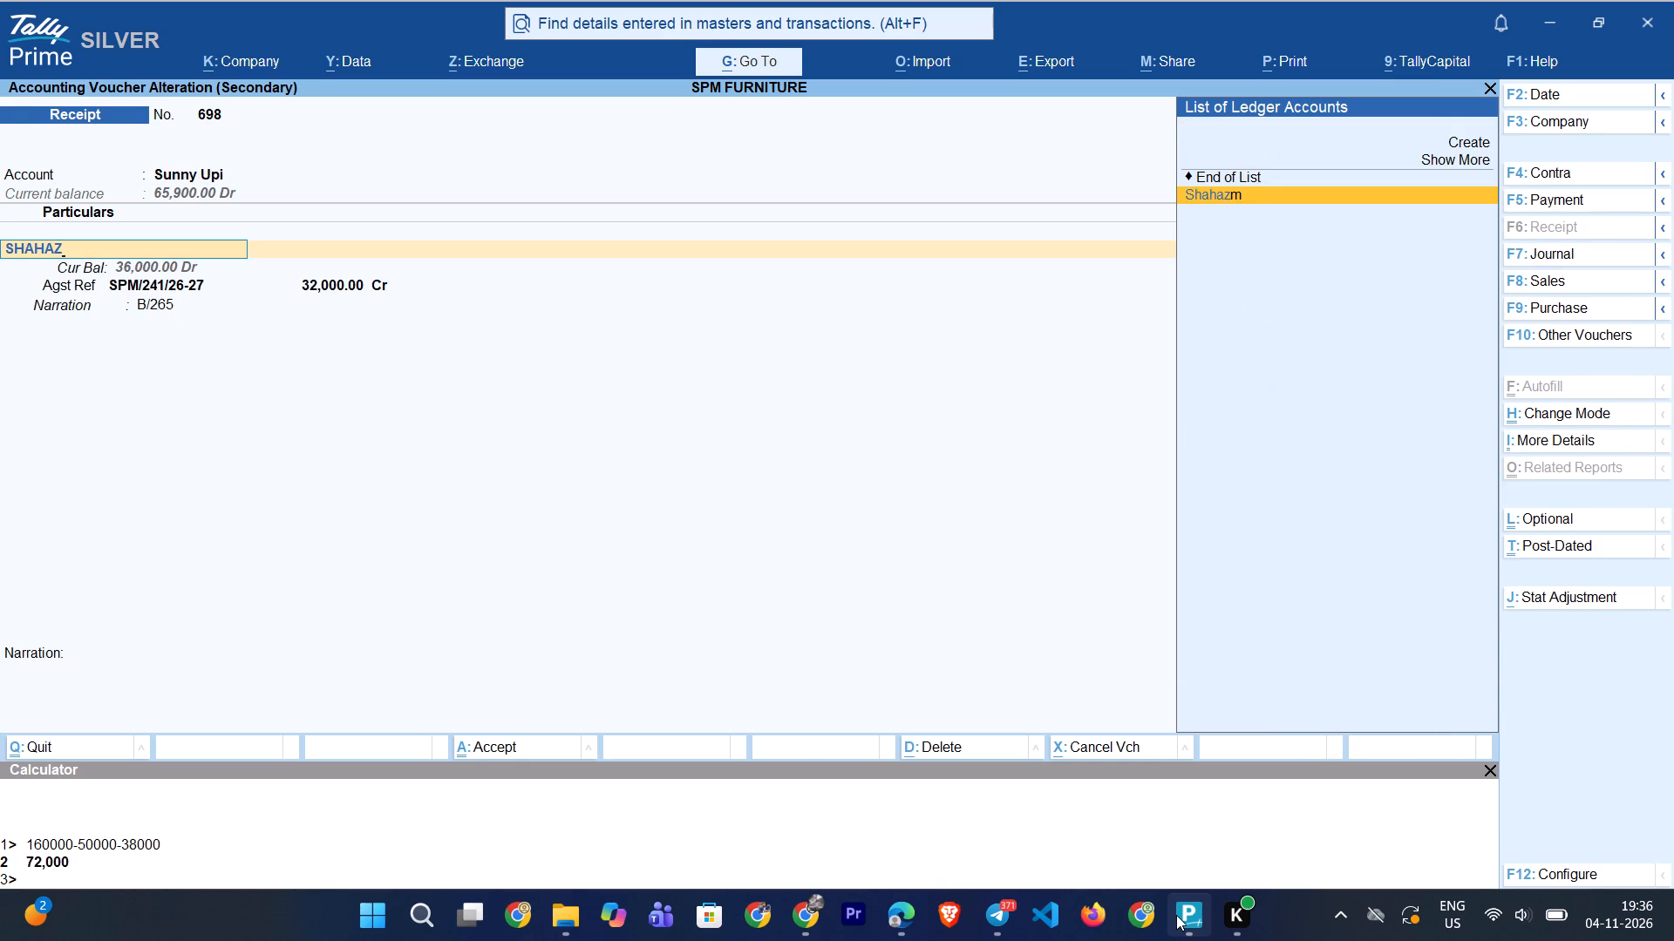
key(Return)
Set the party narration of receipt 698 to B/288 and save the voucher.
key(Return)
key(Return)
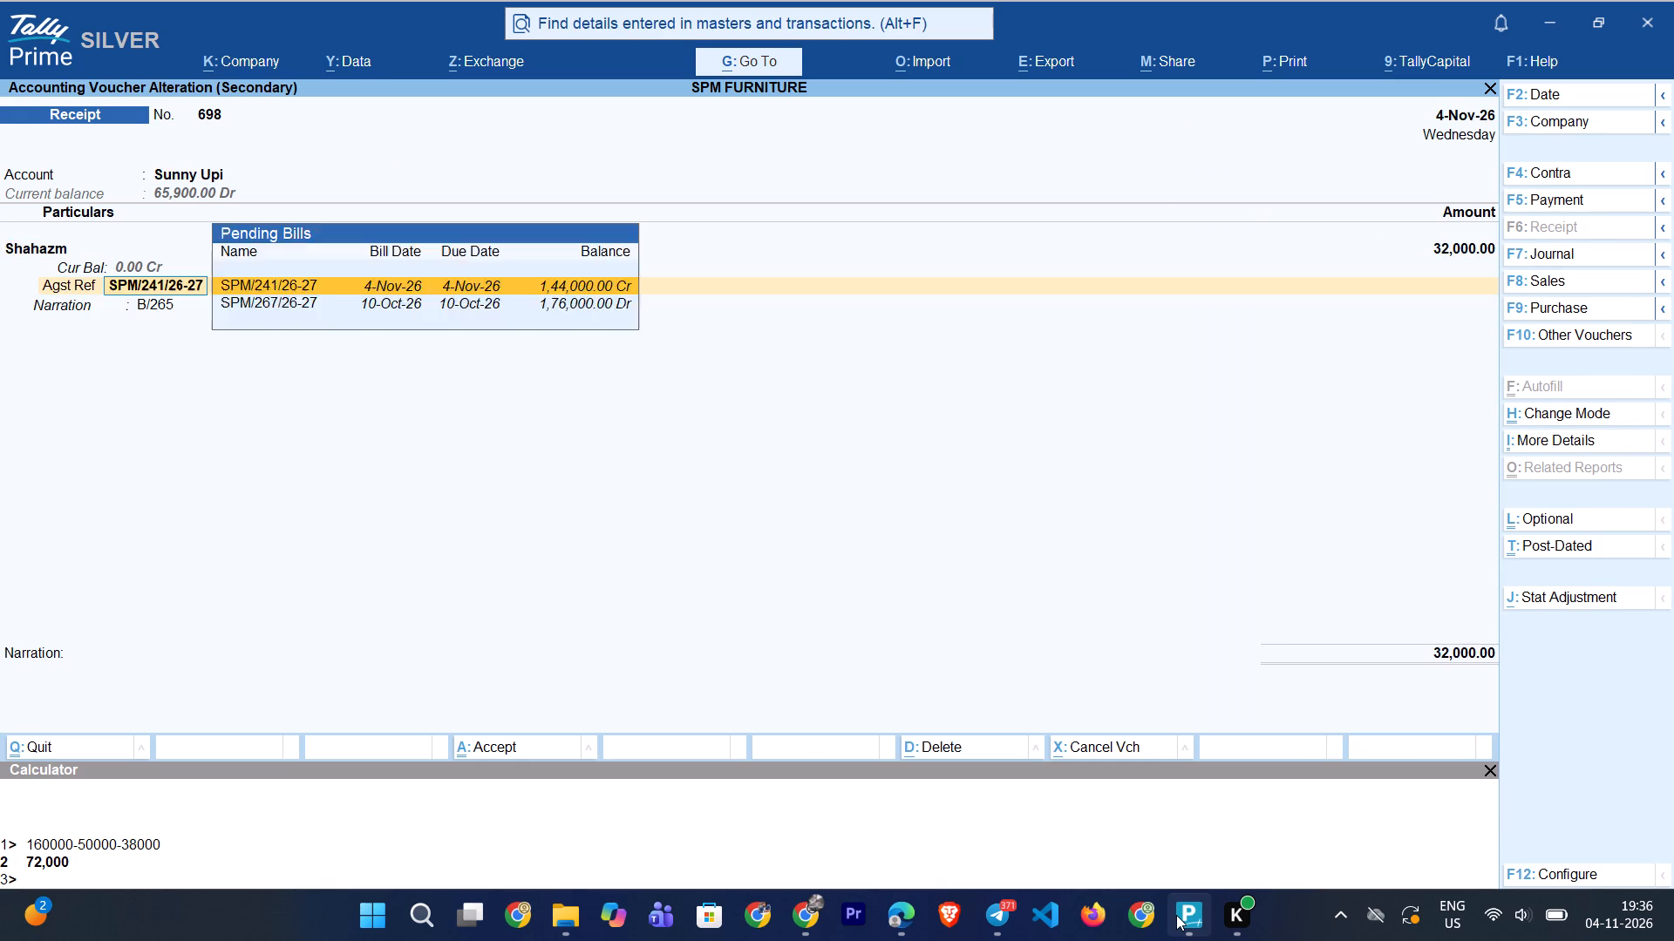
key(Return)
key(Return)
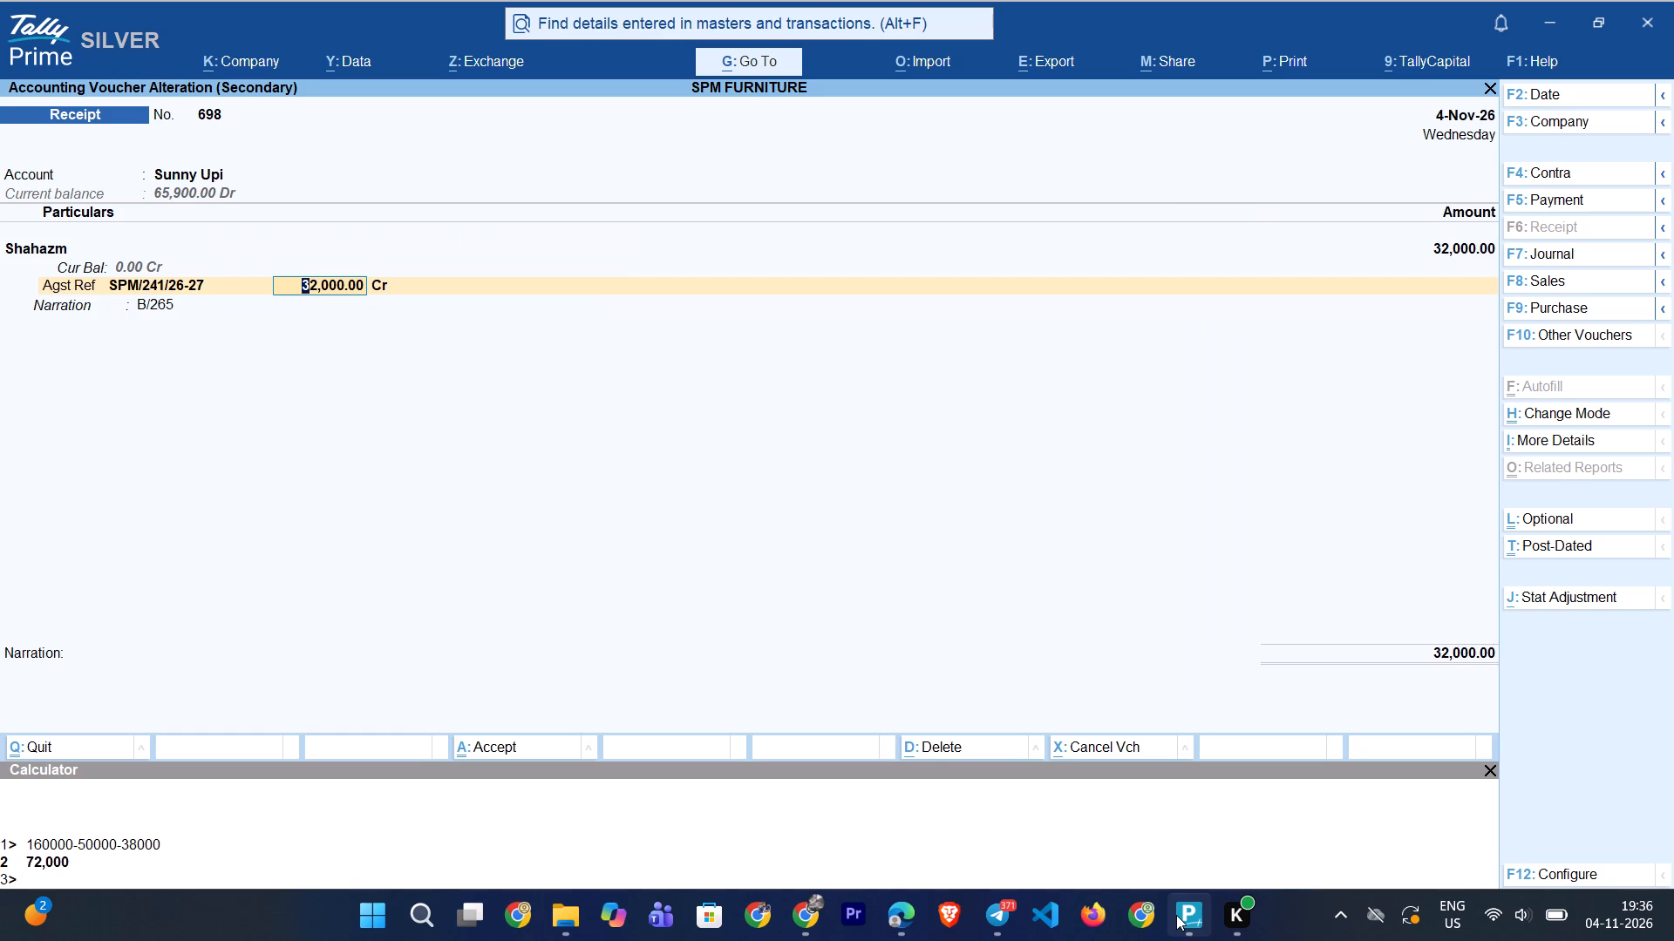
key(Return)
key(End)
key(BackSpace)
key(BackSpace)
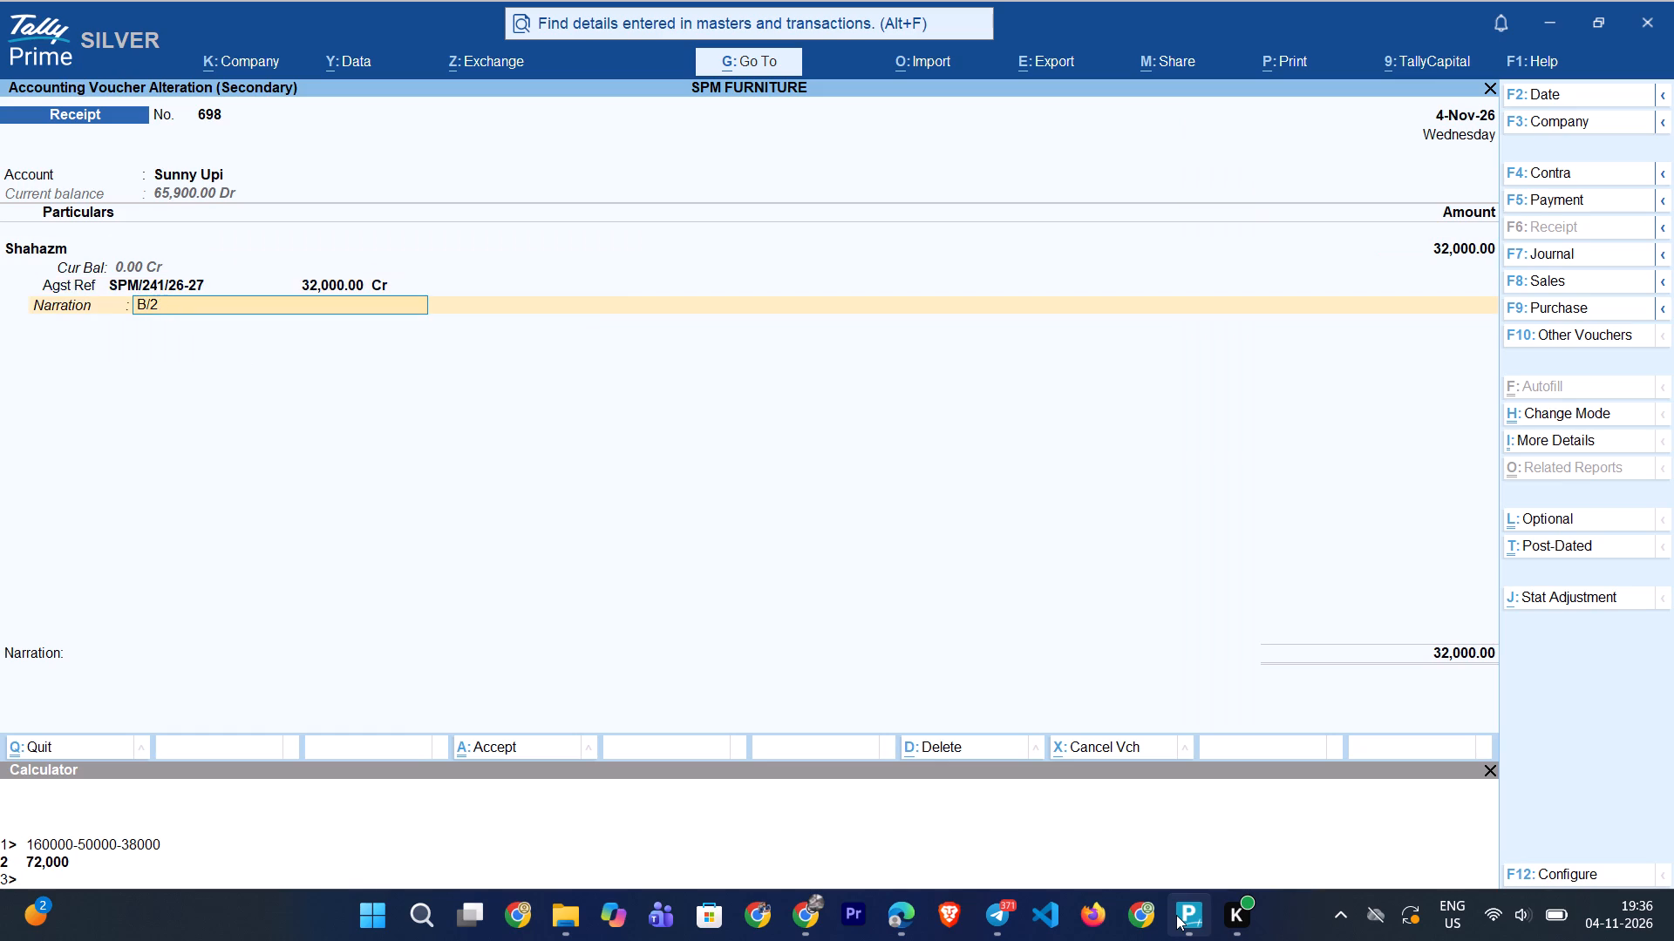
text(88)
key(Return)
key(ctrl+a)
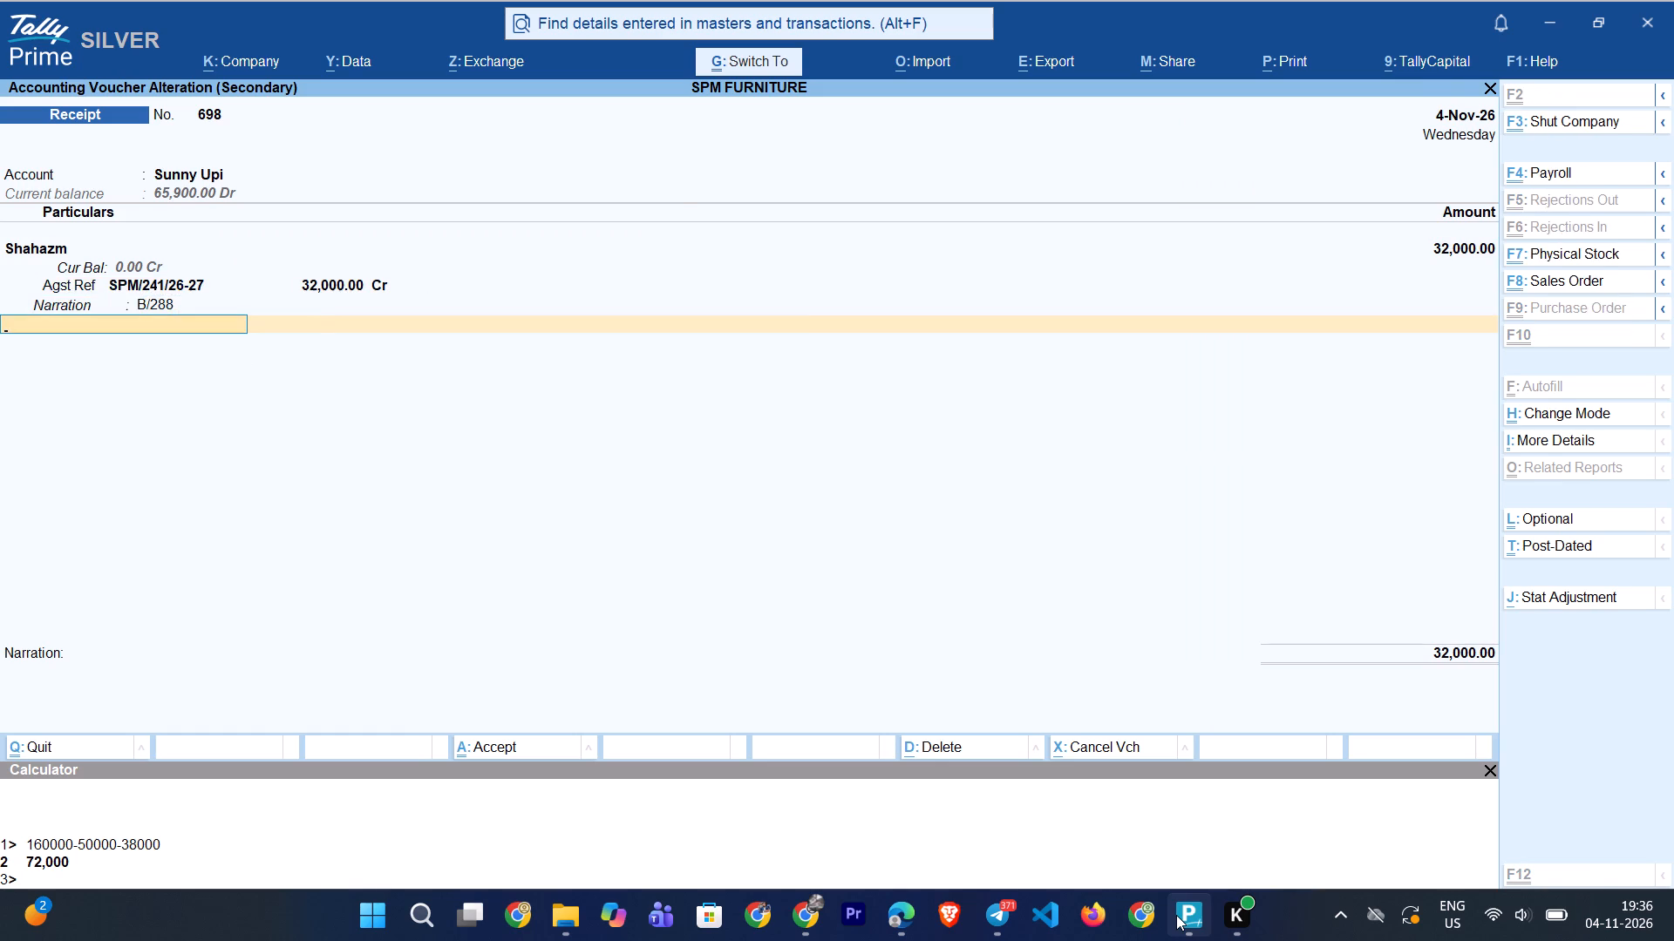
key(Return)
key(Return)
key(ctrl+a)
key(ctrl+a)
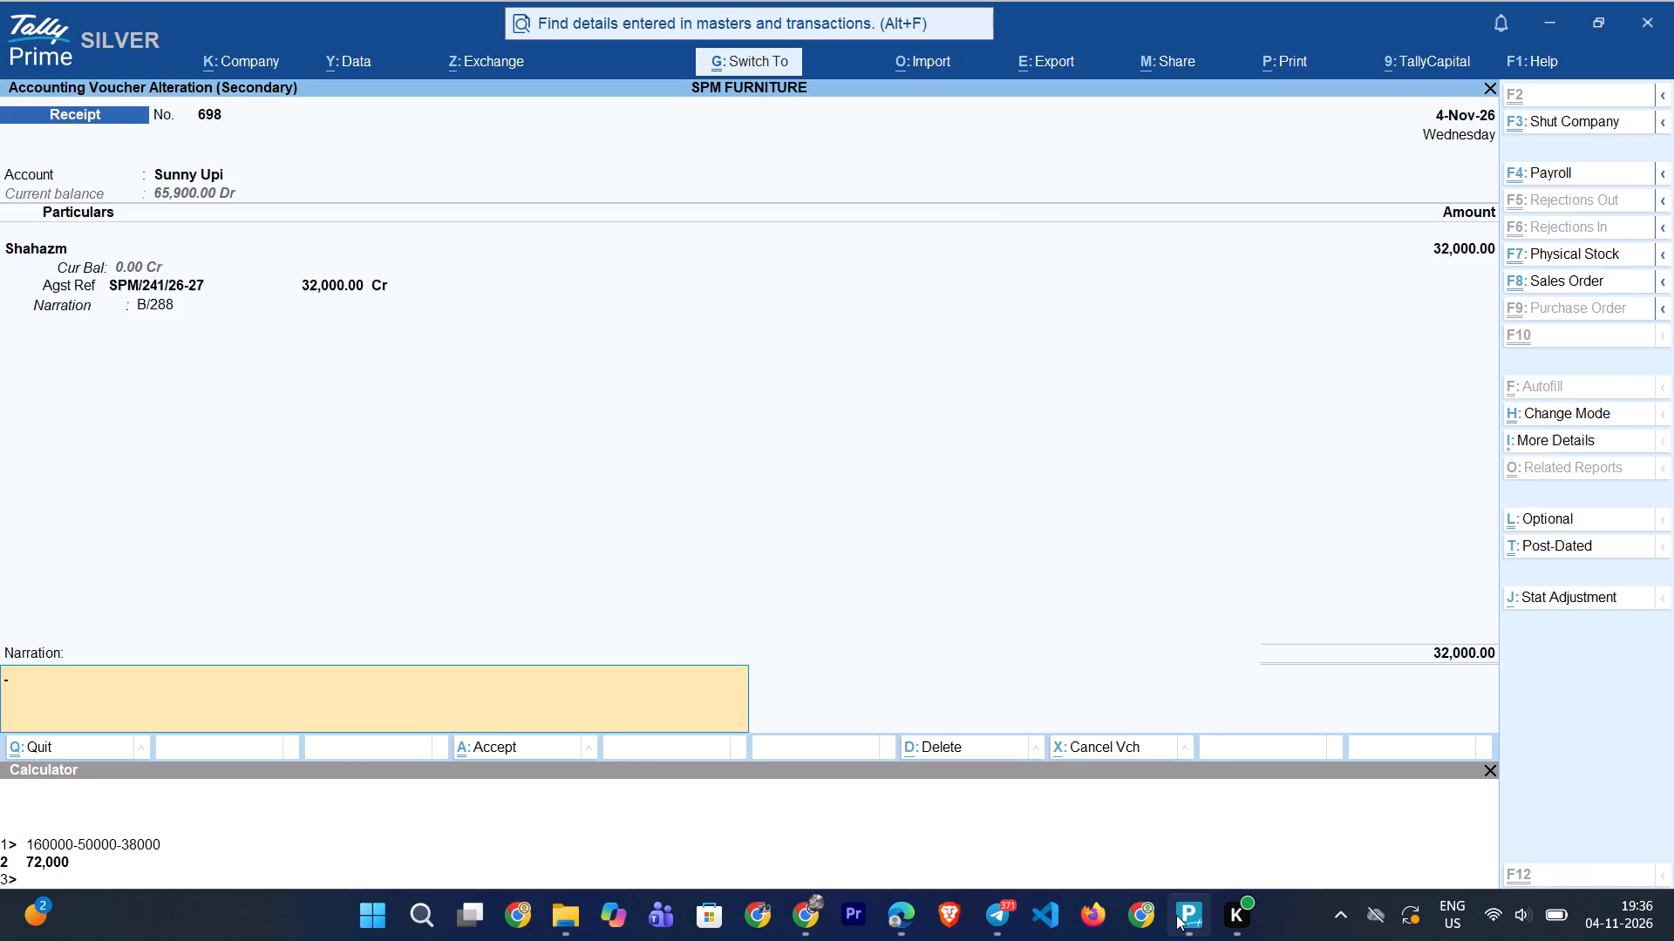
Open the 4-Nov-26 BANDHAN BANK A/C receipt, voucher 699, and change its party ledger to Shahazm.
key(Down)
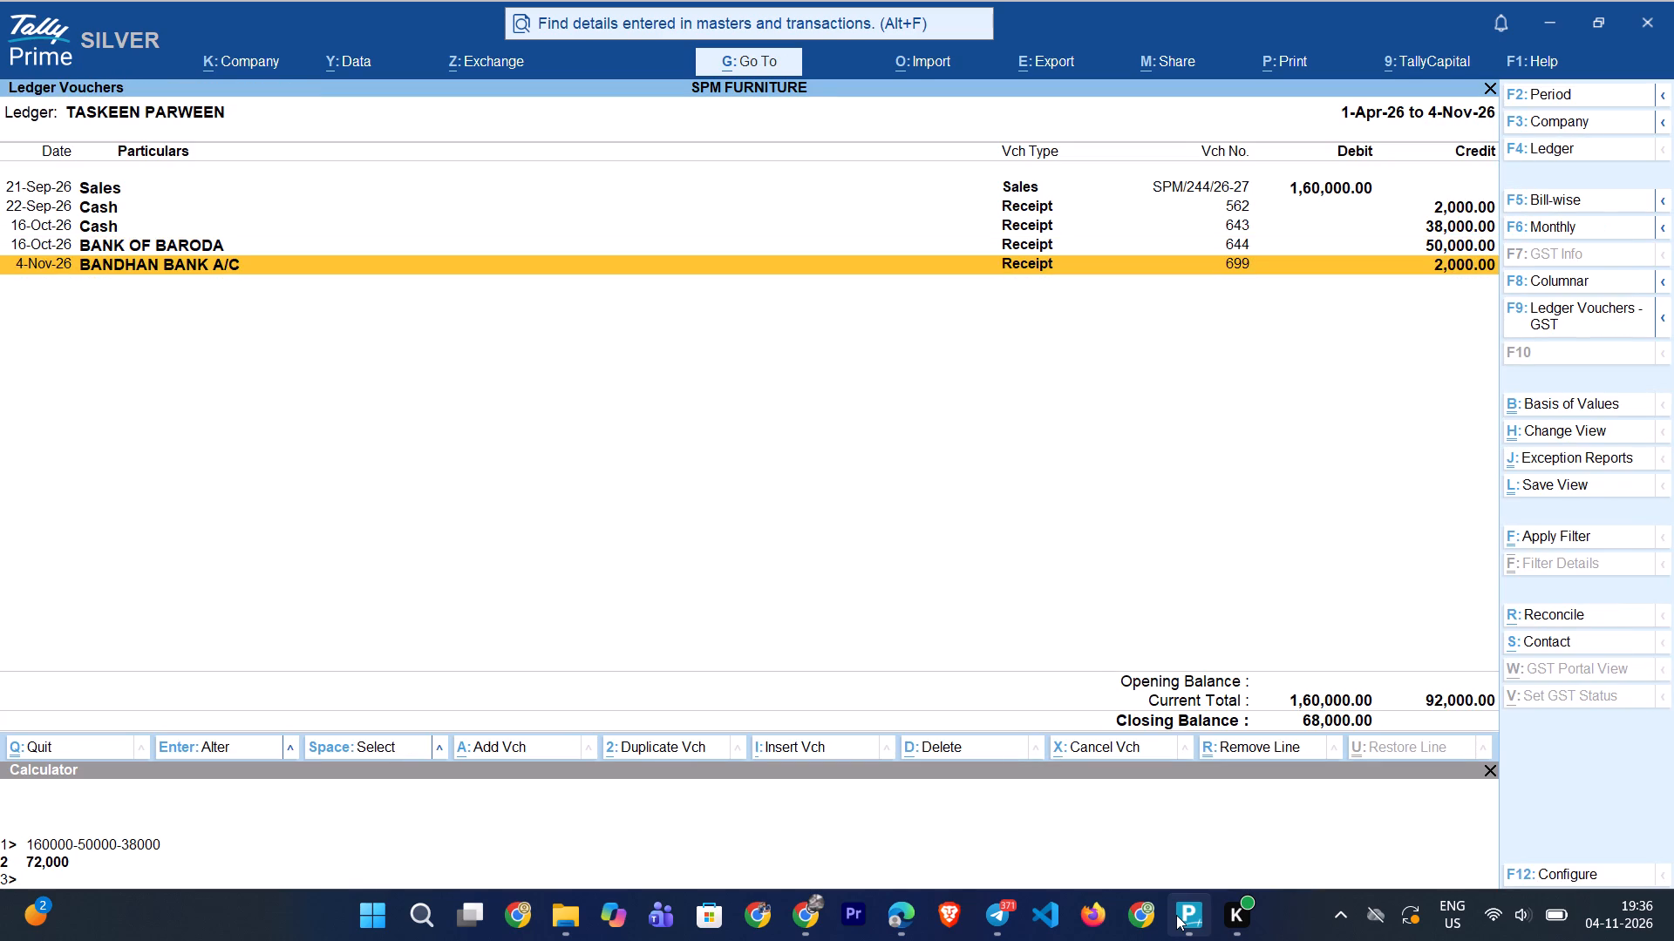
key(Return)
key(Return)
key(Return)
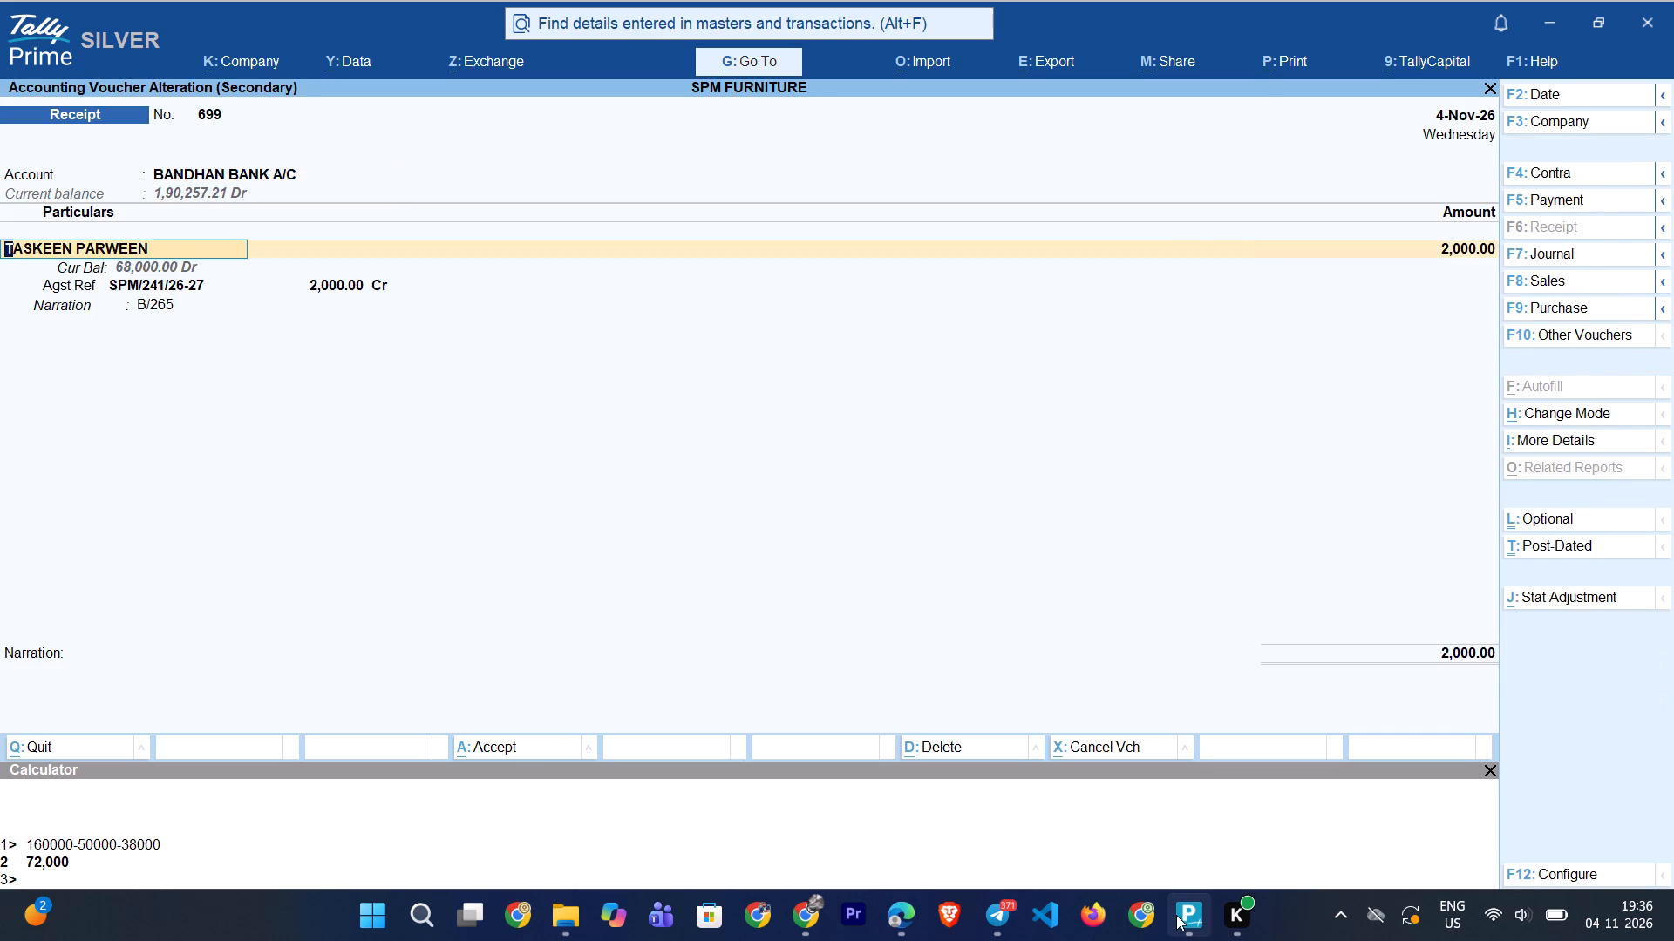
key(s)
text(HAHA)
key(Return)
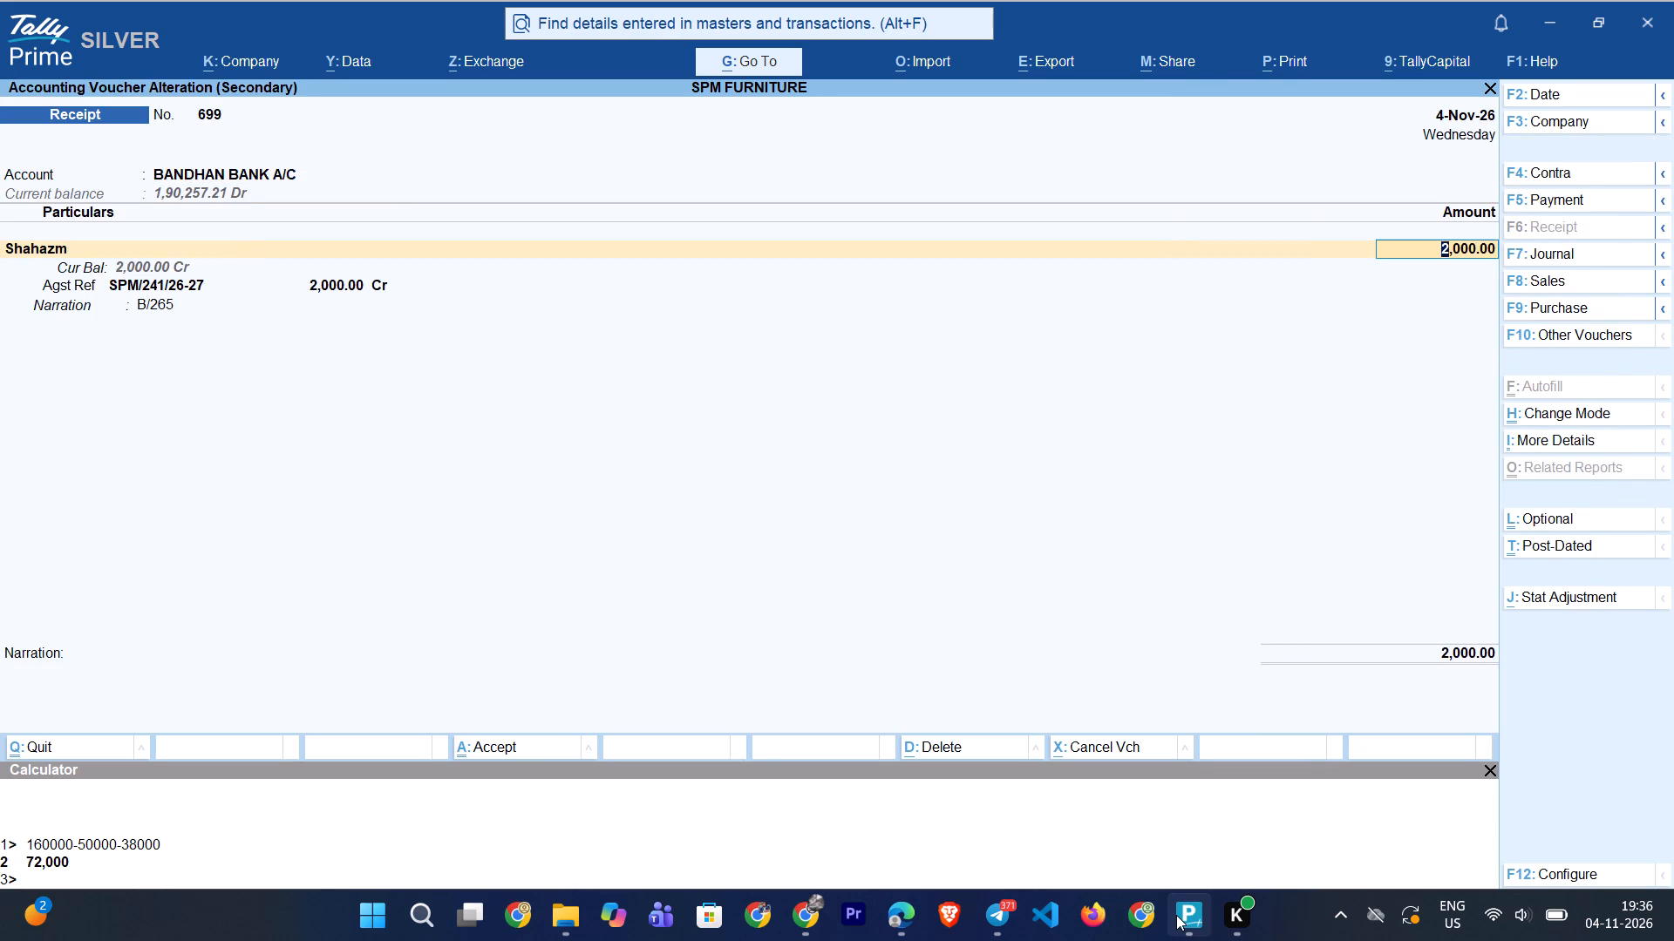
Set the party narration of receipt 699 to B/288.
key(Return)
key(Return)
key(Return)
key(Return)
key(Return)
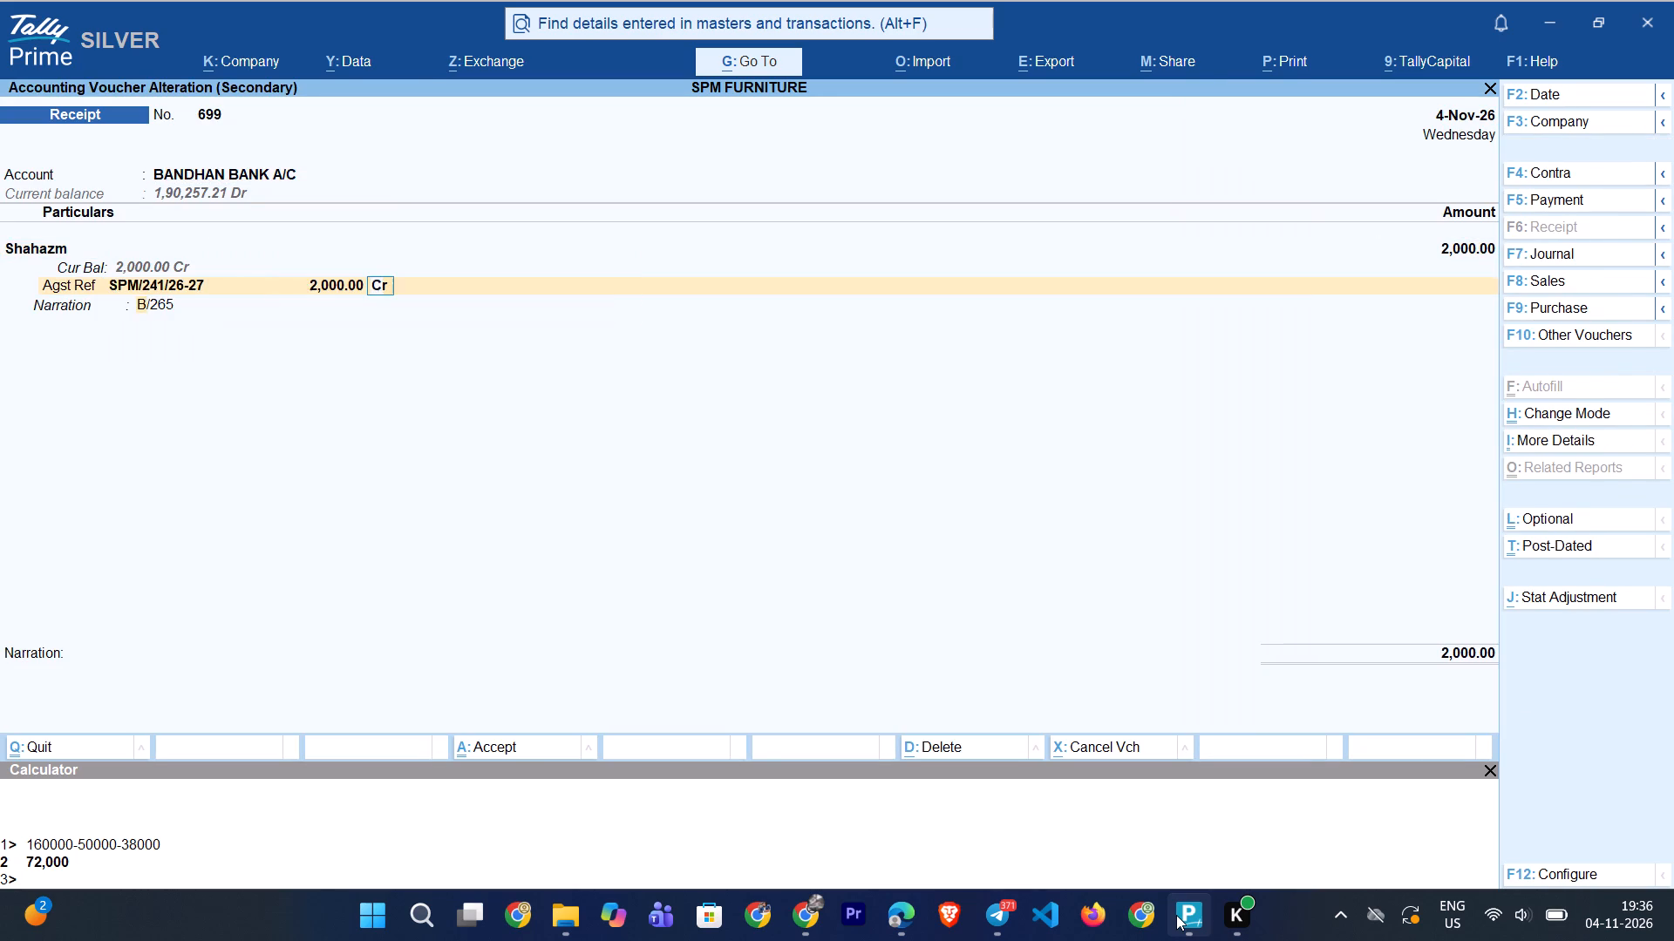
key(Return)
key(BackSpace)
key(End)
key(BackSpace)
key(BackSpace)
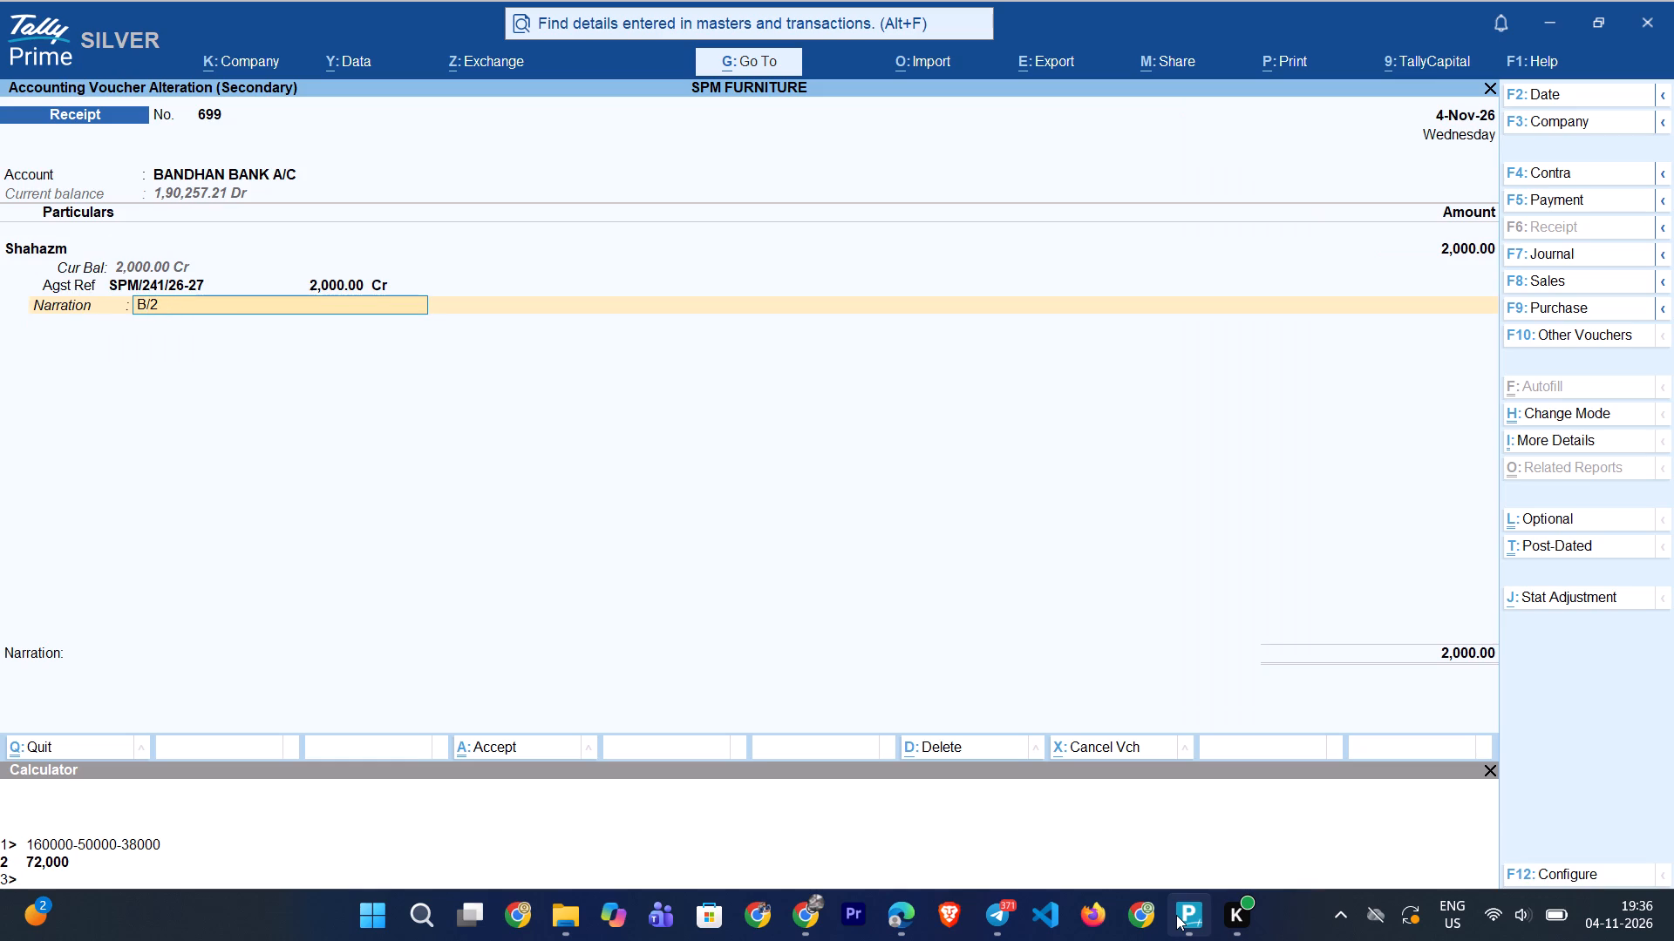
text(88)
key(Return)
Allocate the bank amount of receipt 699 to the Shahazm ledger and save the voucher.
key(ctrl+a)
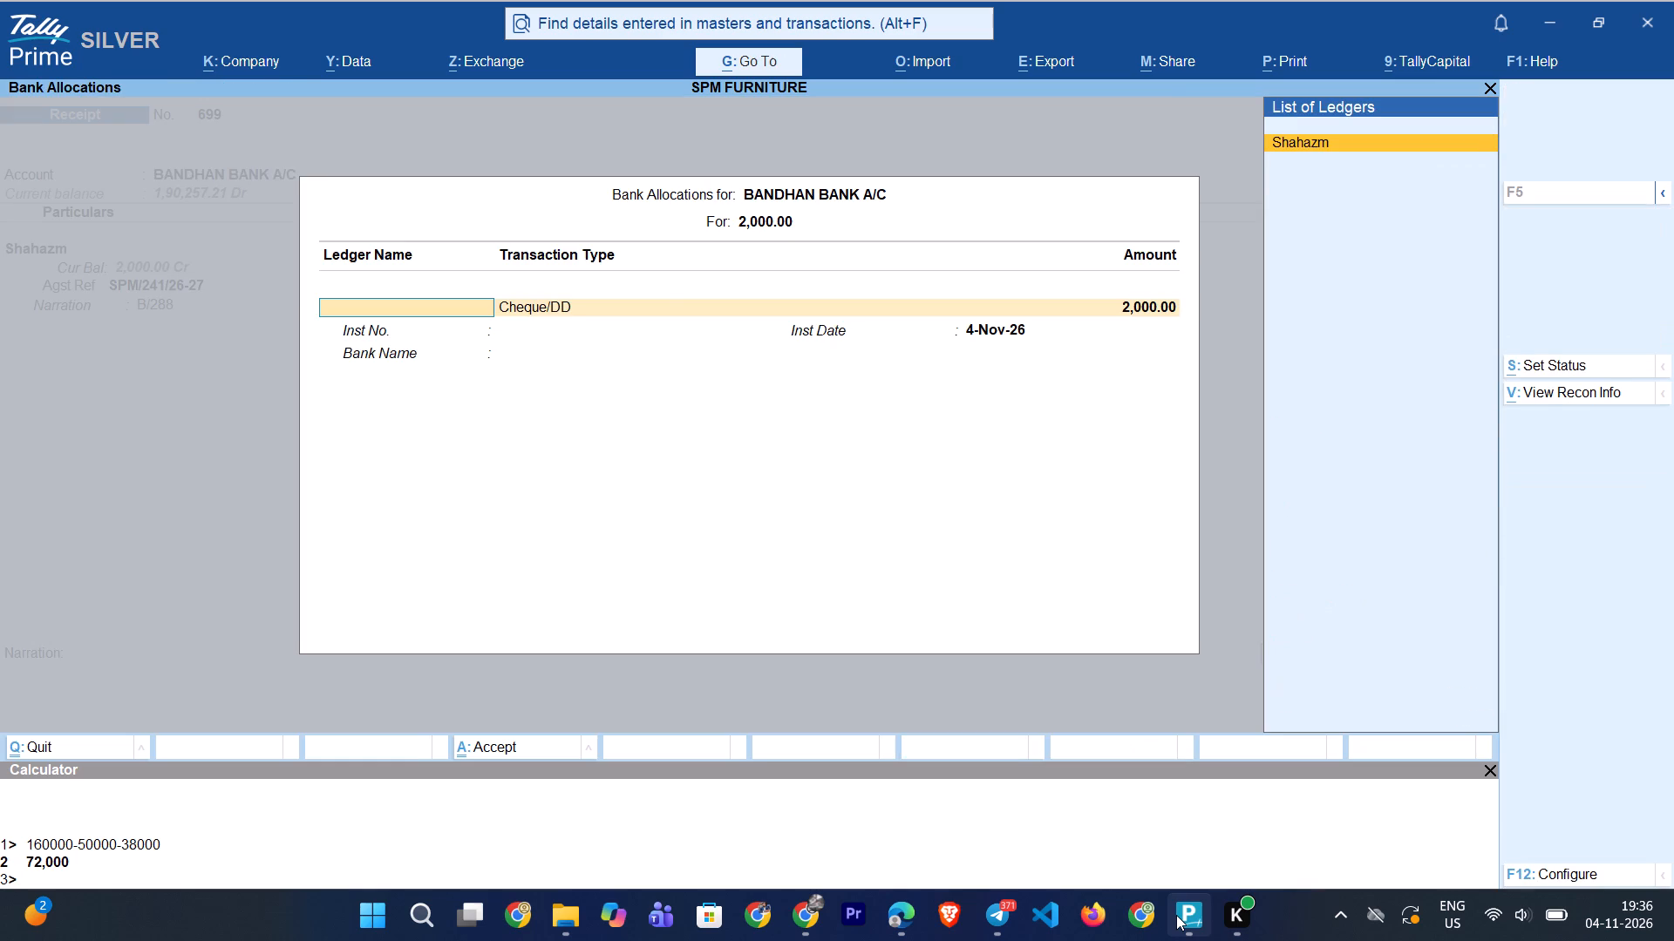
key(Return)
key(Return)
key(ctrl+a)
key(ctrl+a)
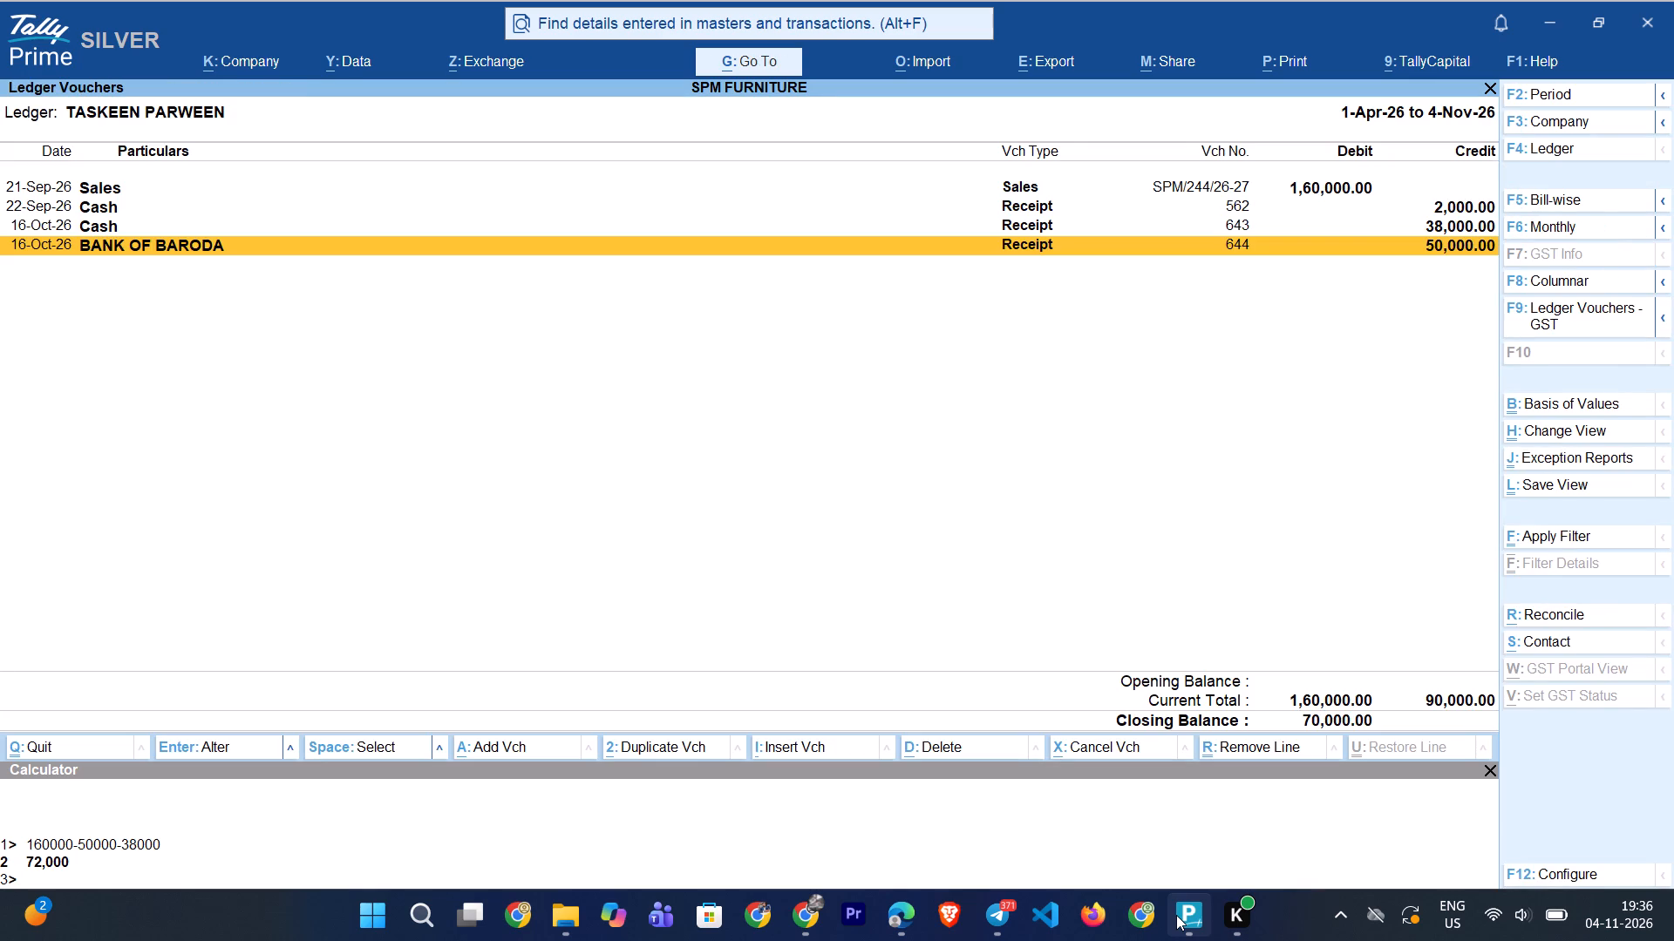
Open the Shahazm ledger vouchers and set the period to start from 1-4, ending 4-11-2026.
key(Escape)
text(SHAH)
key(Down)
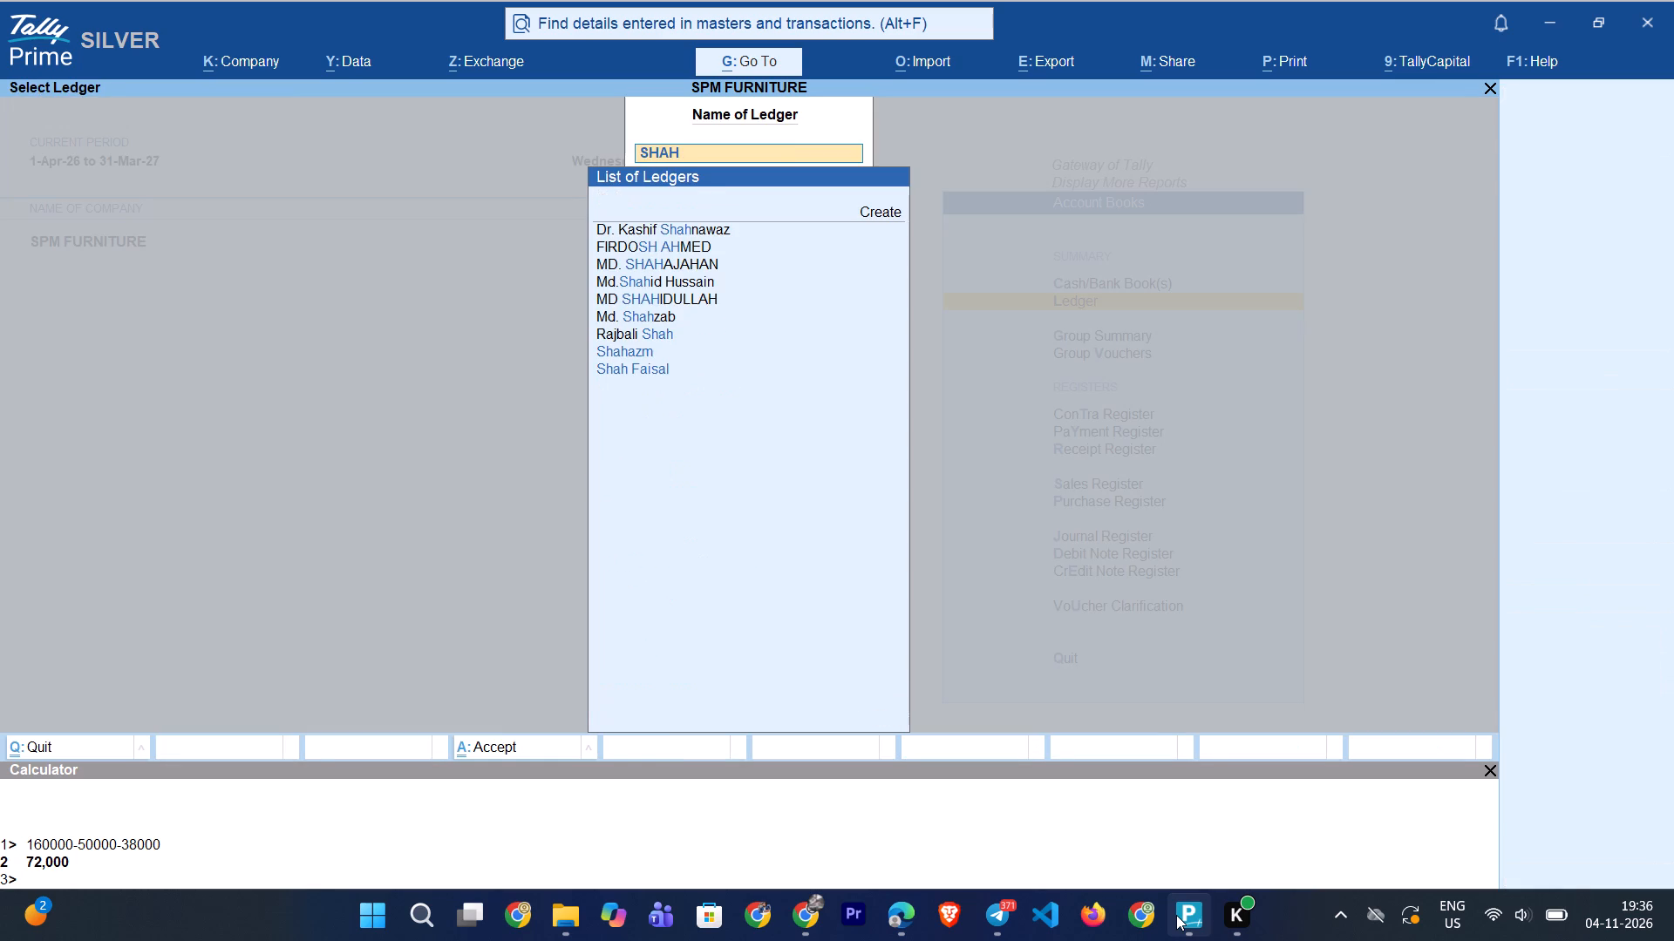
key(Return)
key(F2)
text(1-4)
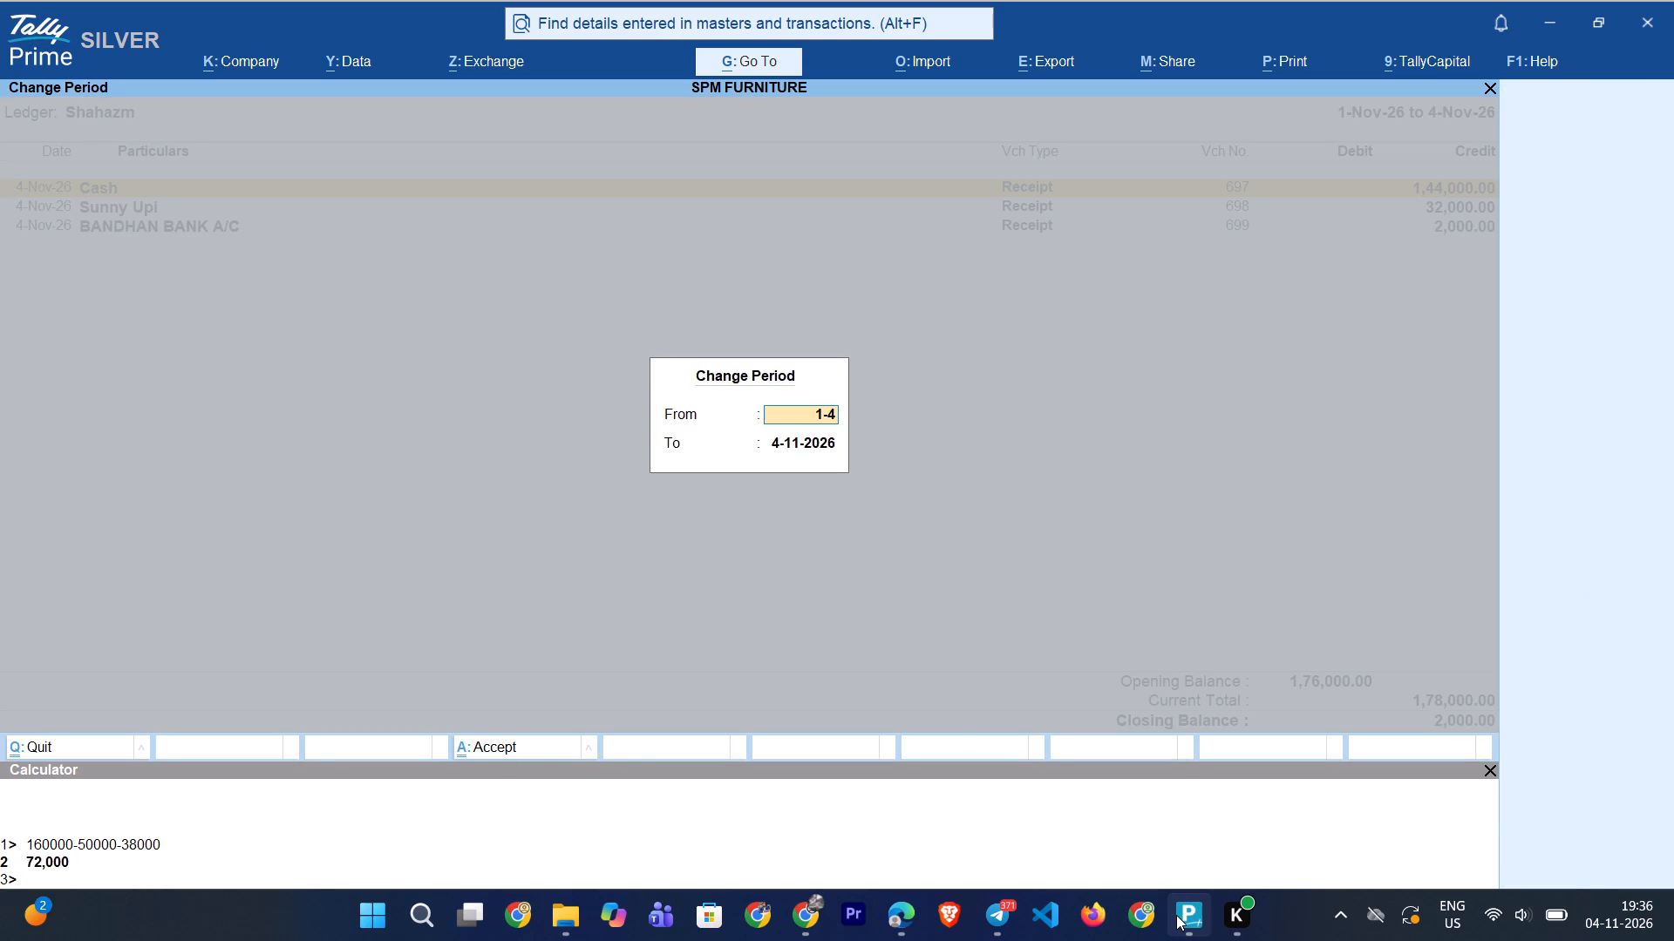
key(Return)
key(Return)
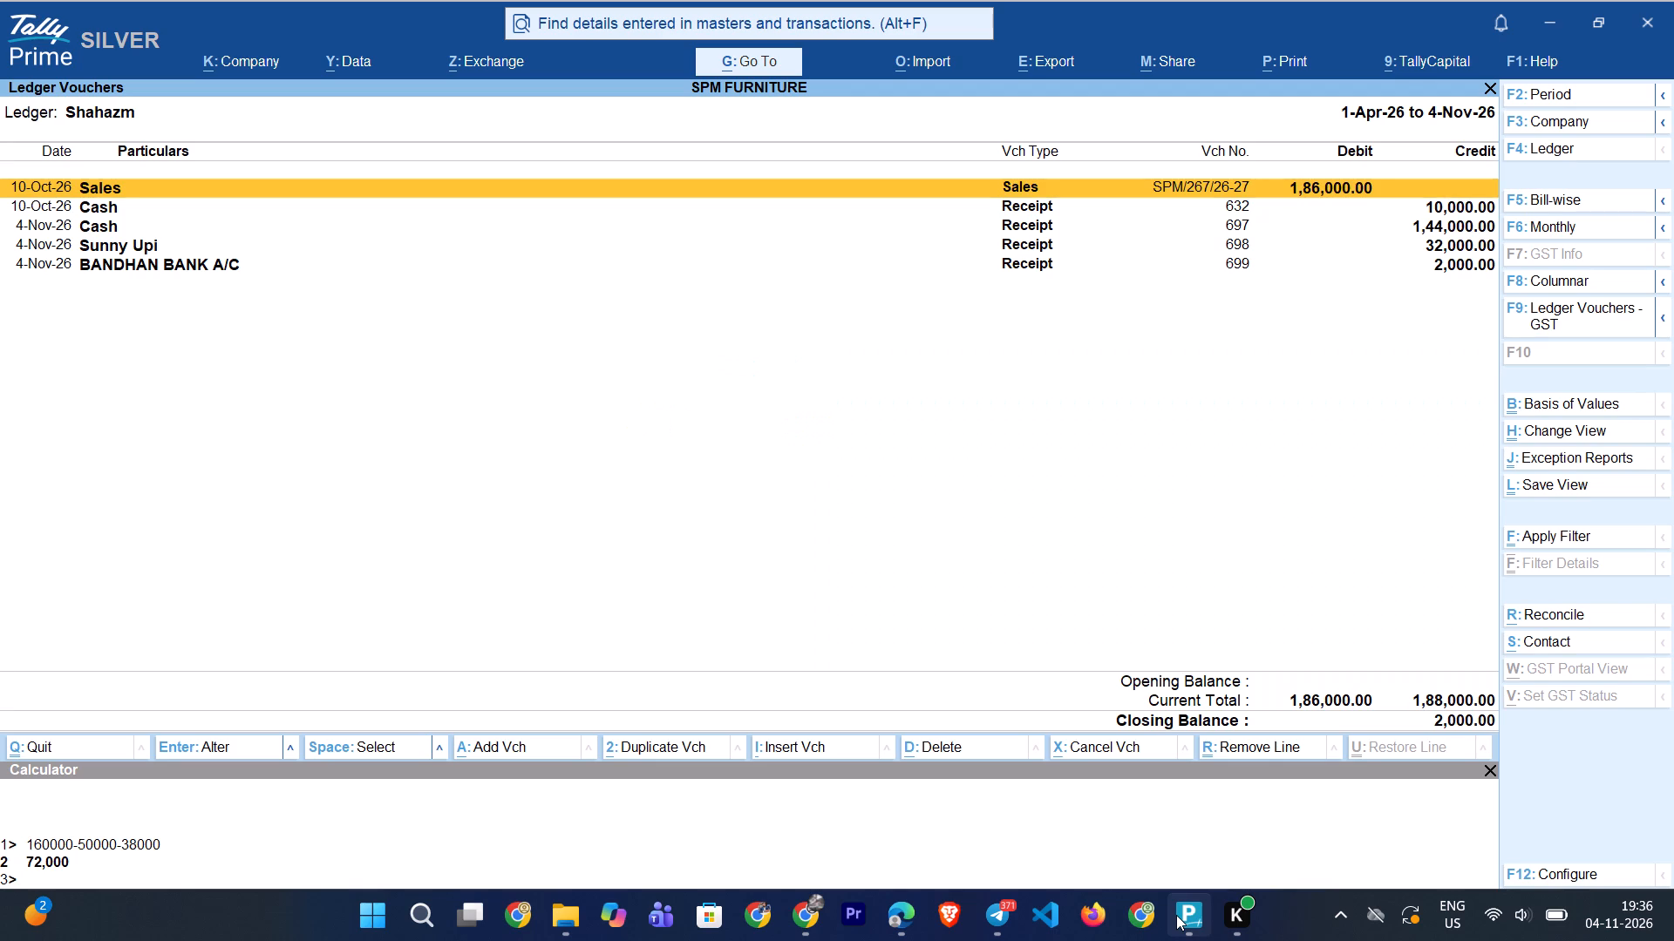
Examine the sales and receipt entries in the Shahazm ledger against its closing balance.
key(Down)
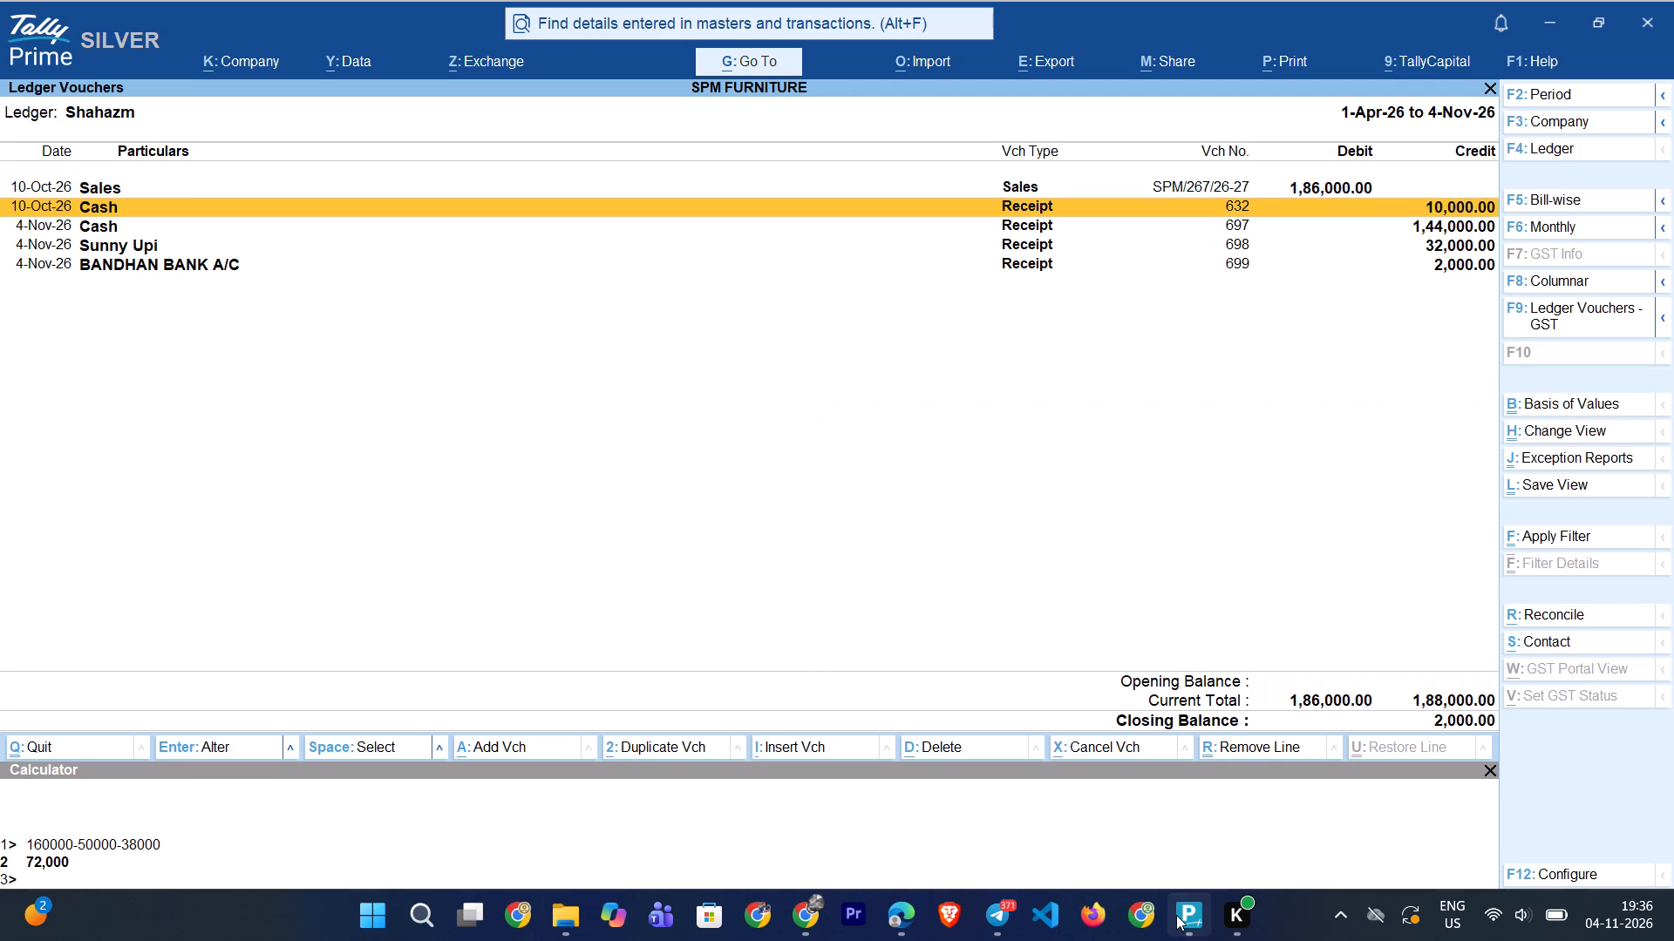
key(Down)
key(Down)
key(Down)
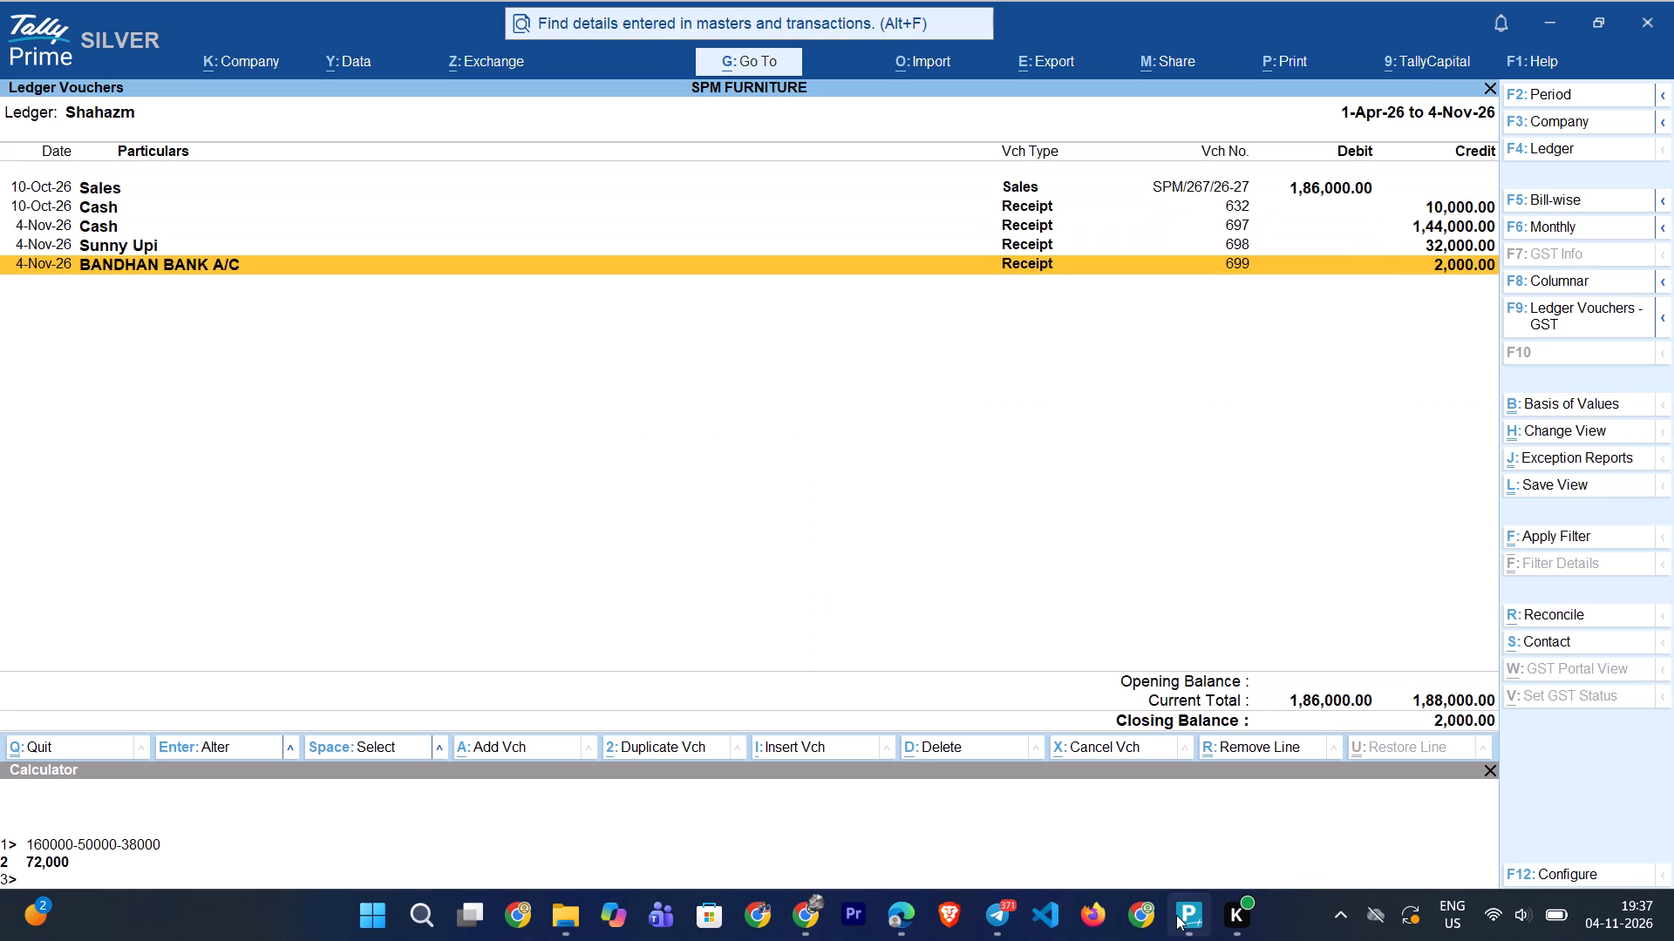
key(Up)
key(Up)
key(Up)
key(Up)
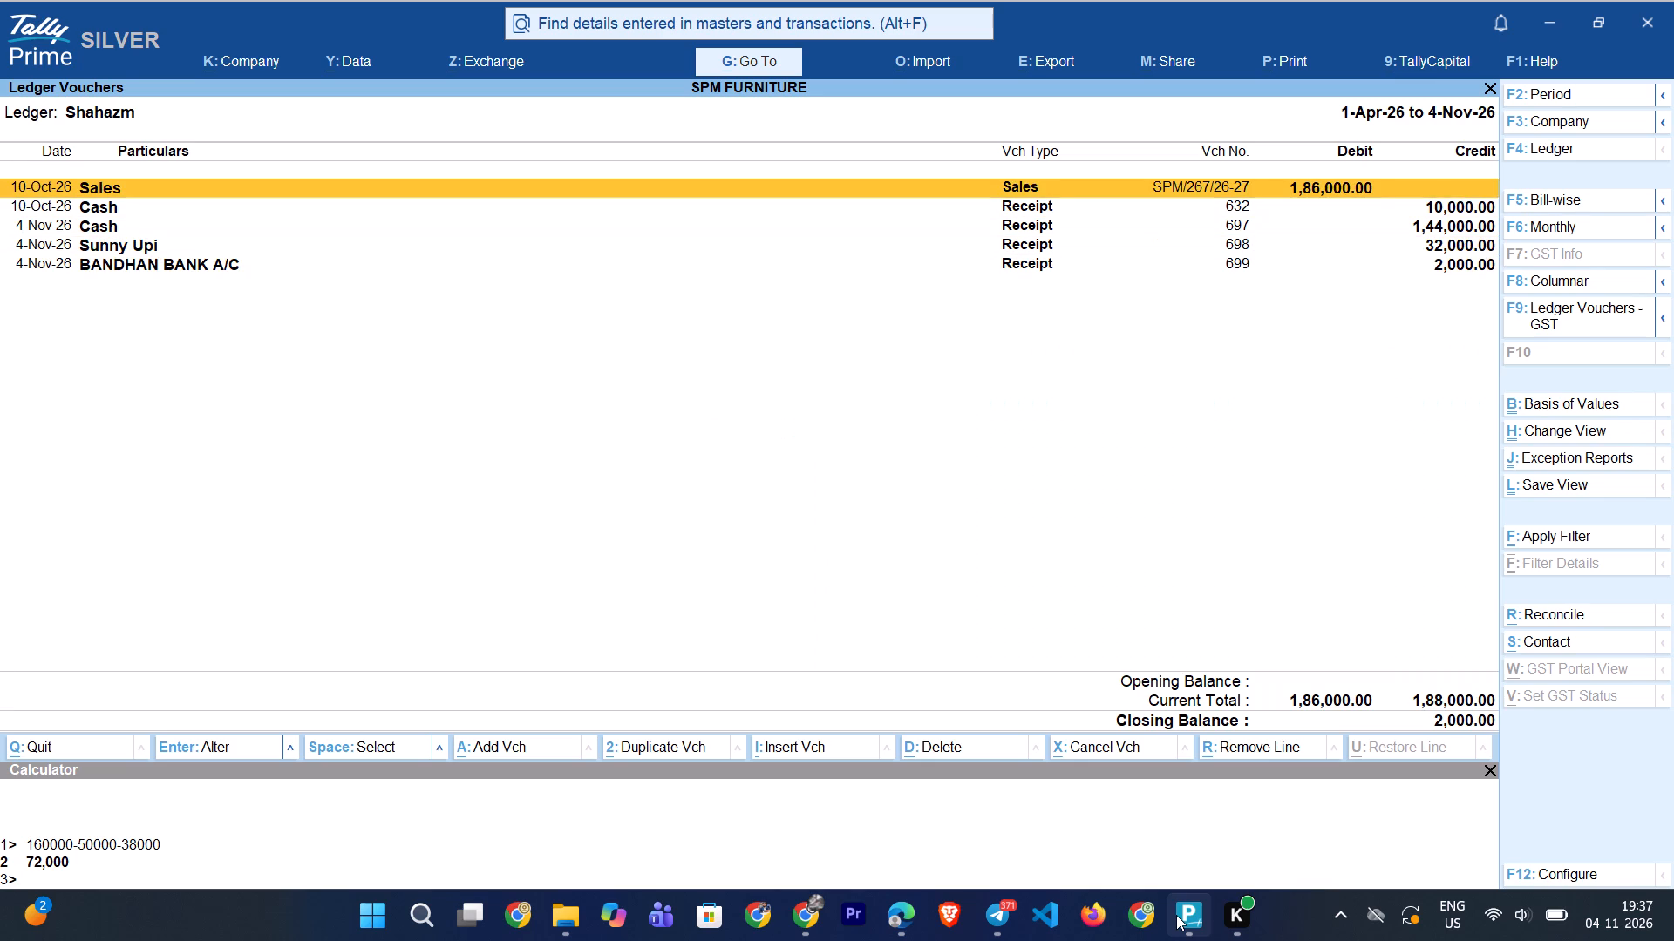
key(Return)
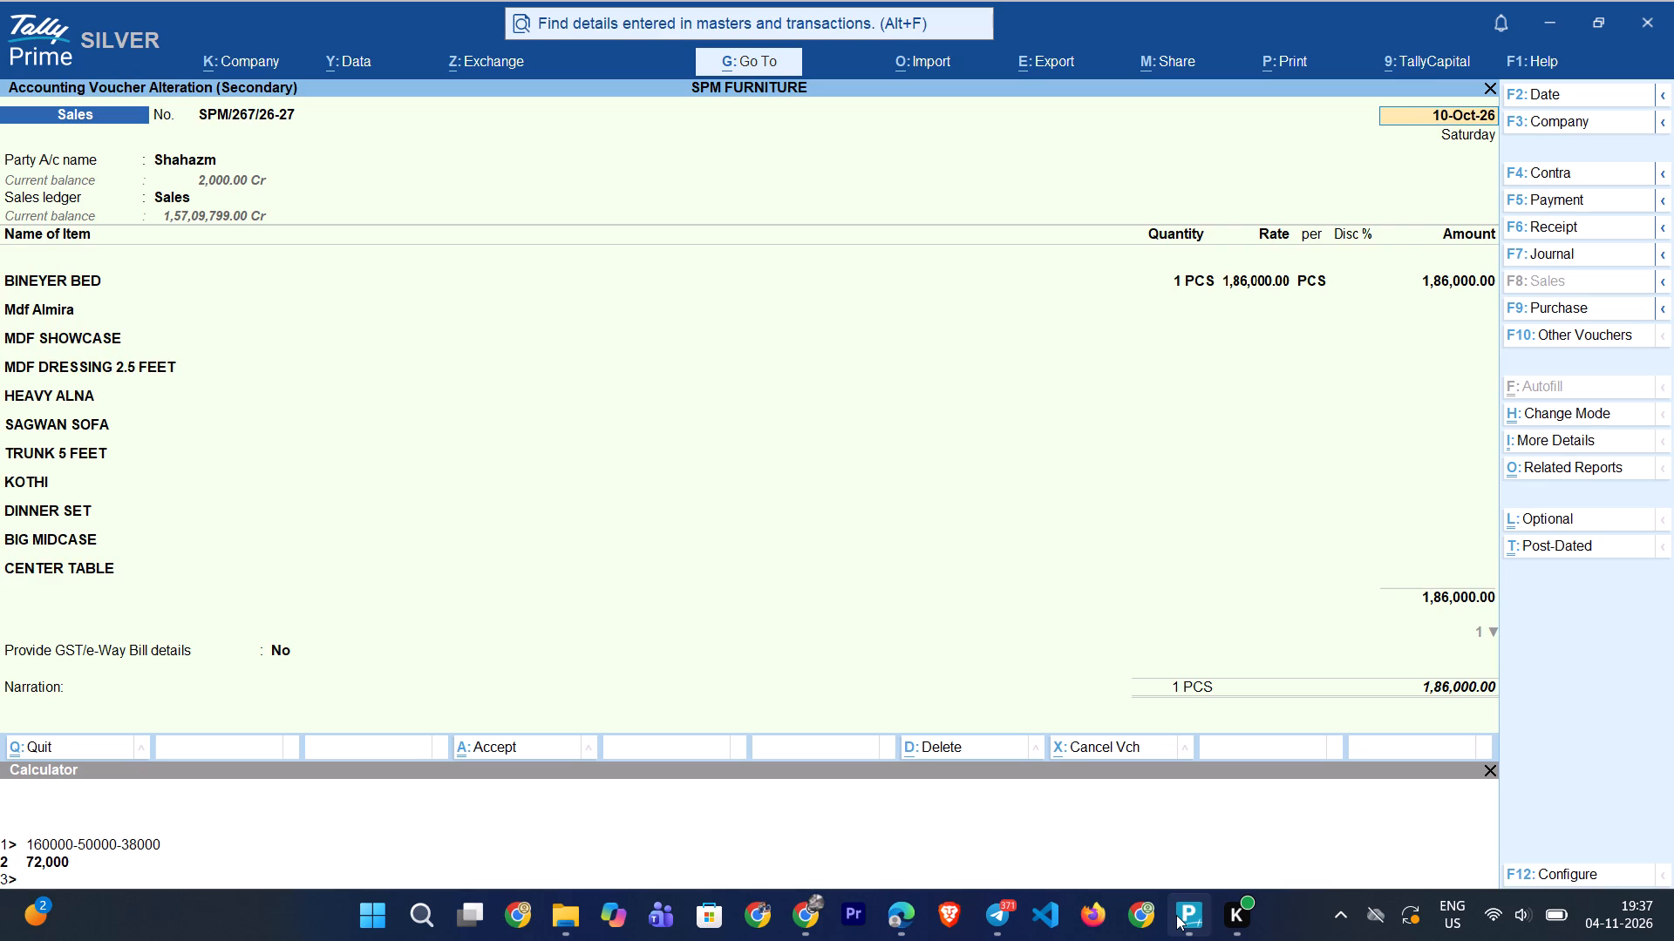
key(Return)
key(Return)
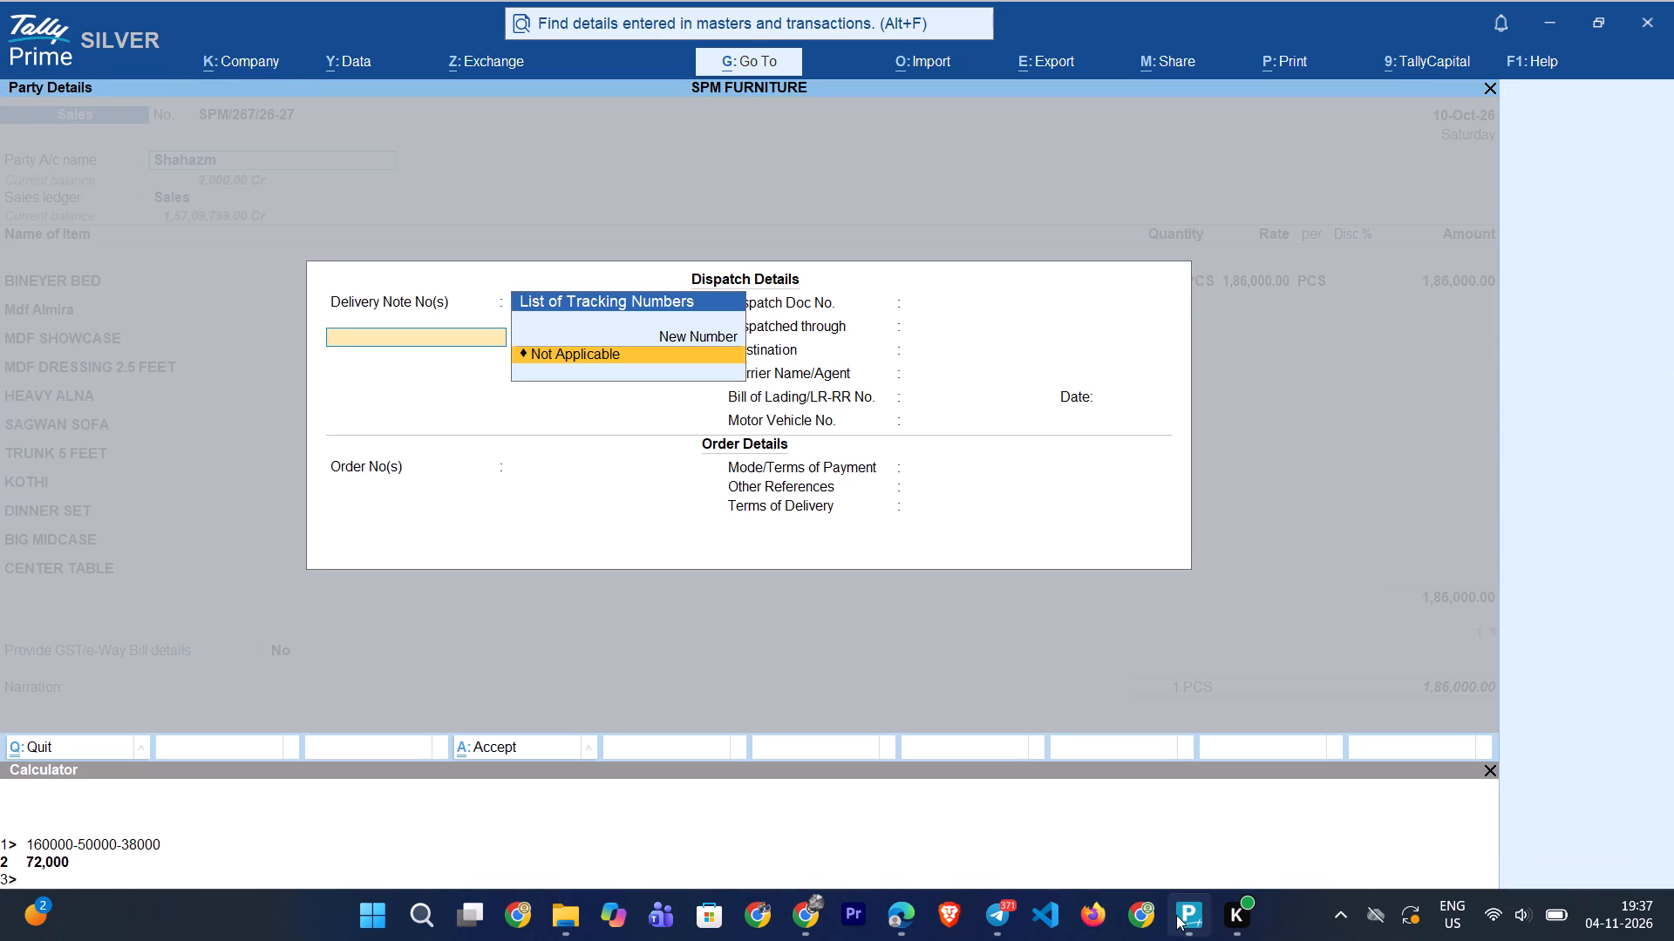
key(ctrl+a)
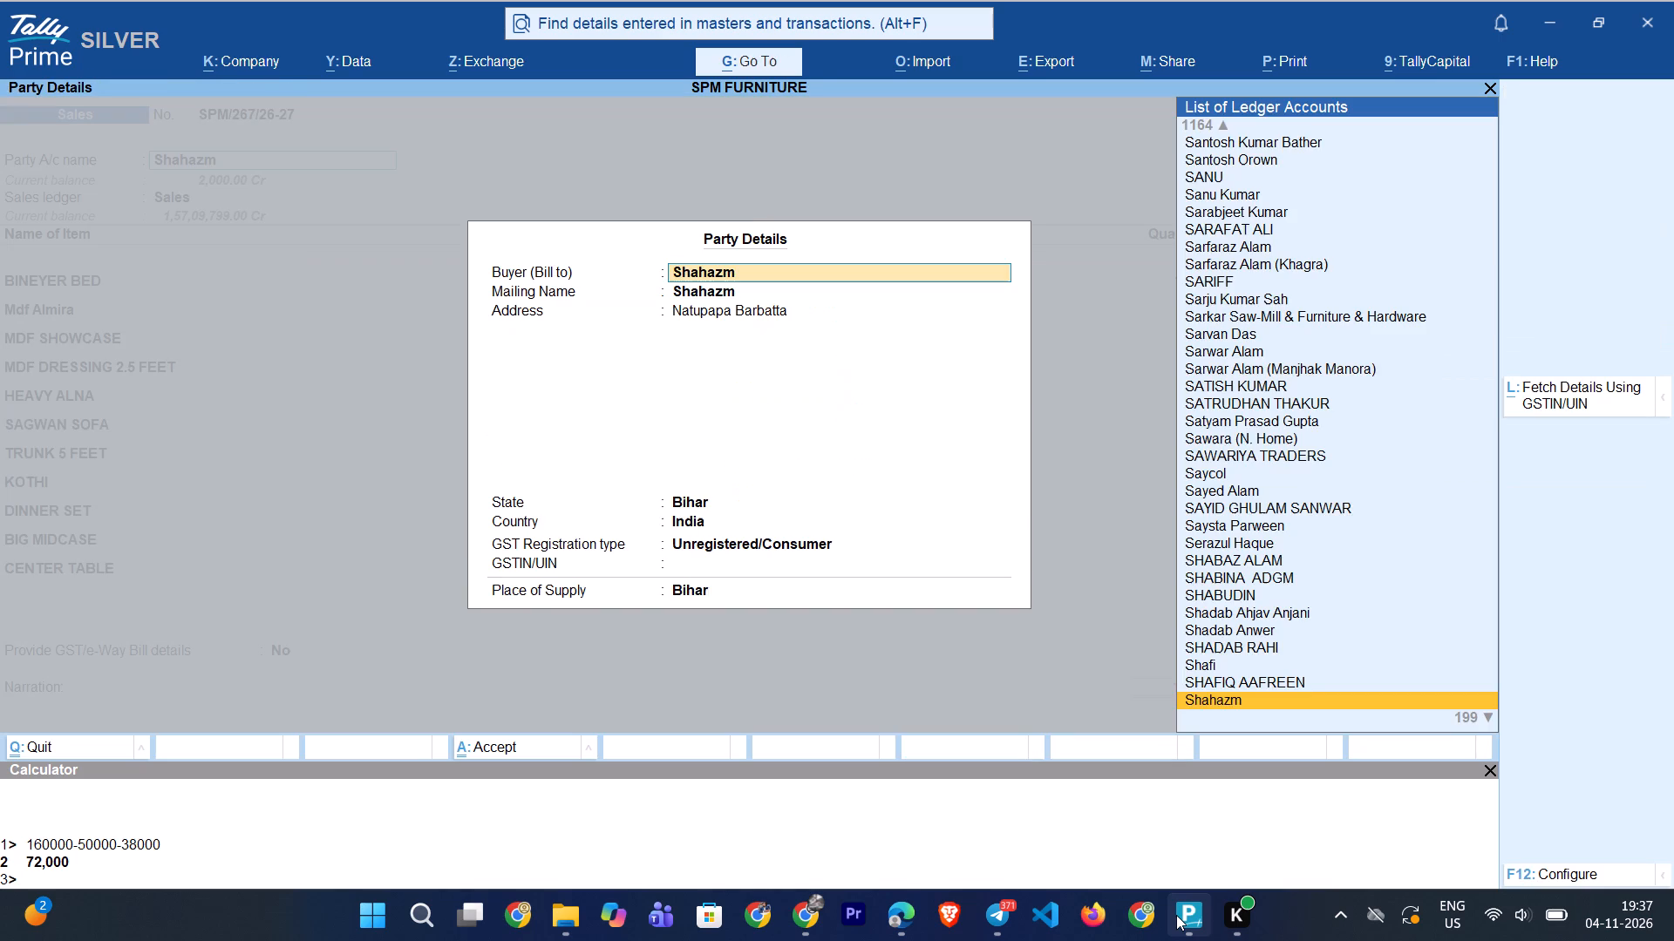
key(Return)
key(ctrl+a)
key(Return)
key(Return)
key(Return)
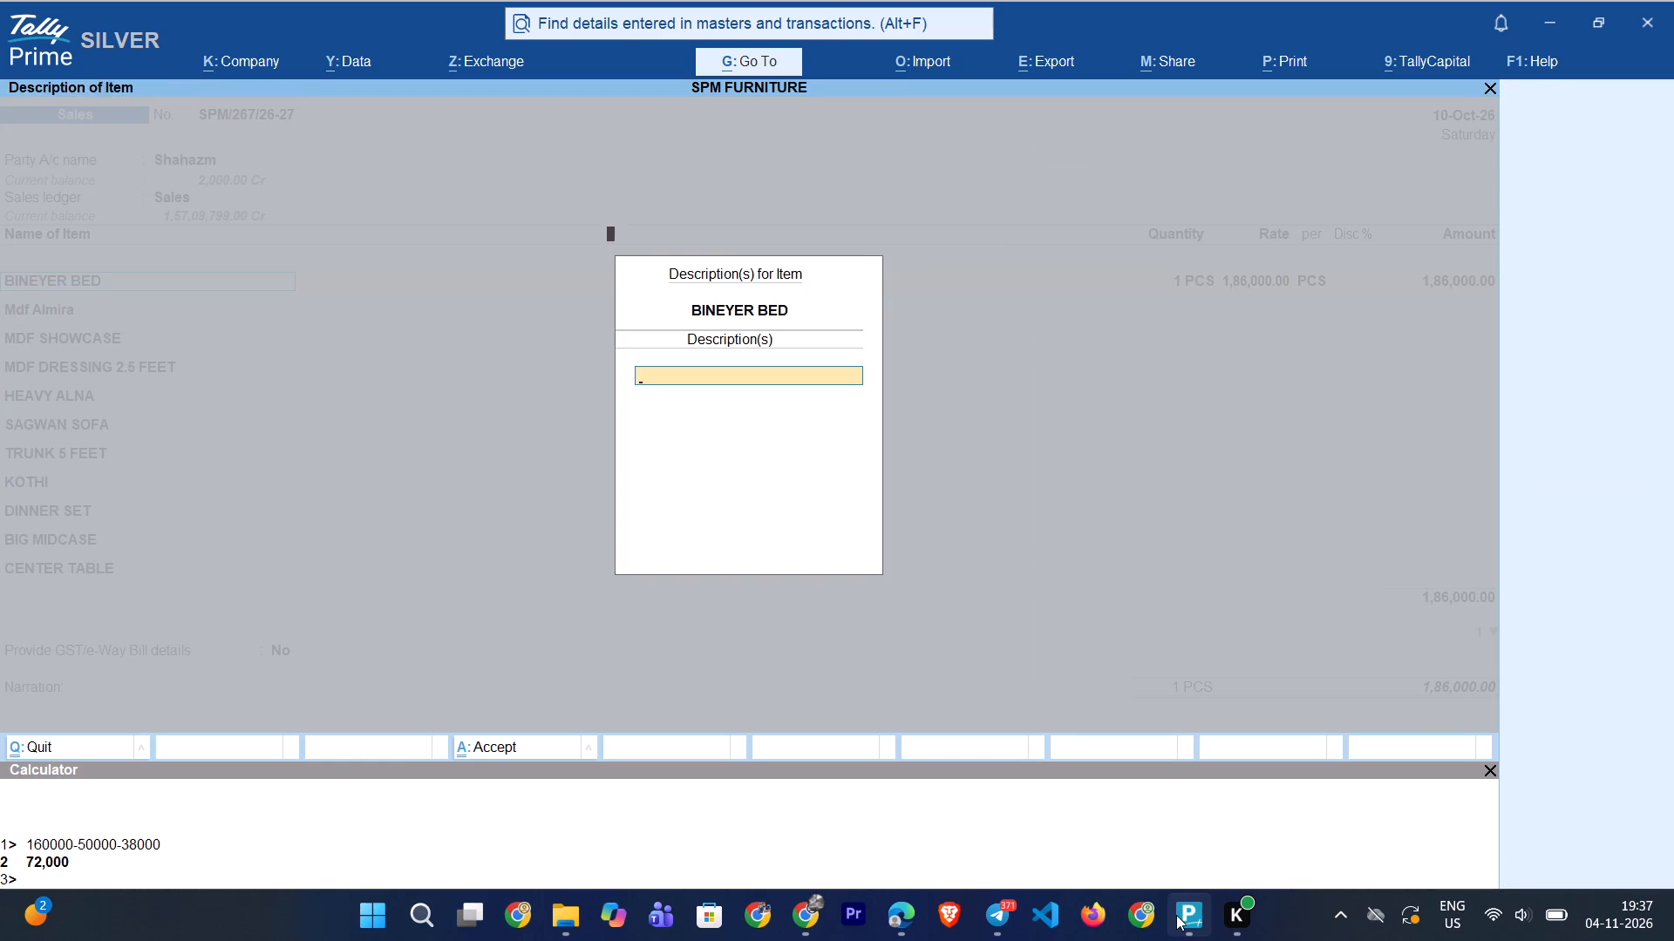
key(Return)
key(Return)
key(Return)
key(Return)
key(Return)
key(Return)
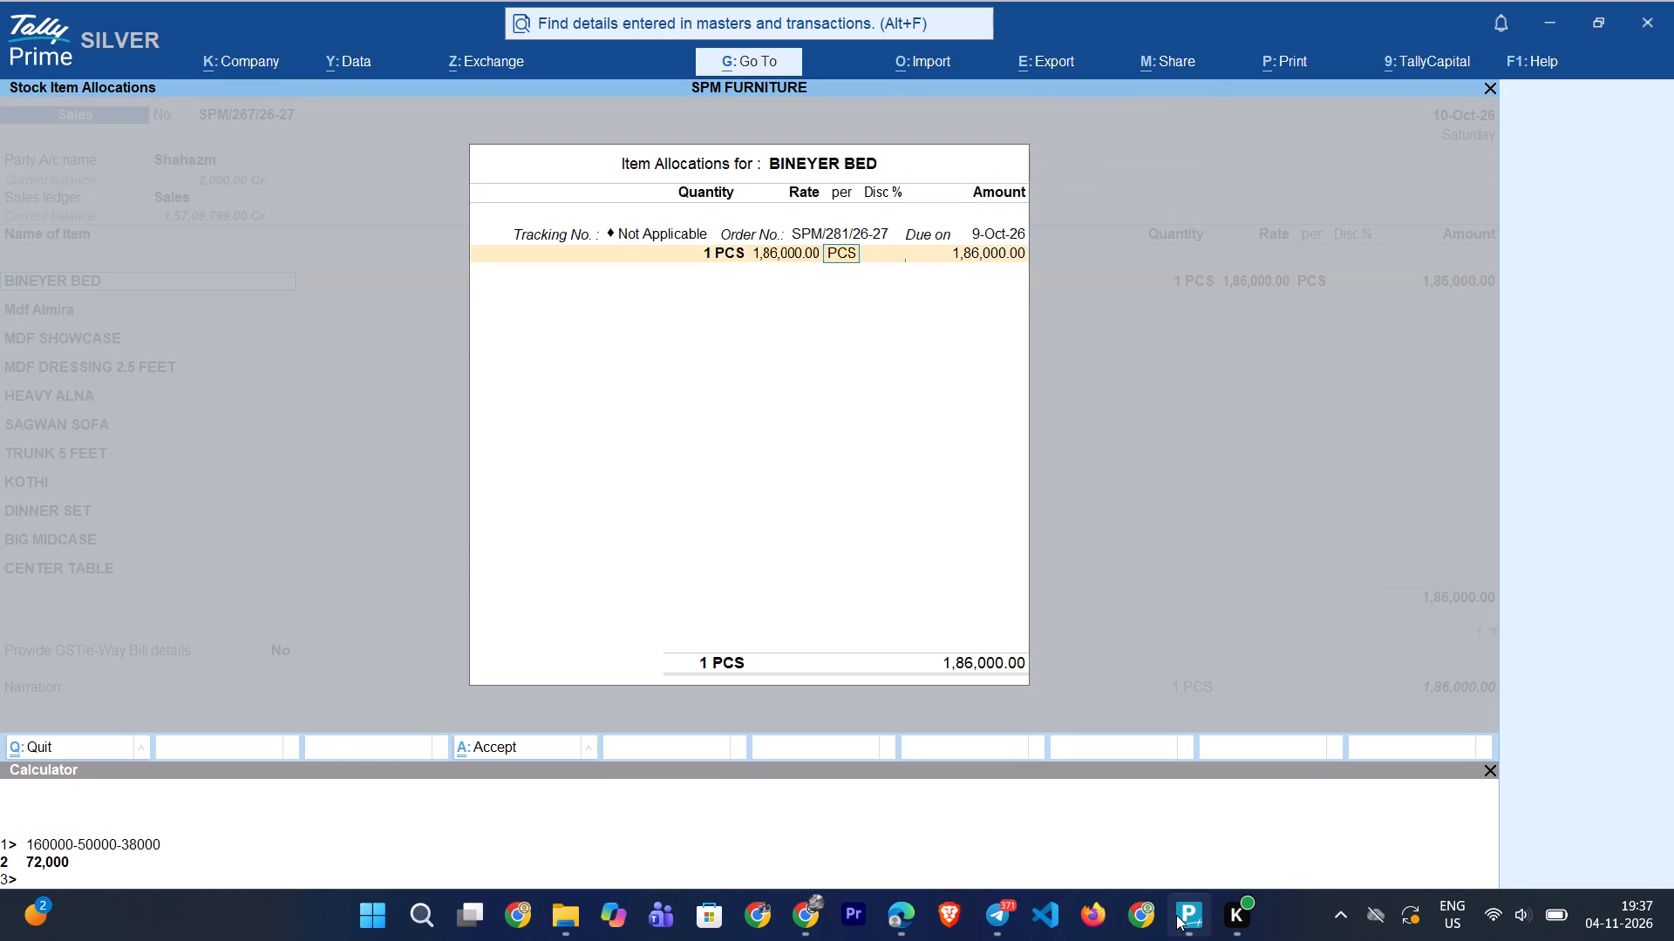
key(Return)
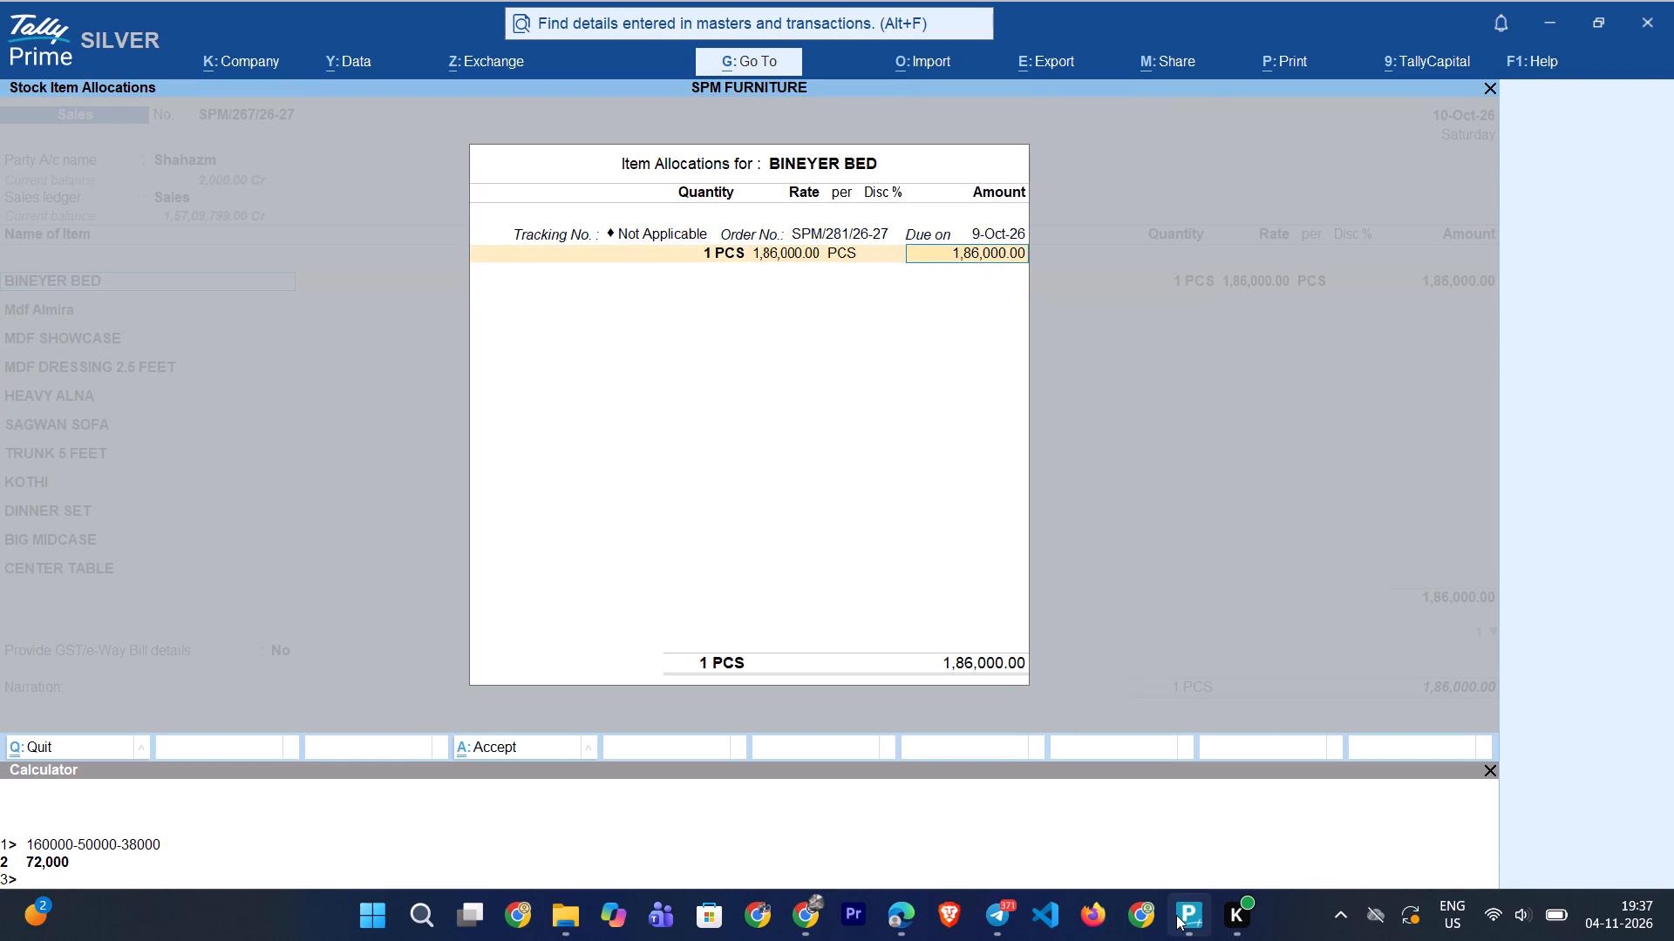
key(End)
key(BackSpace)
key(BackSpace)
key(BackSpace)
key(BackSpace)
key(BackSpace)
key(BackSpace)
key(BackSpace)
key(BackSpace)
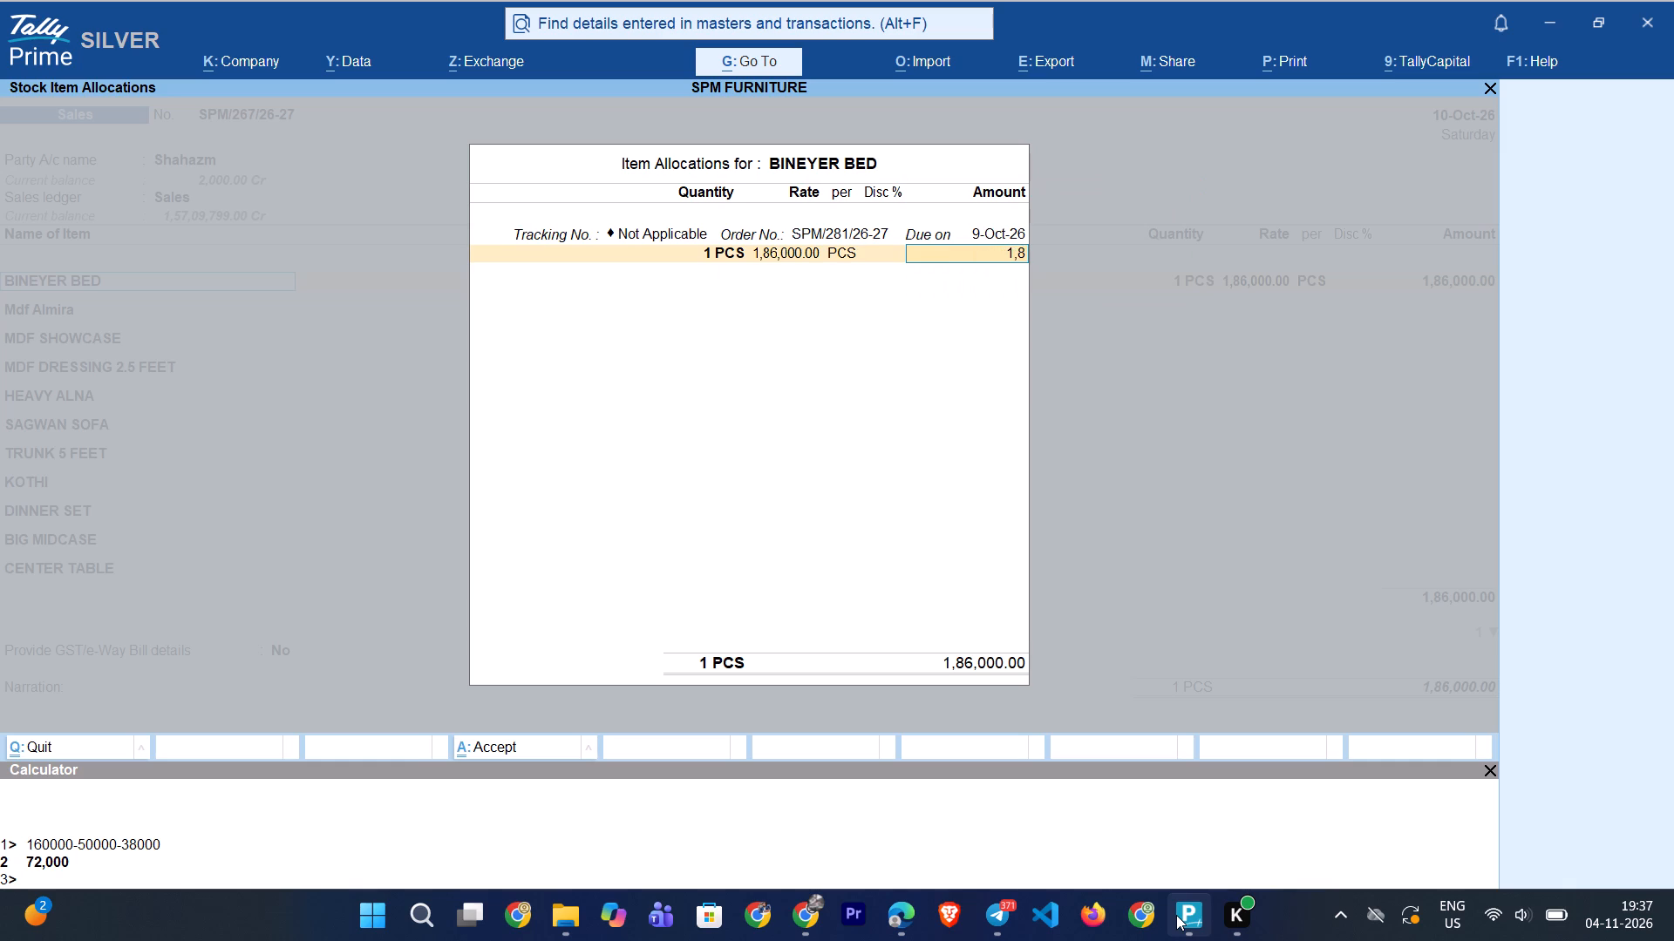
text(8000)
key(Return)
key(Return)
key(Return)
key(Return)
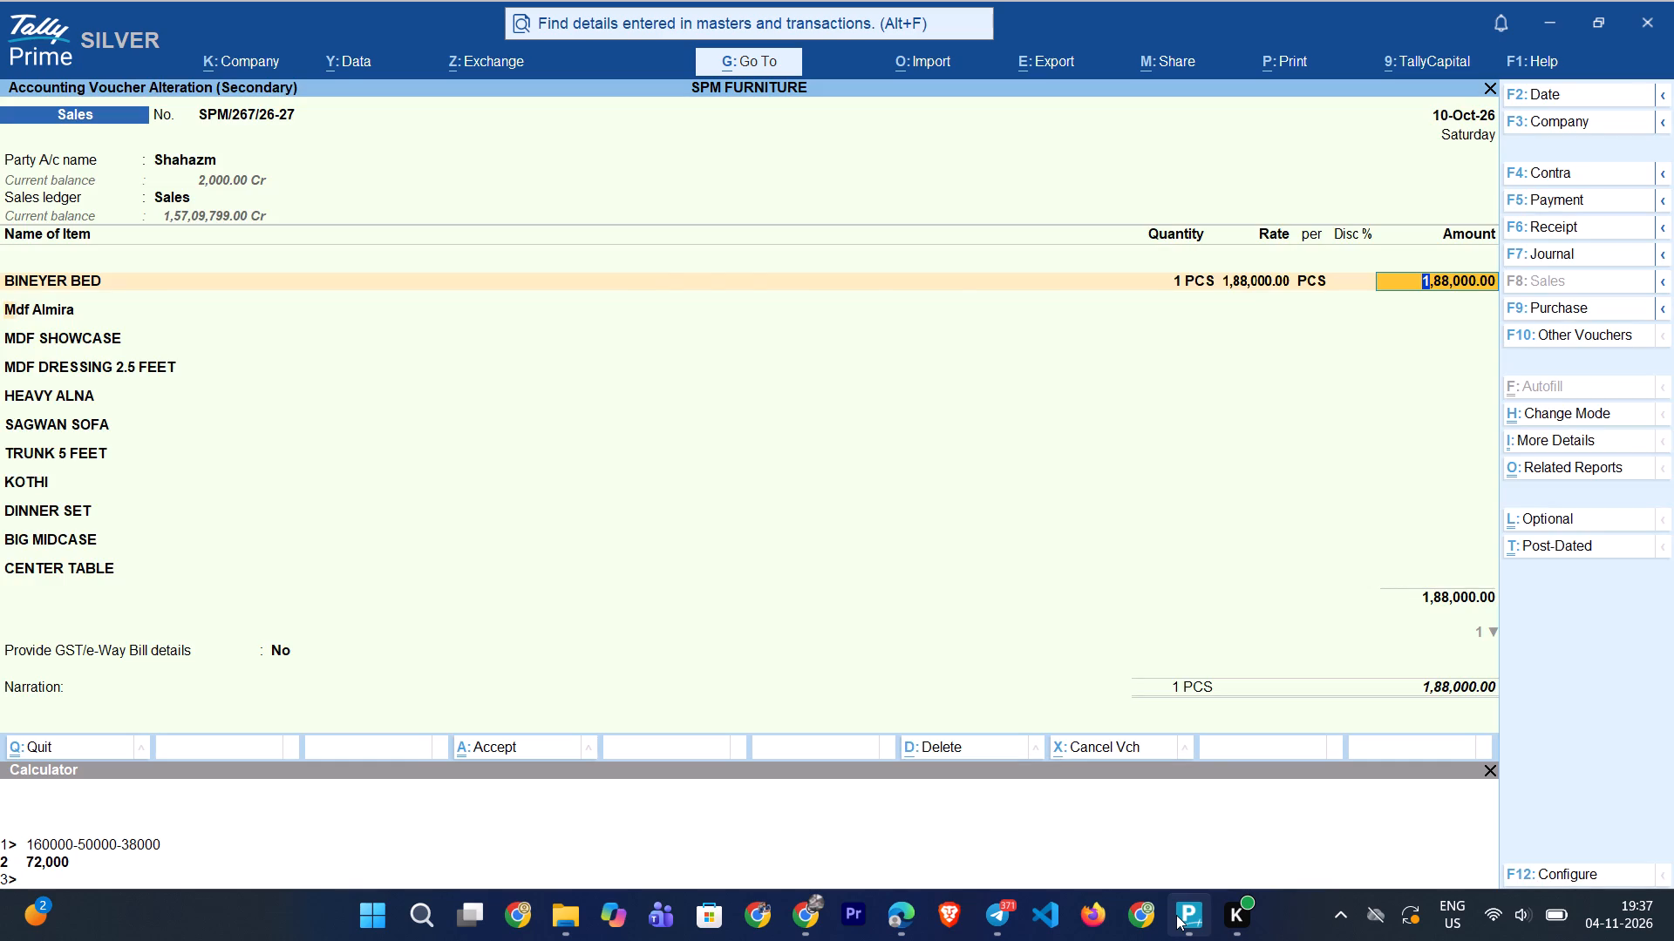
key(Return)
key(Return)
key(Return)
key(Return)
key(Return)
key(Return)
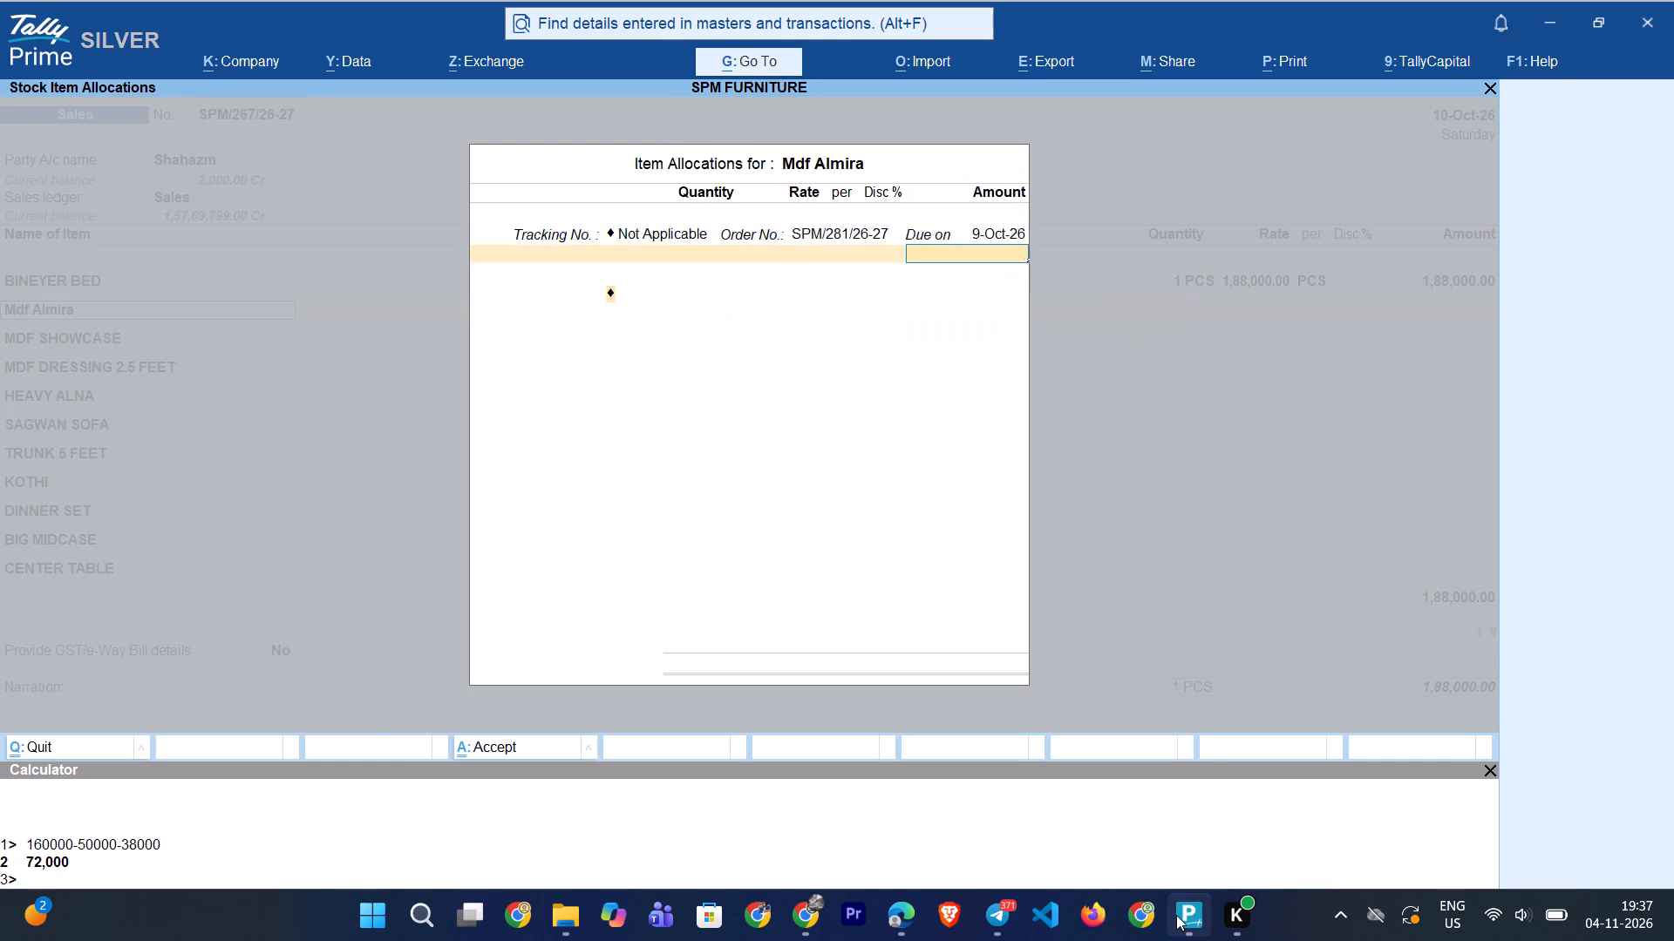
key(Return)
key(Return)
key(ctrl+a)
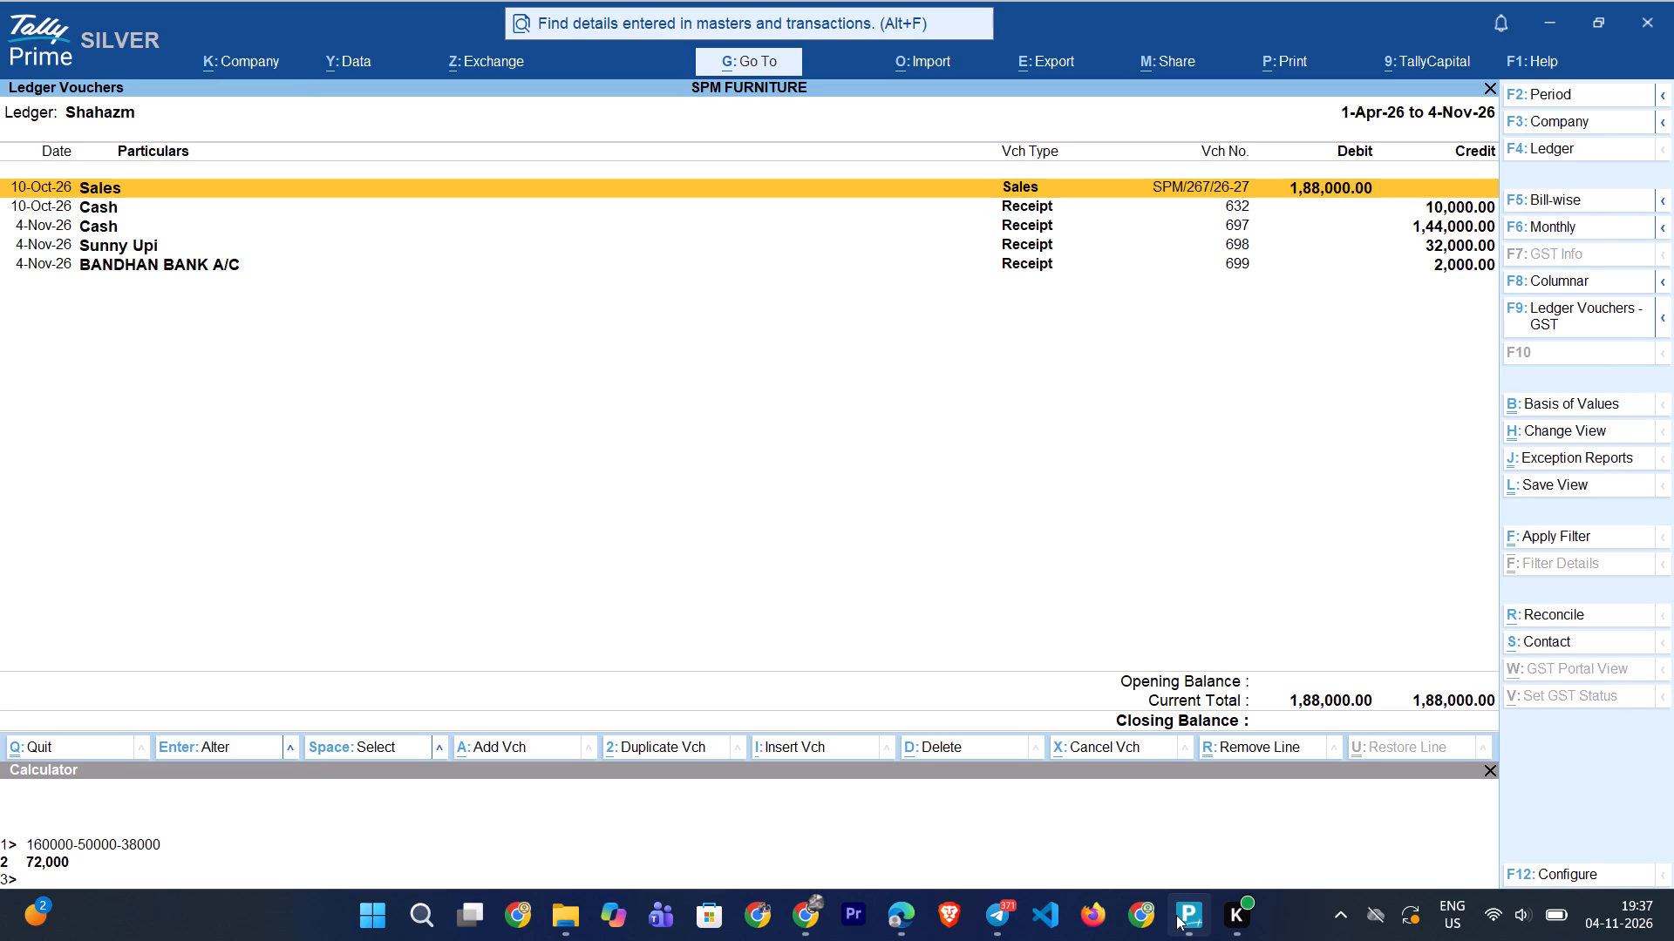
Leave the Shahazm ledger and open the Cash ledger vouchers for November 2026 at the latest 4-Nov-26 entries.
key(Escape)
key(Escape)
key(Escape)
key(Escape)
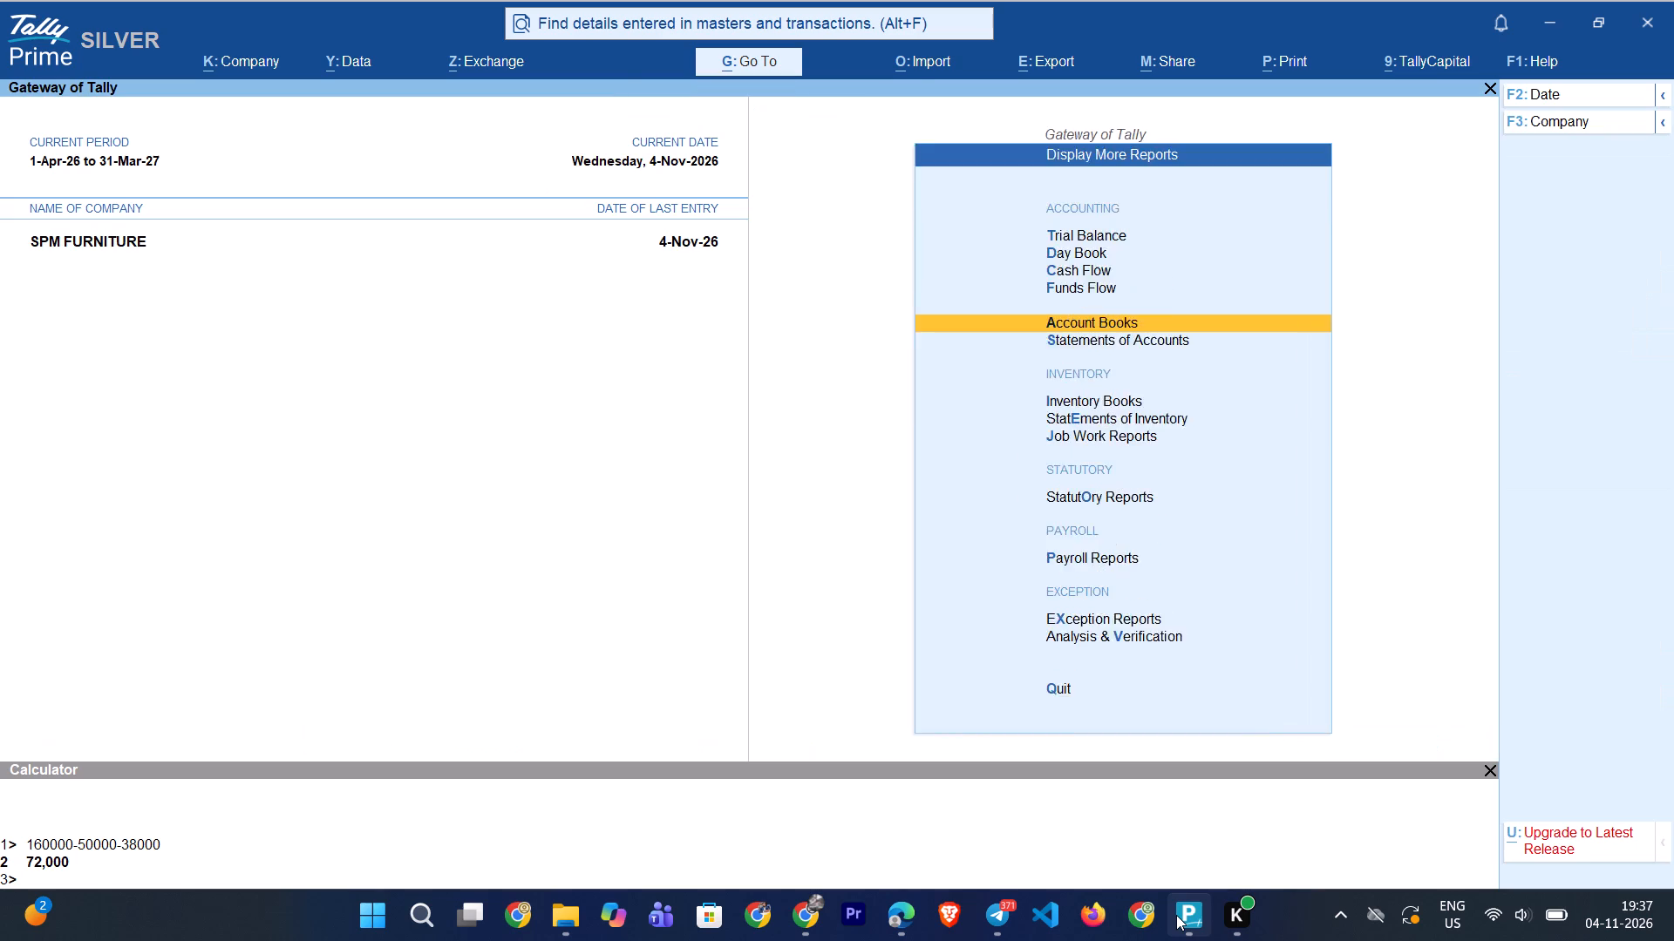
key(Escape)
key(Escape)
key(Escape)
key(Escape)
key(Escape)
text(DAC)
key(Down)
key(Return)
key(Return)
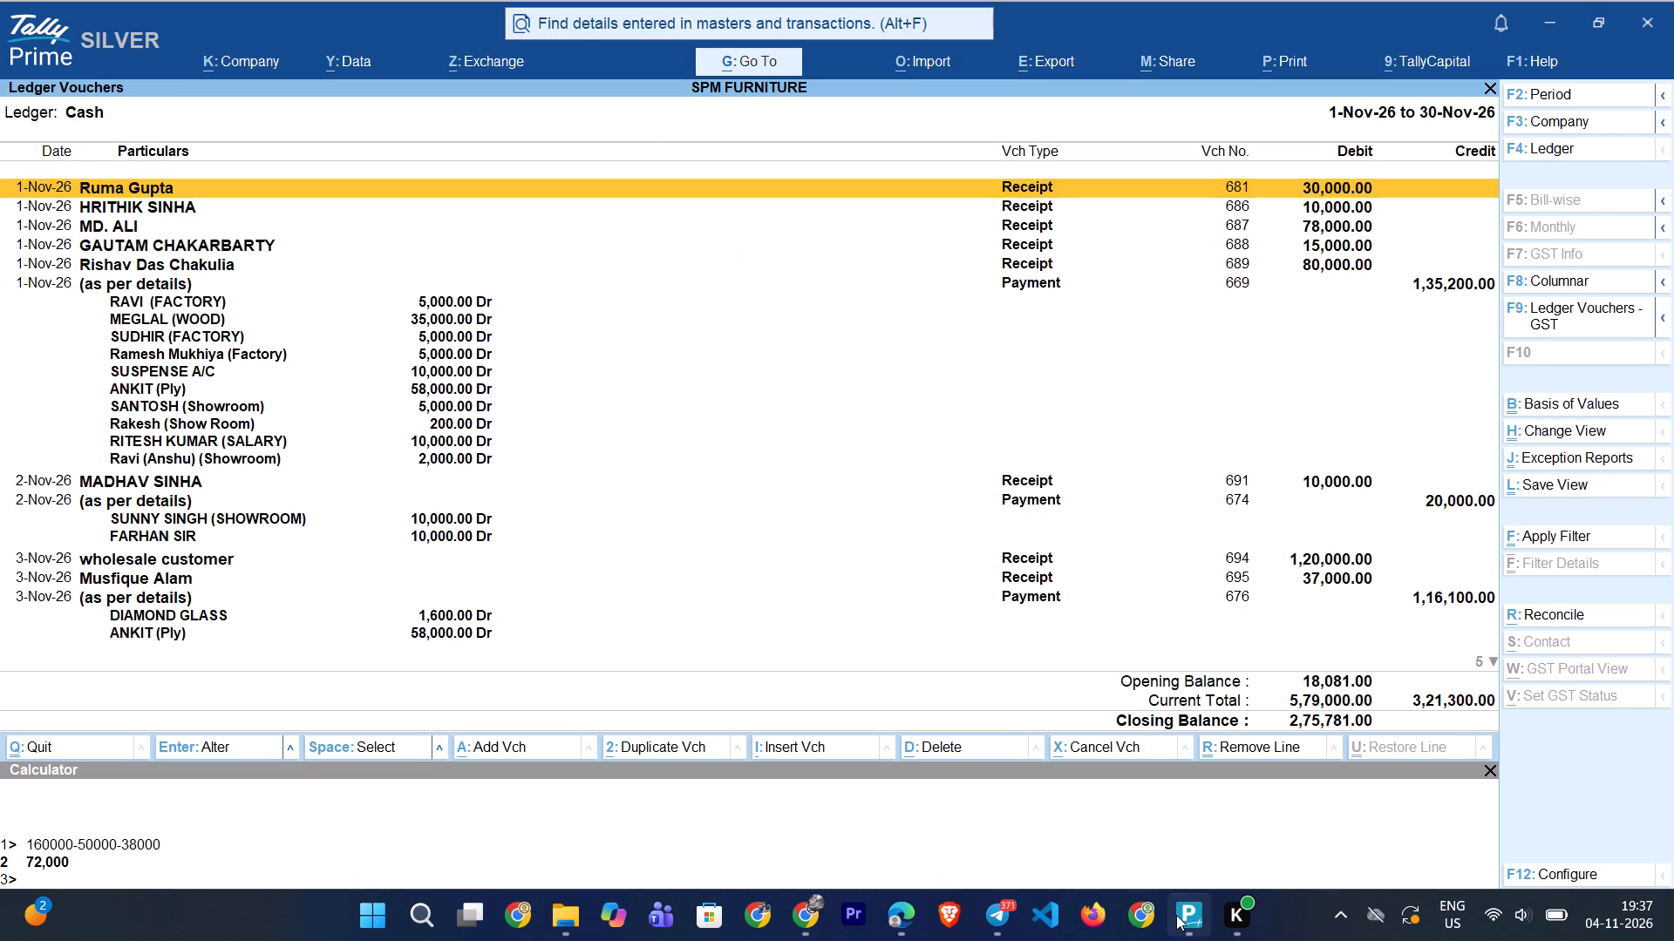
key(End)
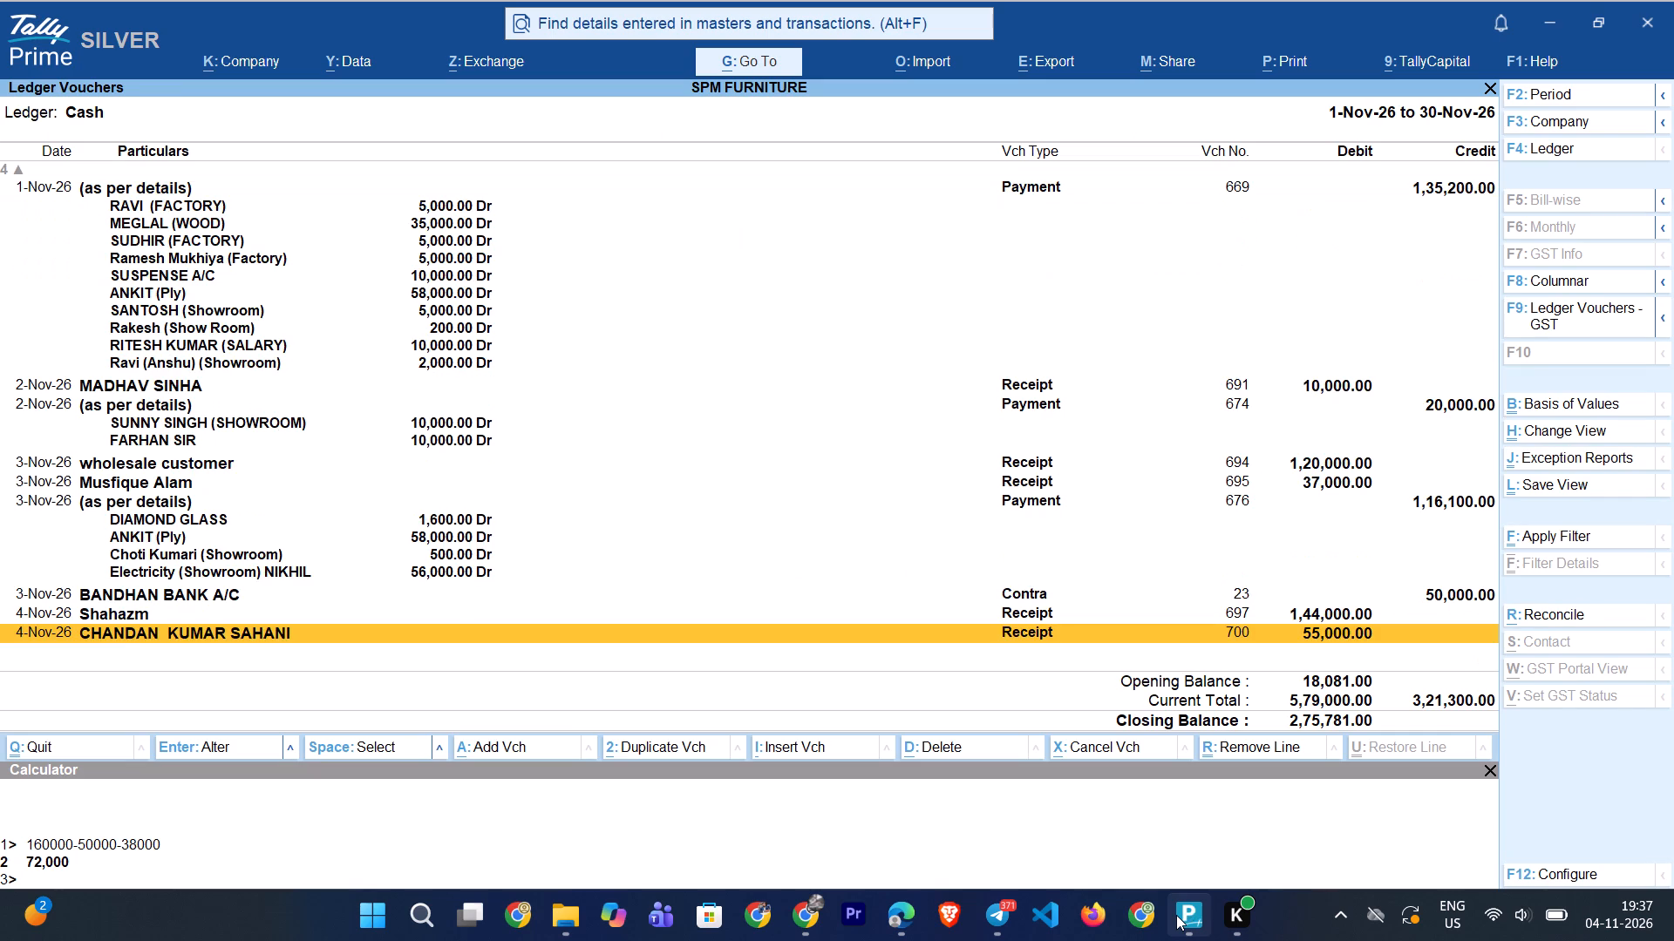
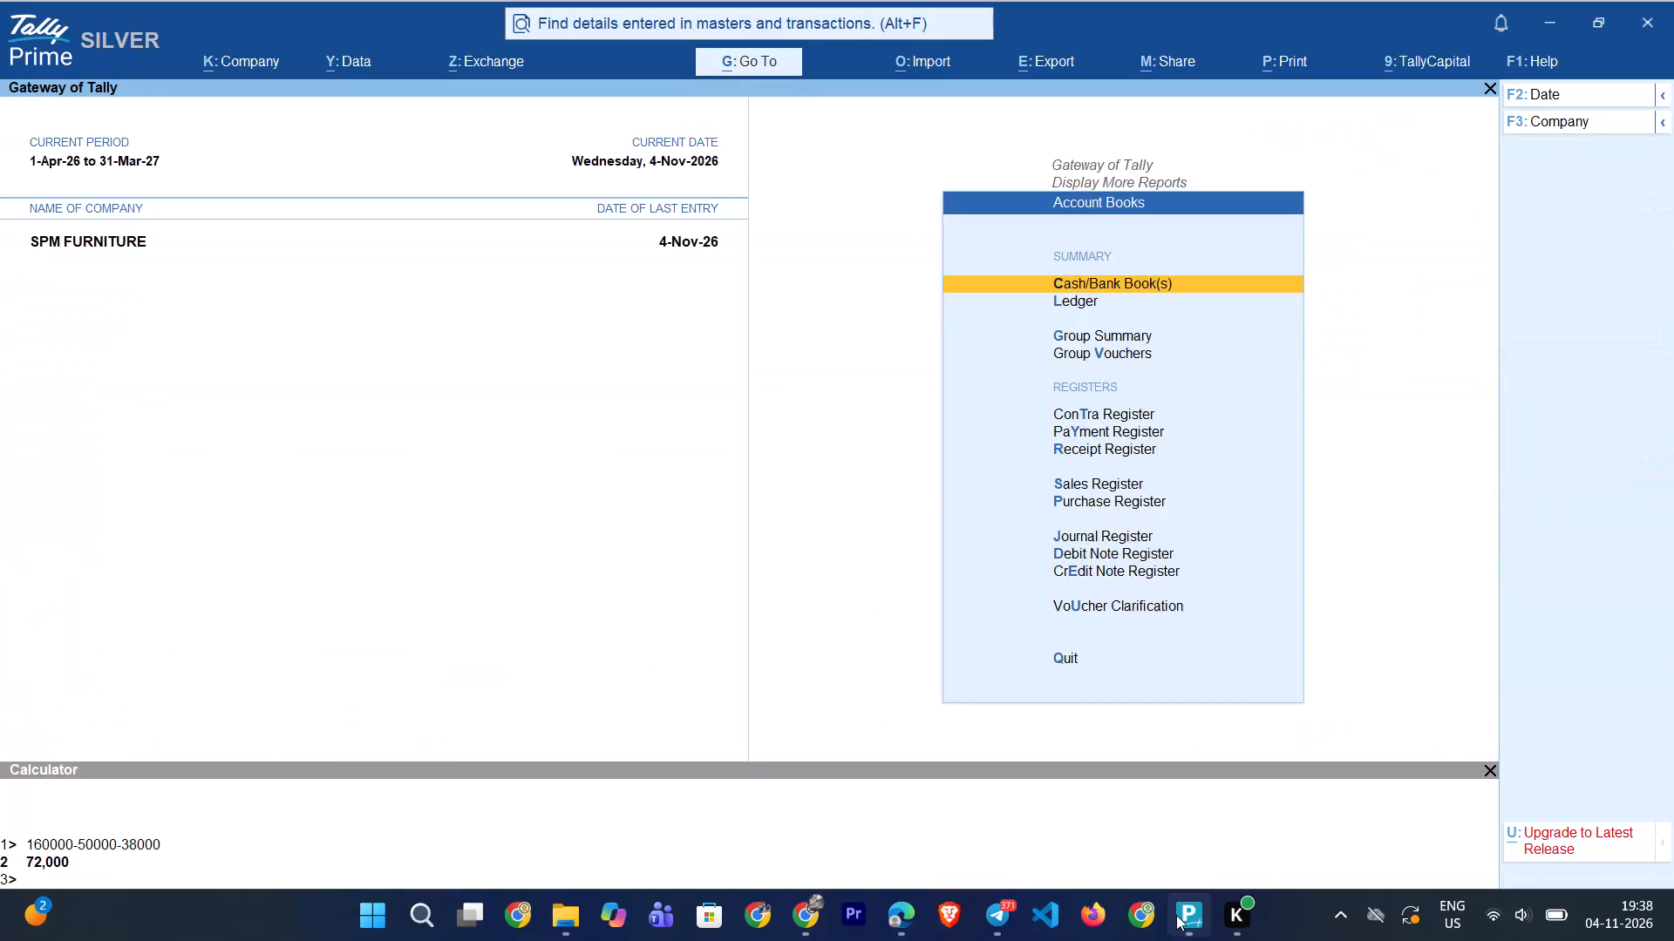
key(Escape)
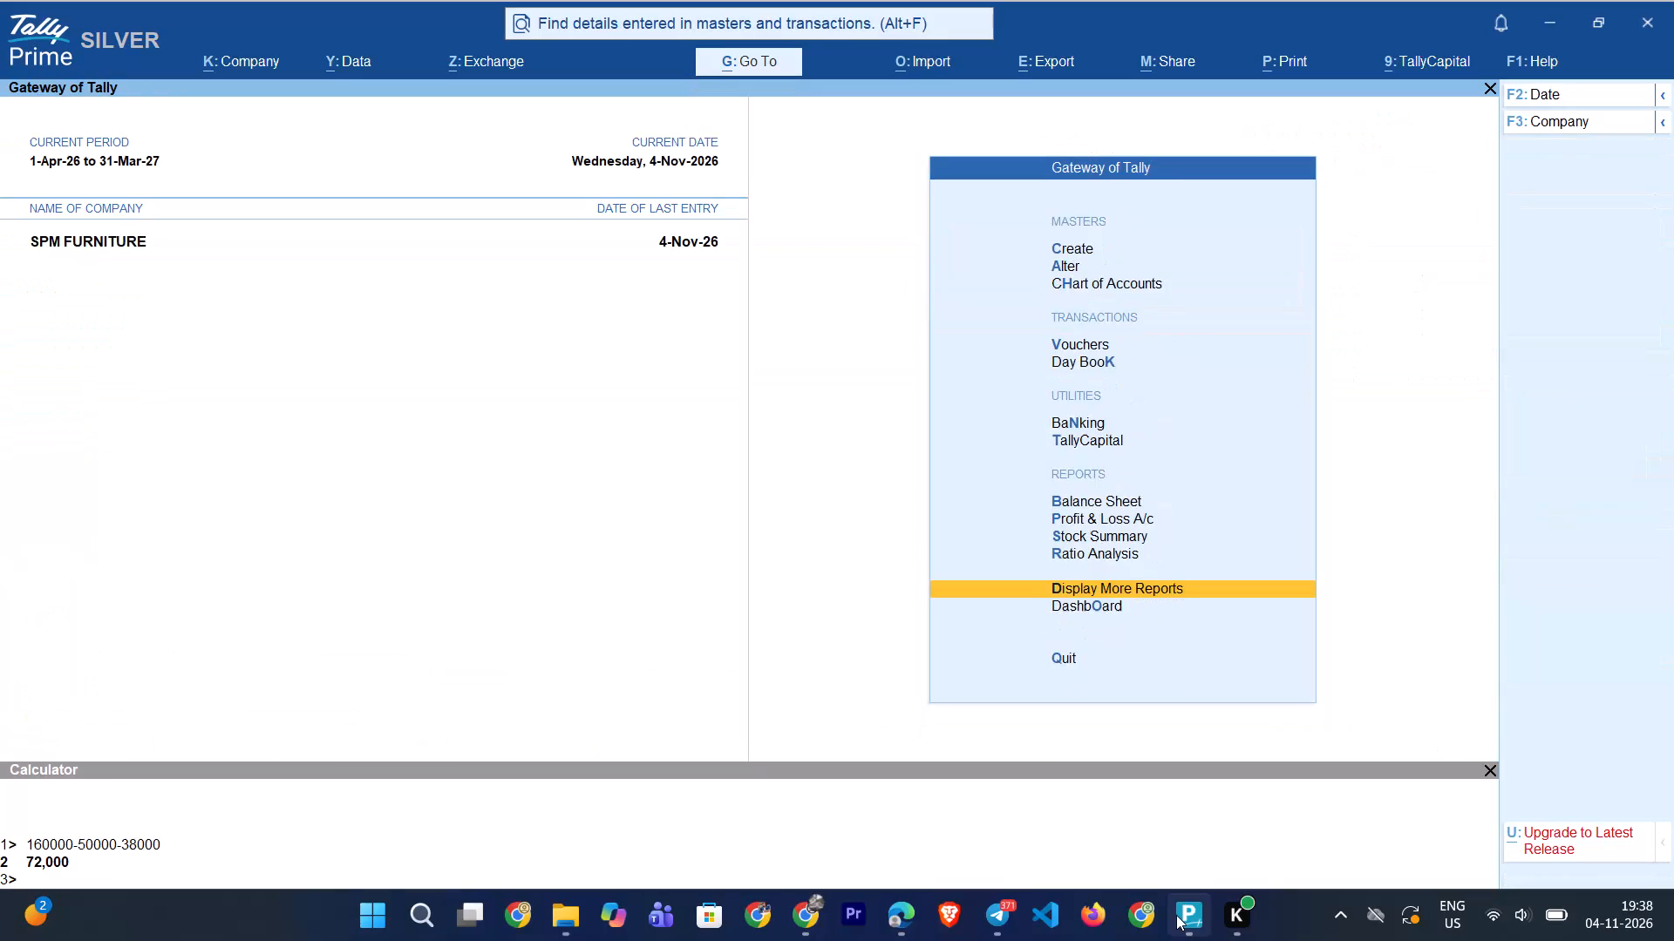
key(Escape)
key(Escape)
text(DAL)
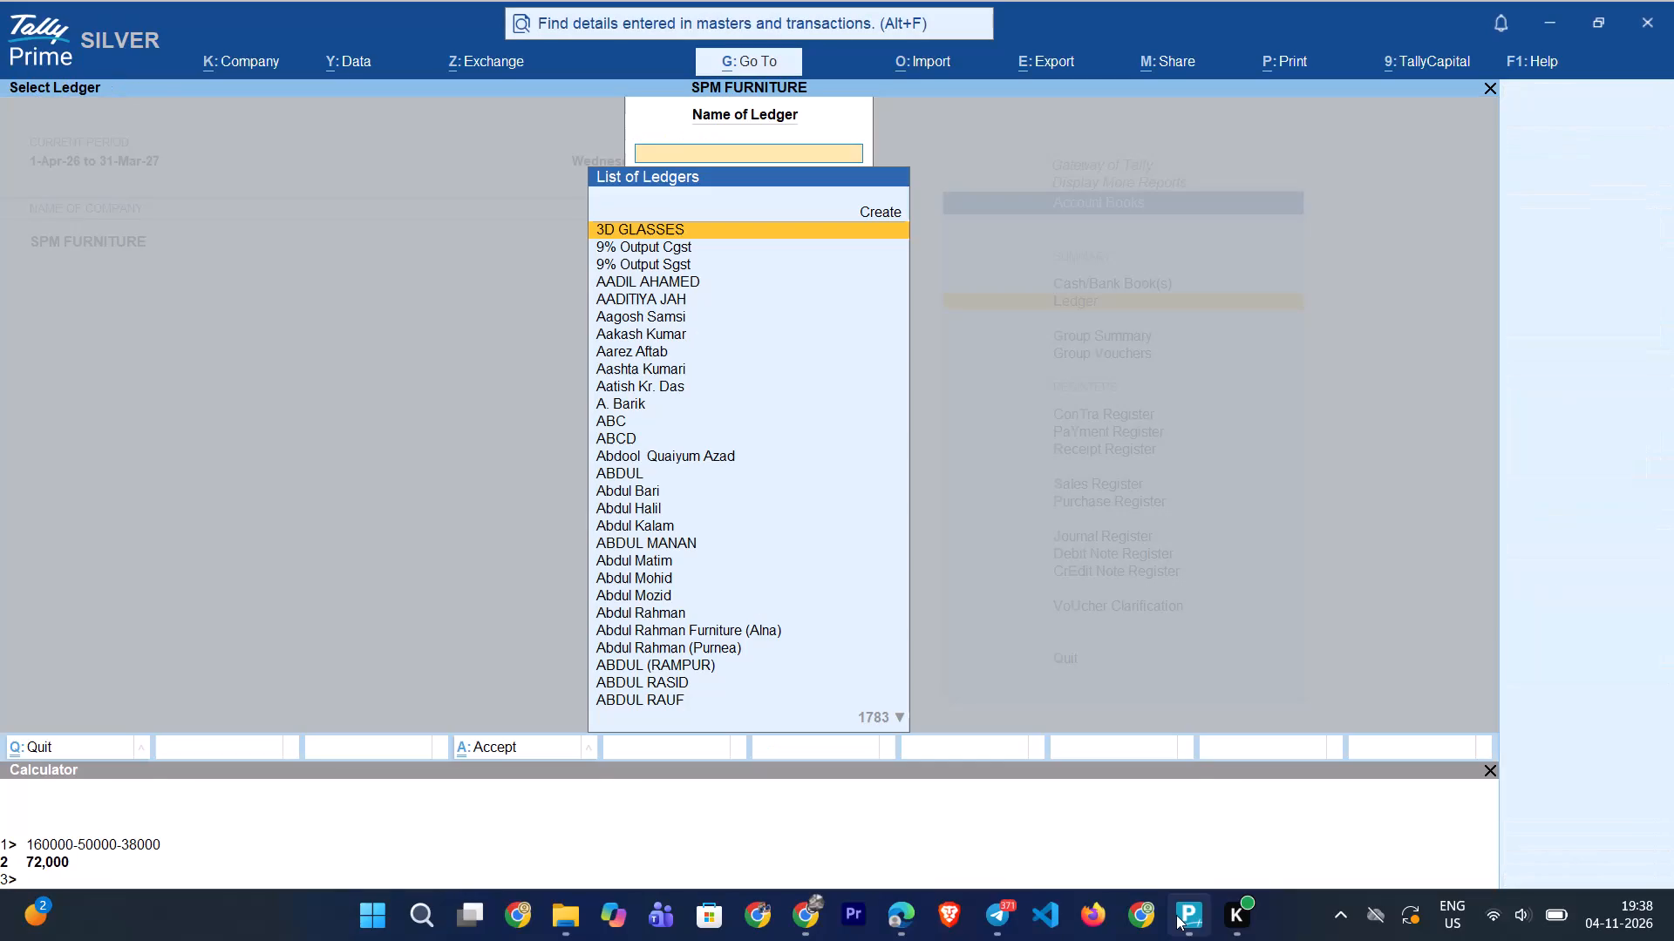
text(CHANDA)
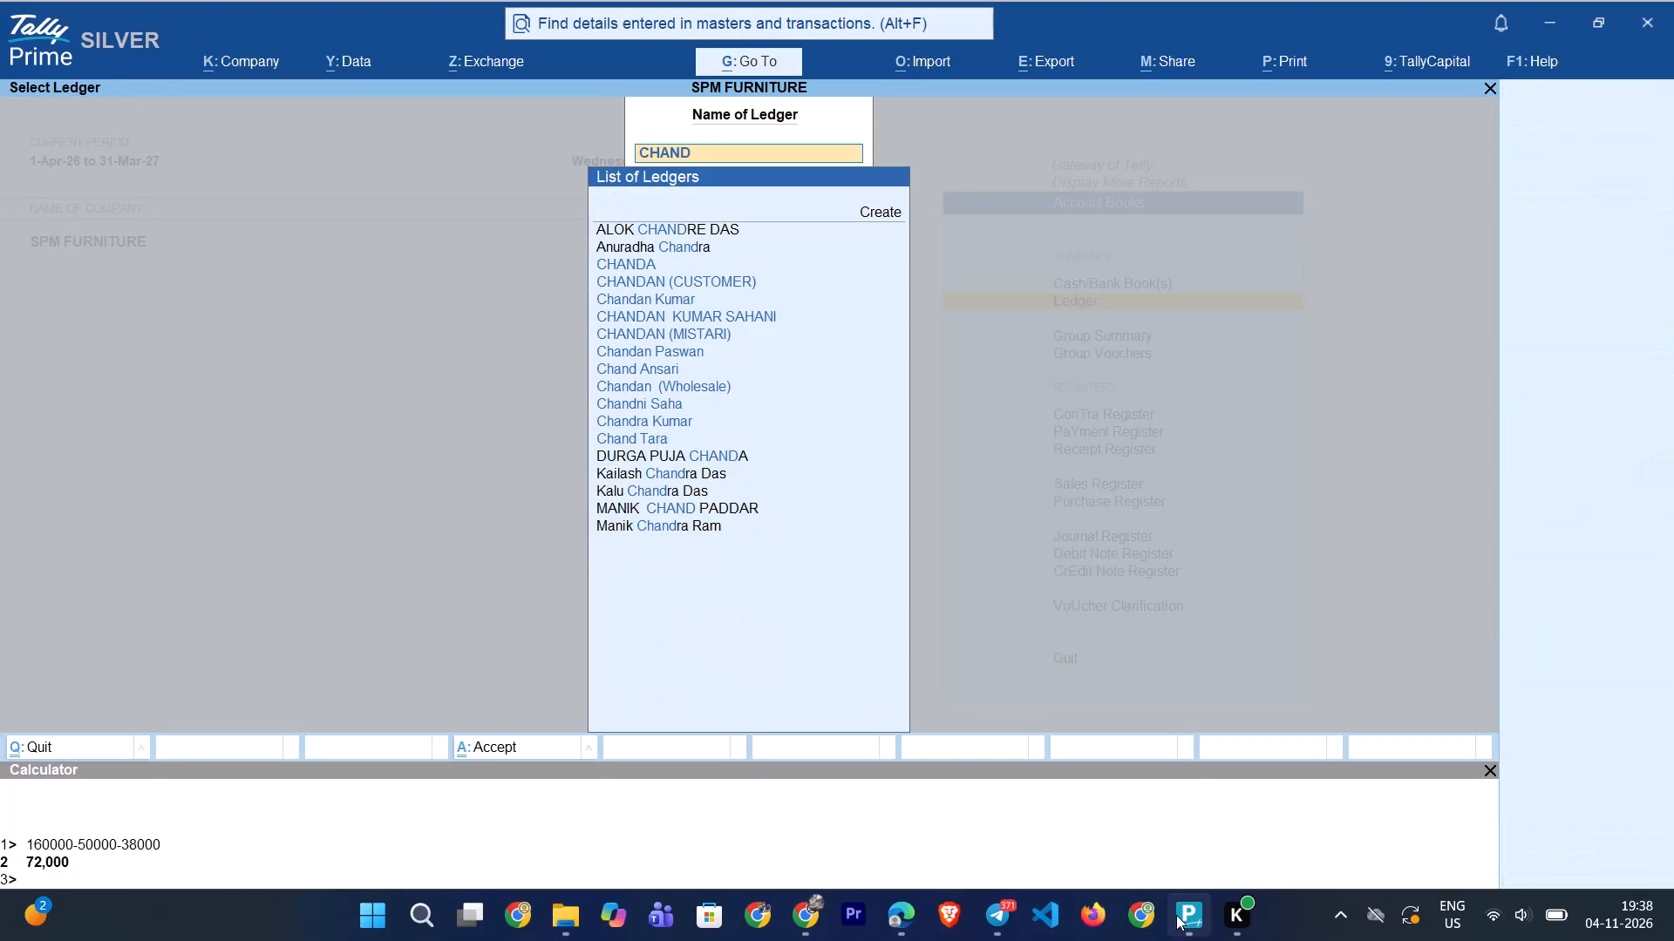
key(Down)
key(Down)
key(Down)
key(Down)
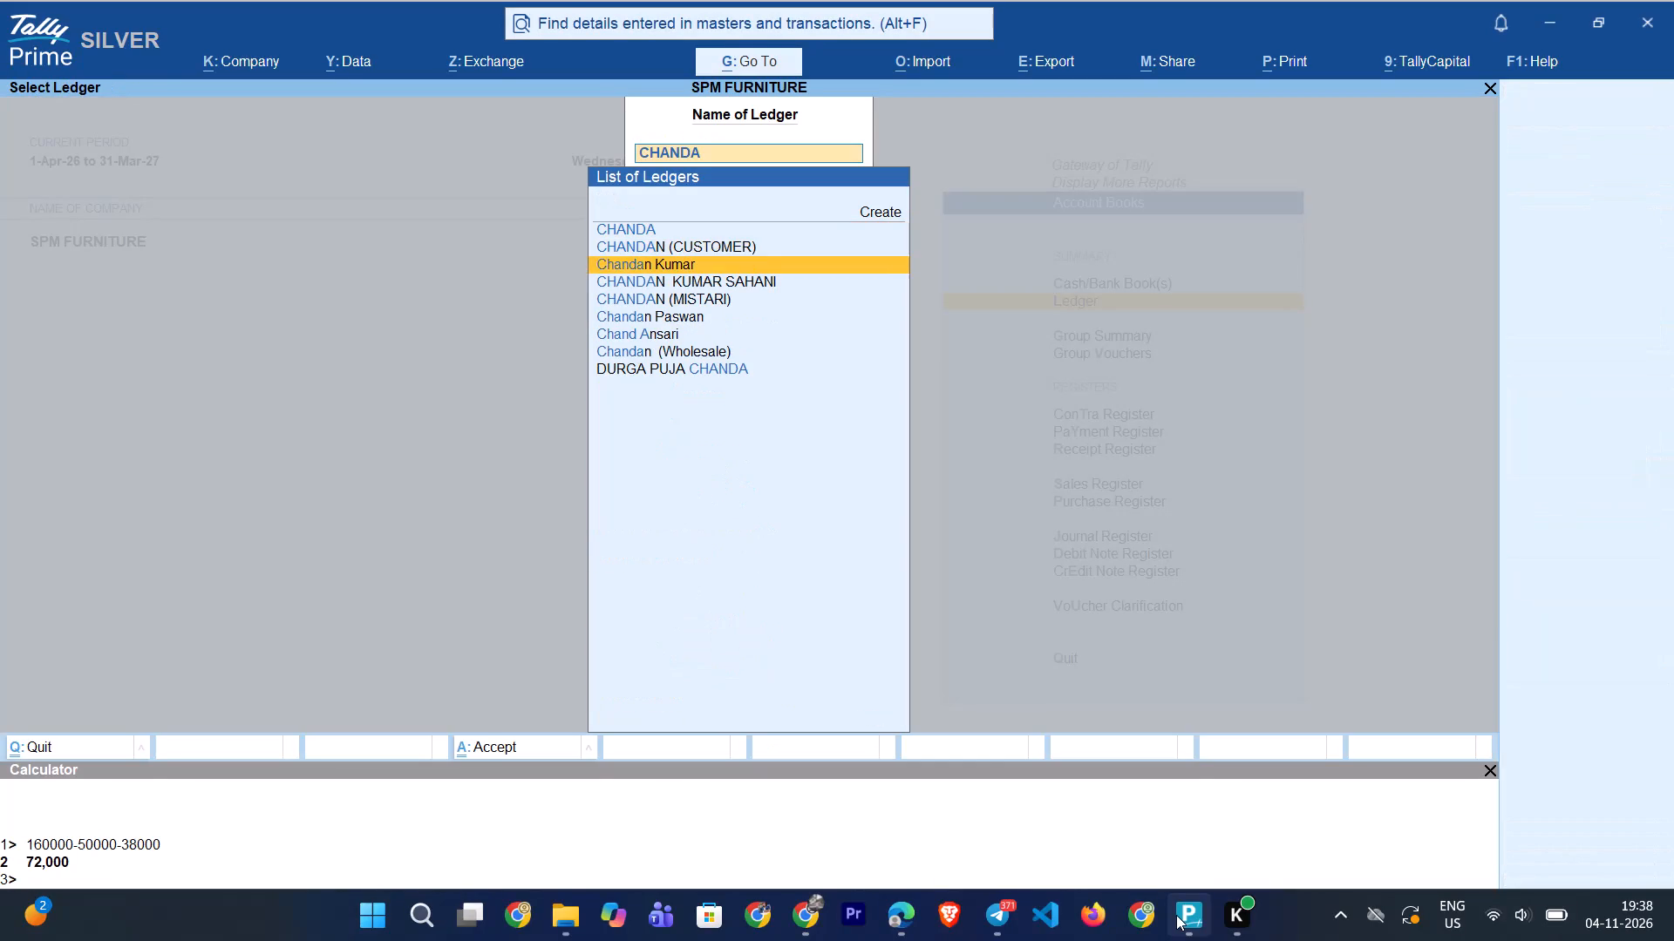
key(Return)
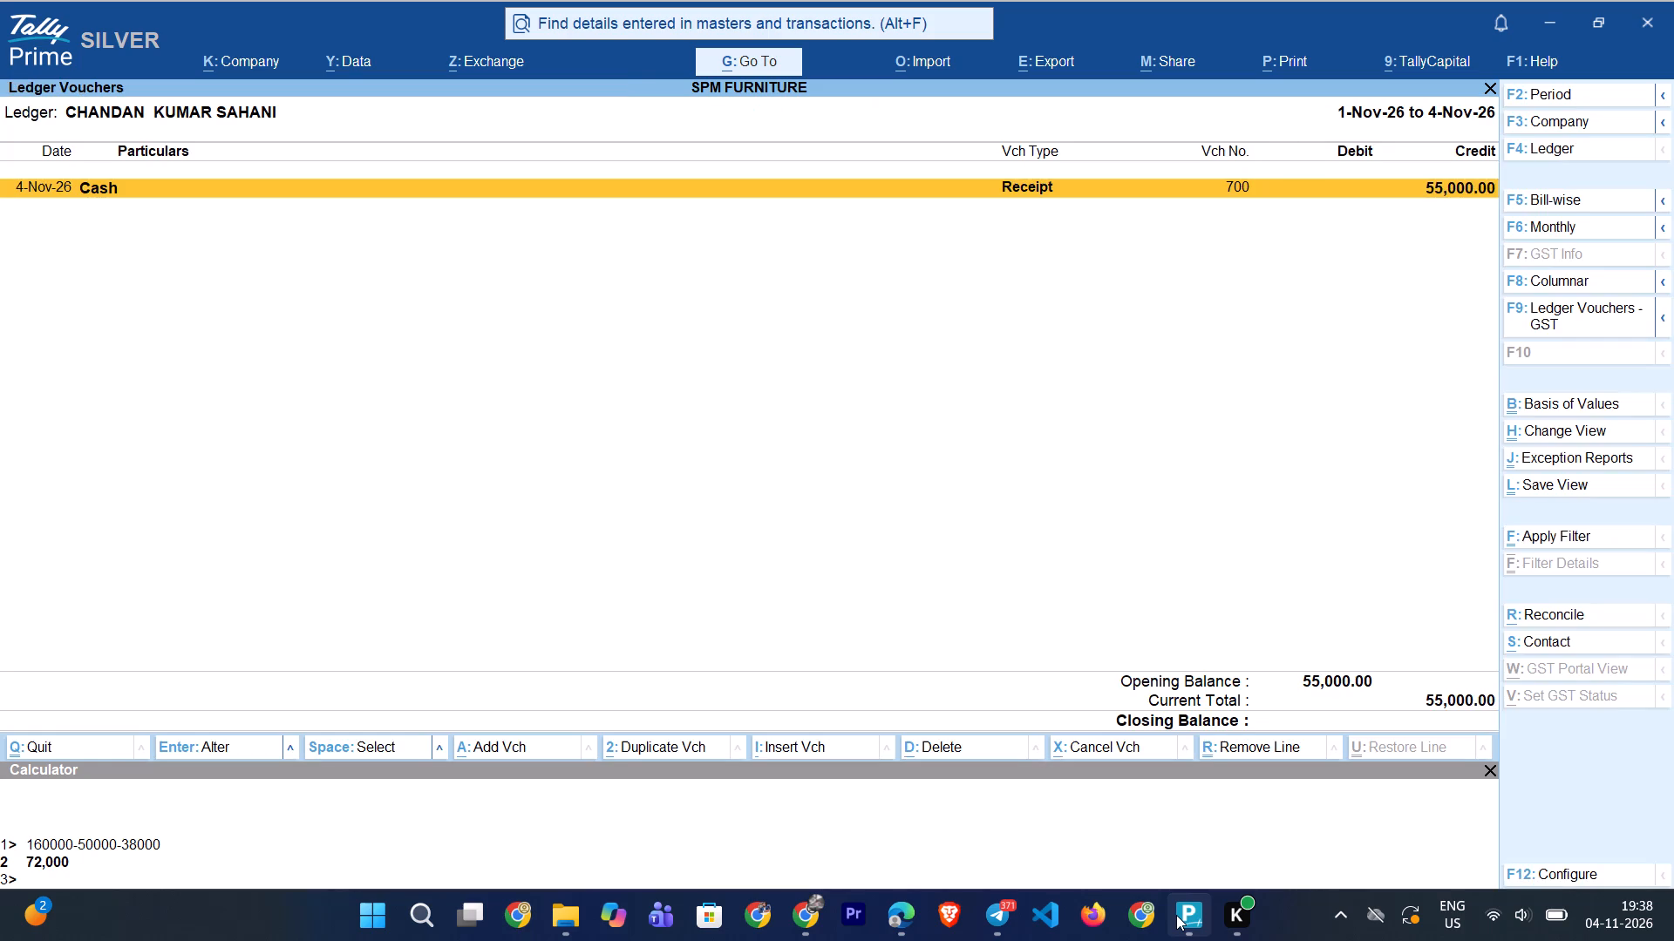
Set Chandan's ledger period to start from 1-4, check the sales and receipt entries, and leave the ledger.
key(F2)
text(1-4)
key(Return)
key(Return)
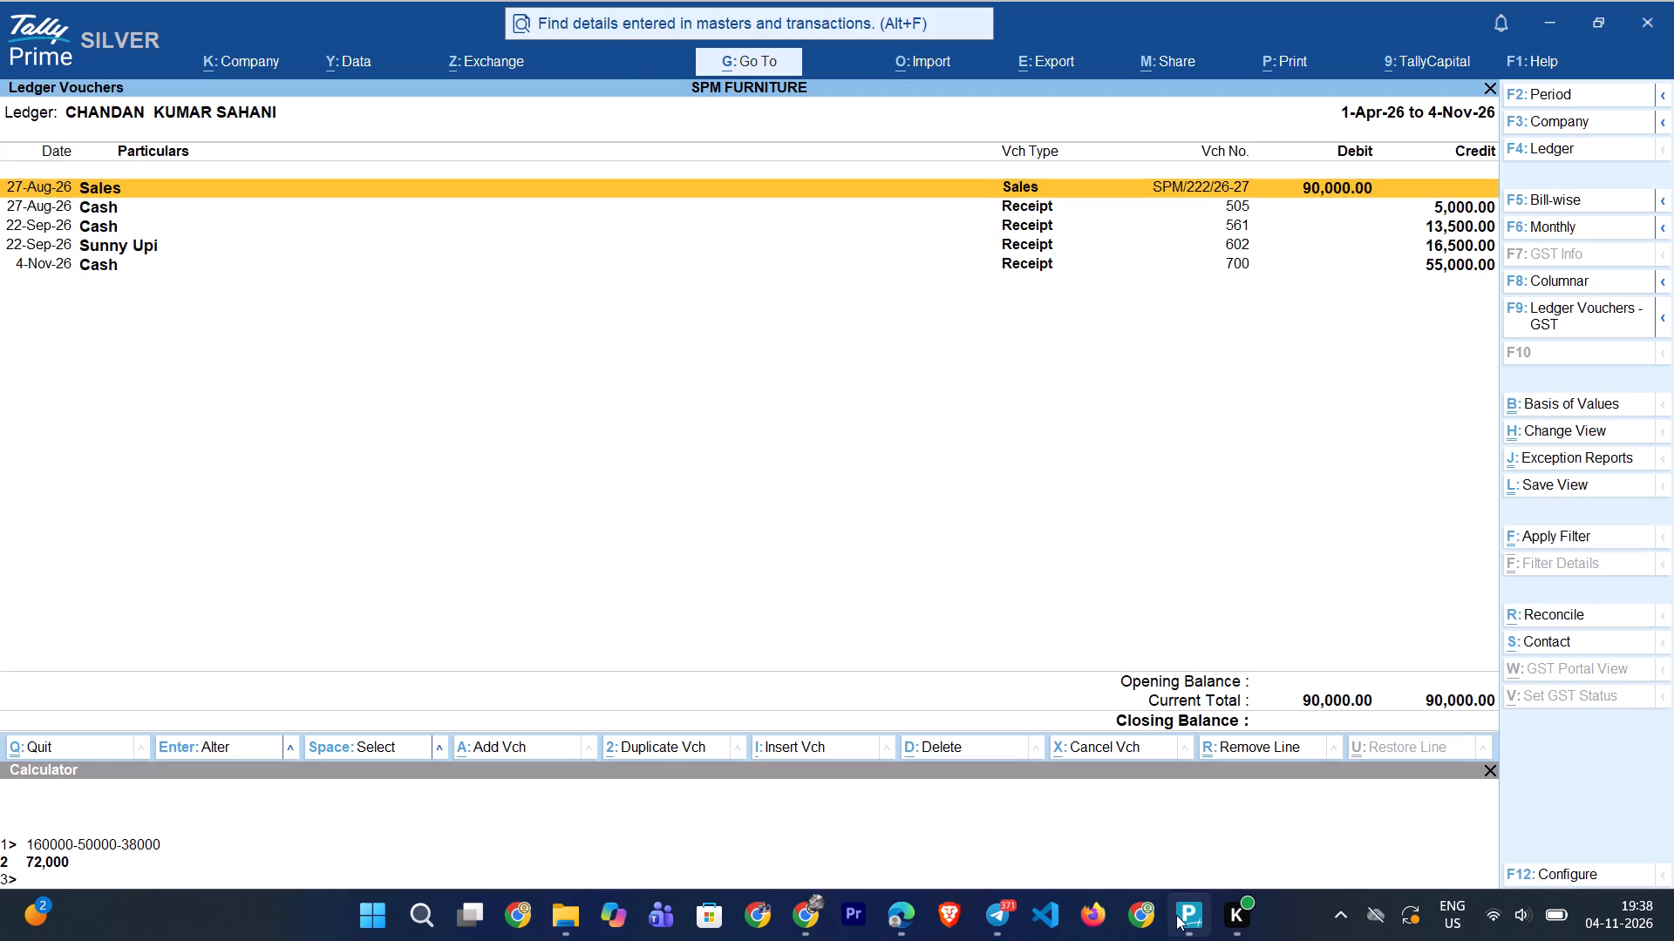
key(Escape)
key(Escape)
key(Escape)
key(Escape)
key(Escape)
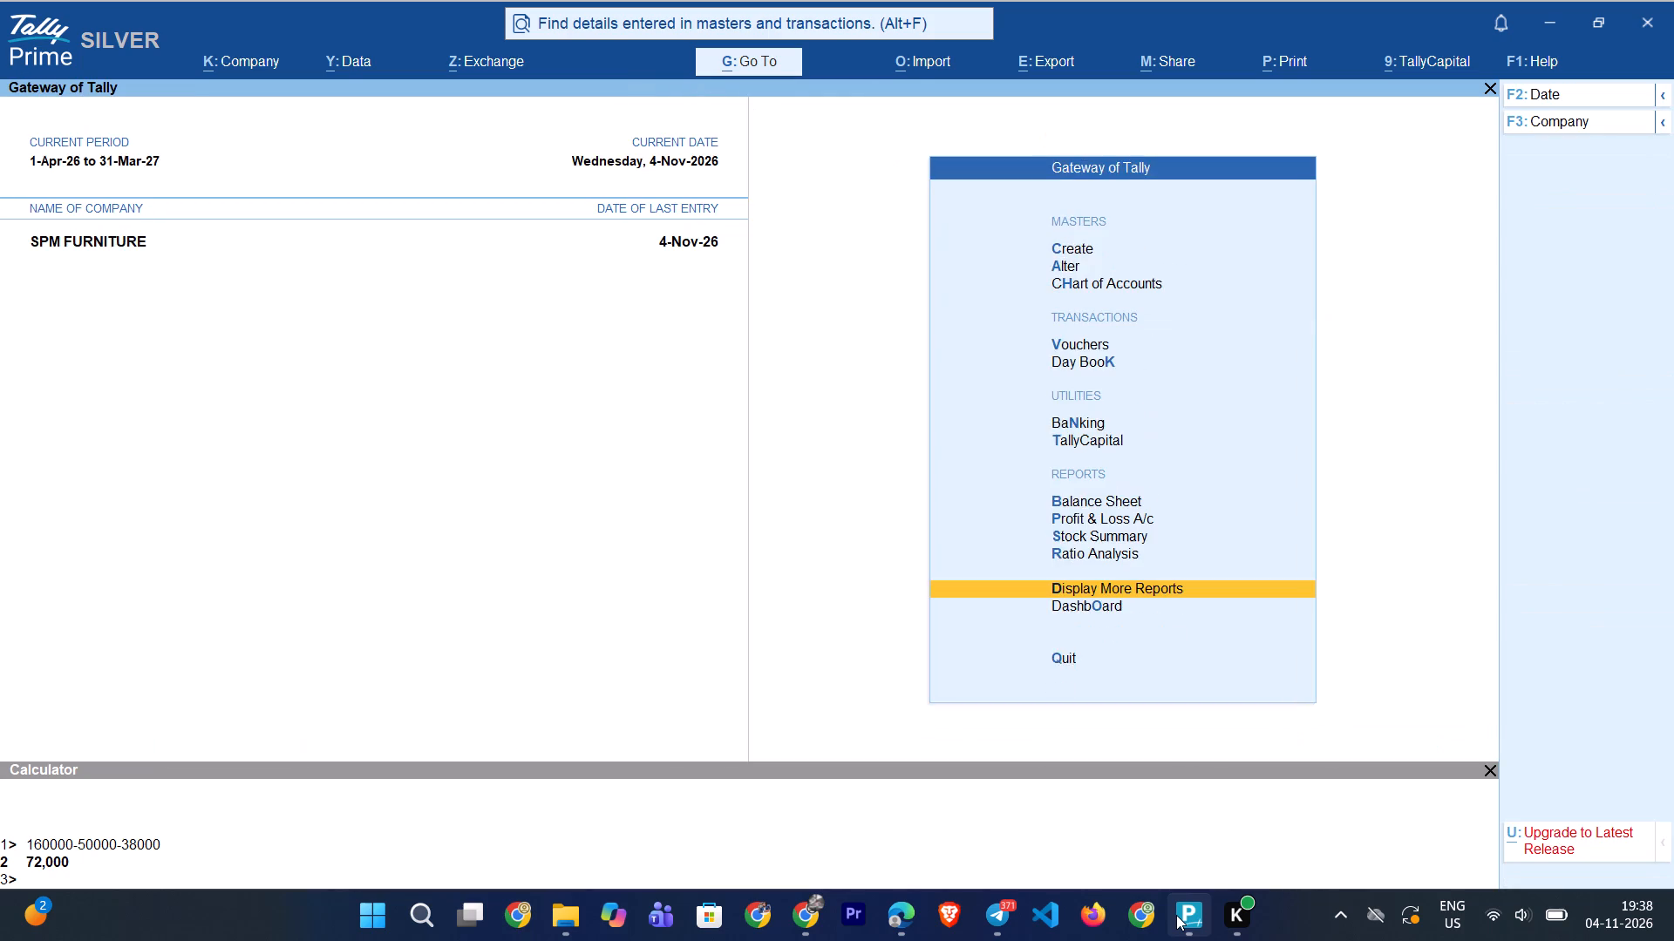
key(Escape)
key(Escape)
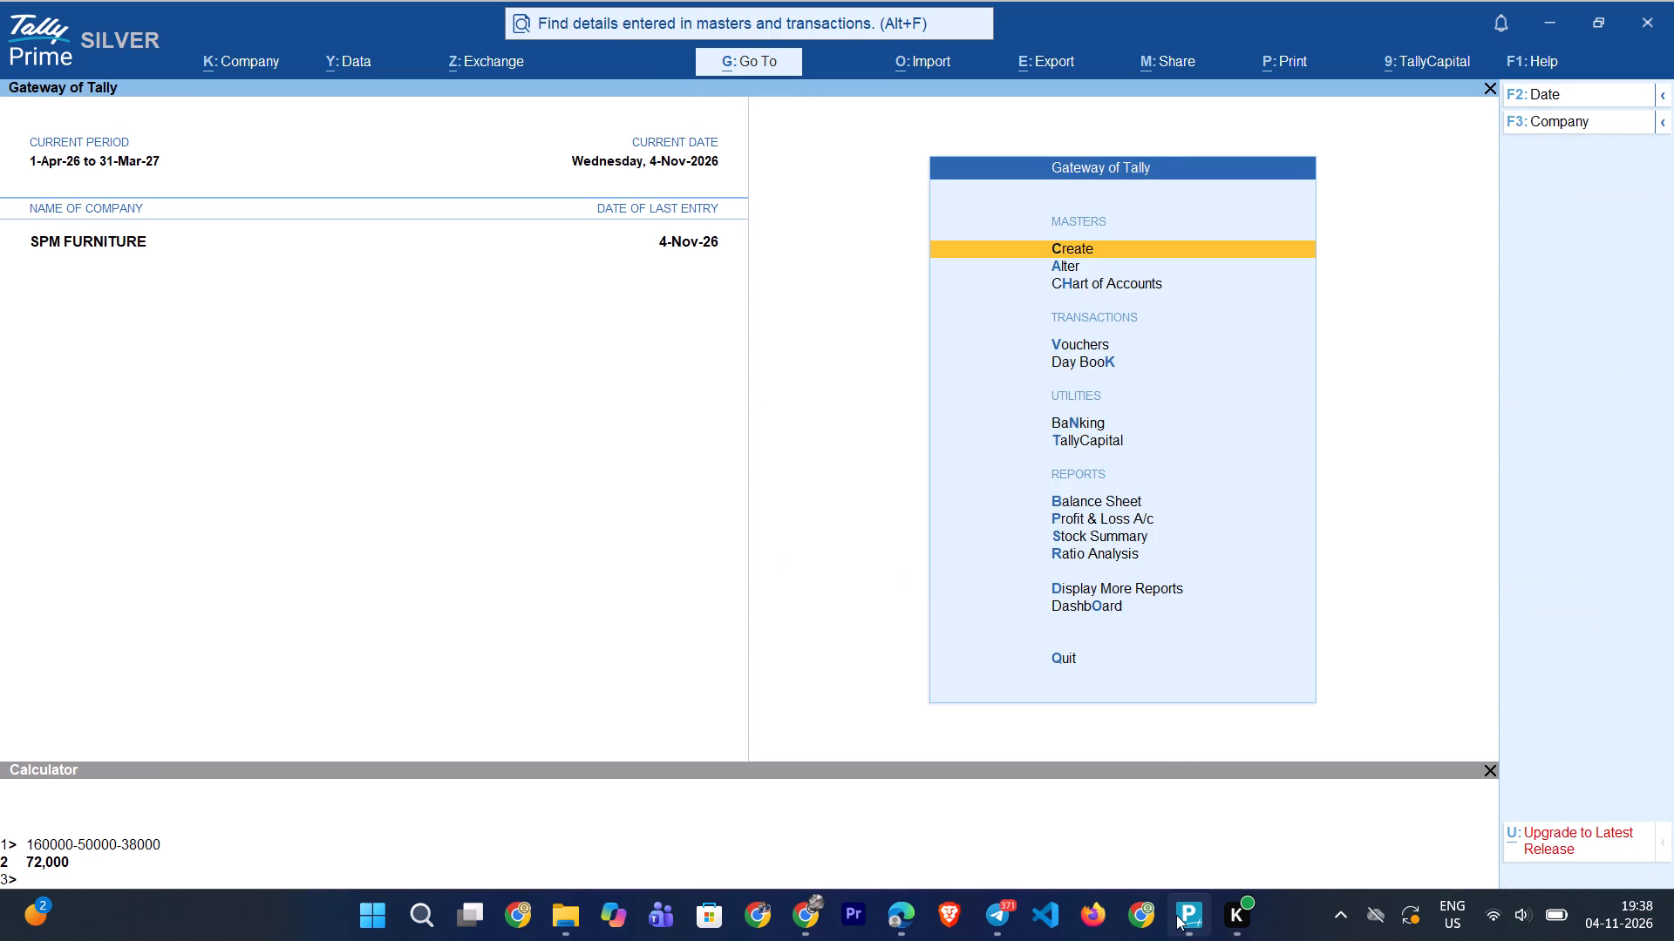
key(Escape)
key(Escape)
Review the November 2026 vouchers in the Sales Register, and return to the Gateway.
key(d)
text(AS)
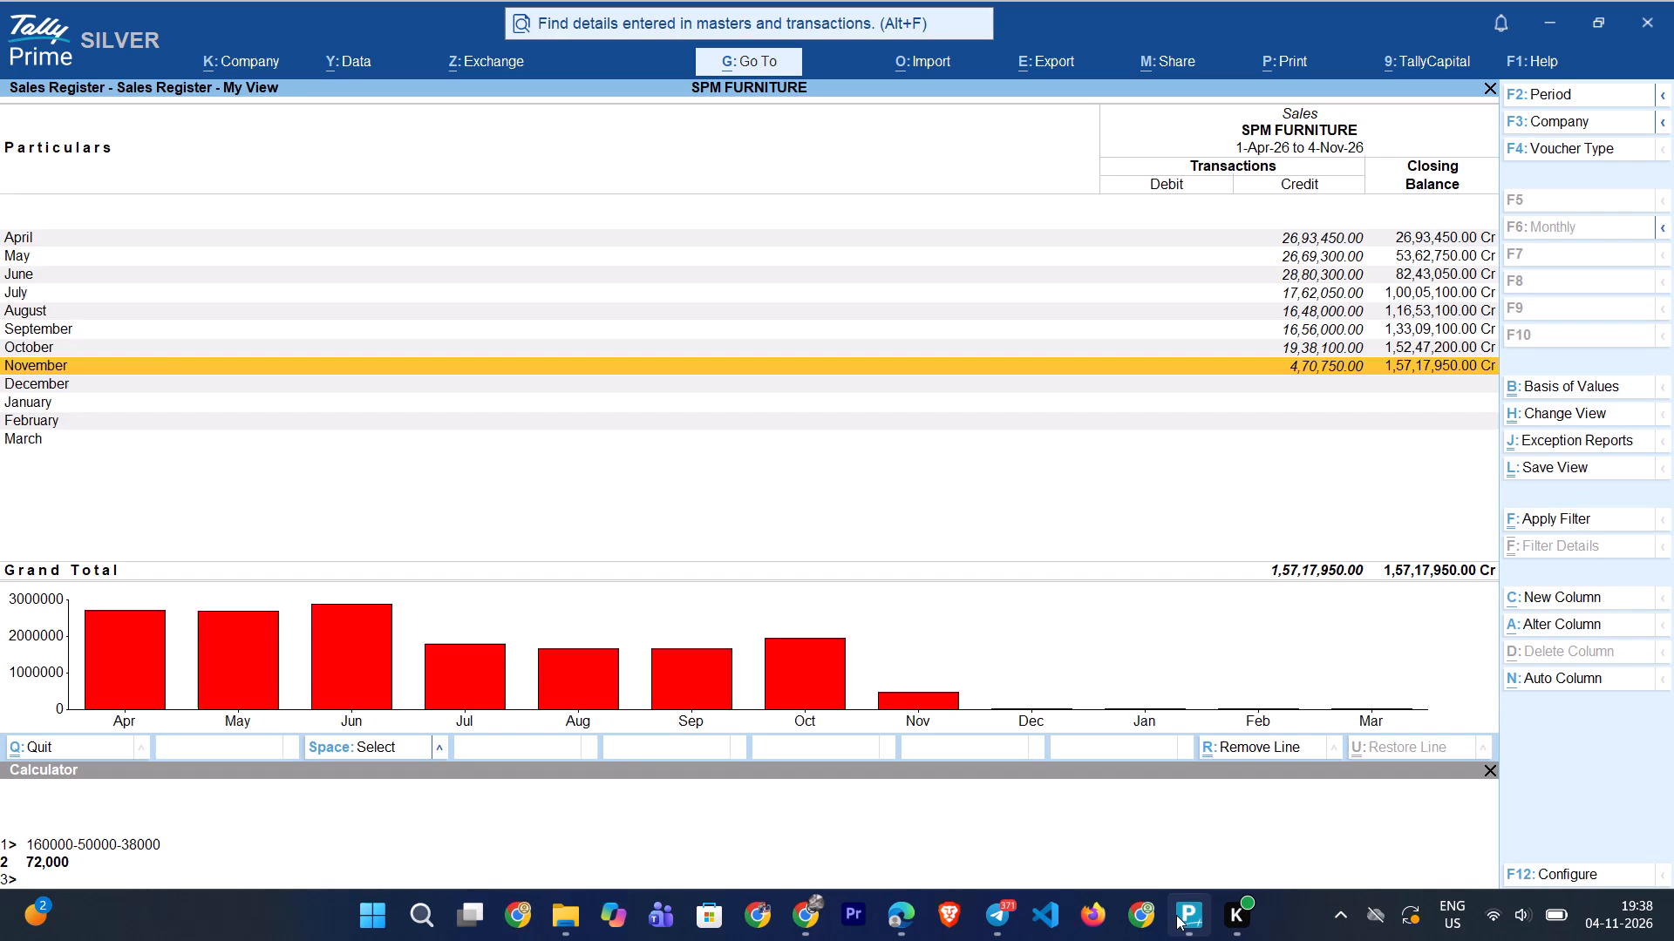
key(Return)
key(Down)
key(Down)
key(Down)
key(Down)
key(Down)
key(Down)
key(Down)
key(Down)
key(Down)
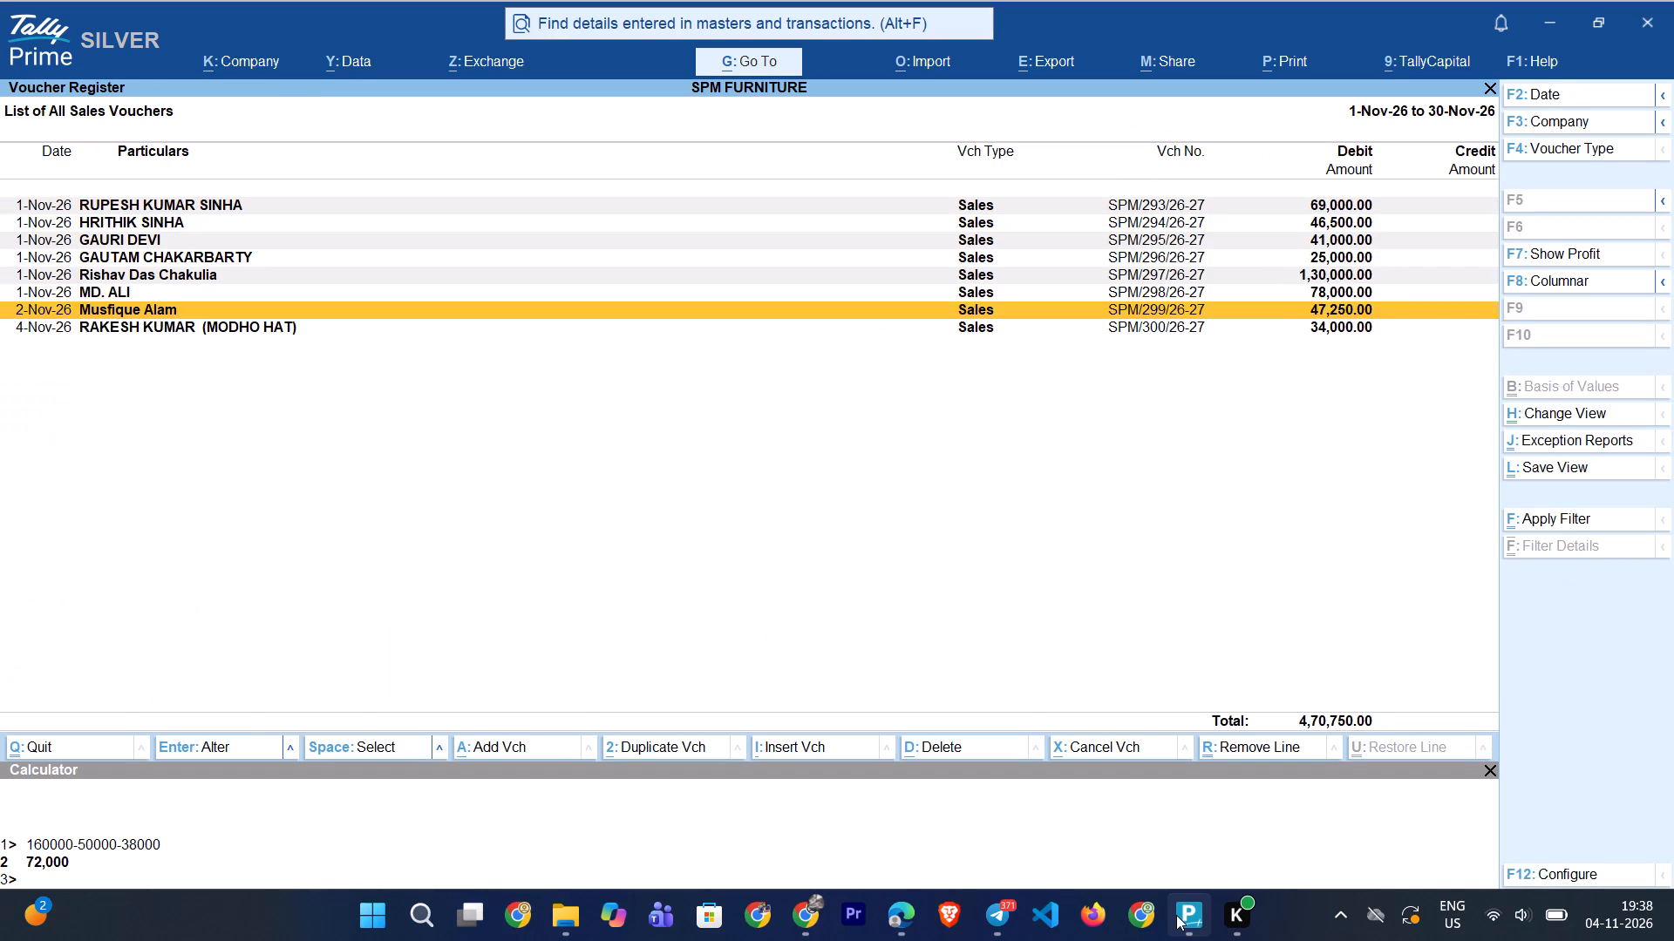
key(Escape)
key(Escape)
key(Escape)
key(Escape)
key(Escape)
key(Escape)
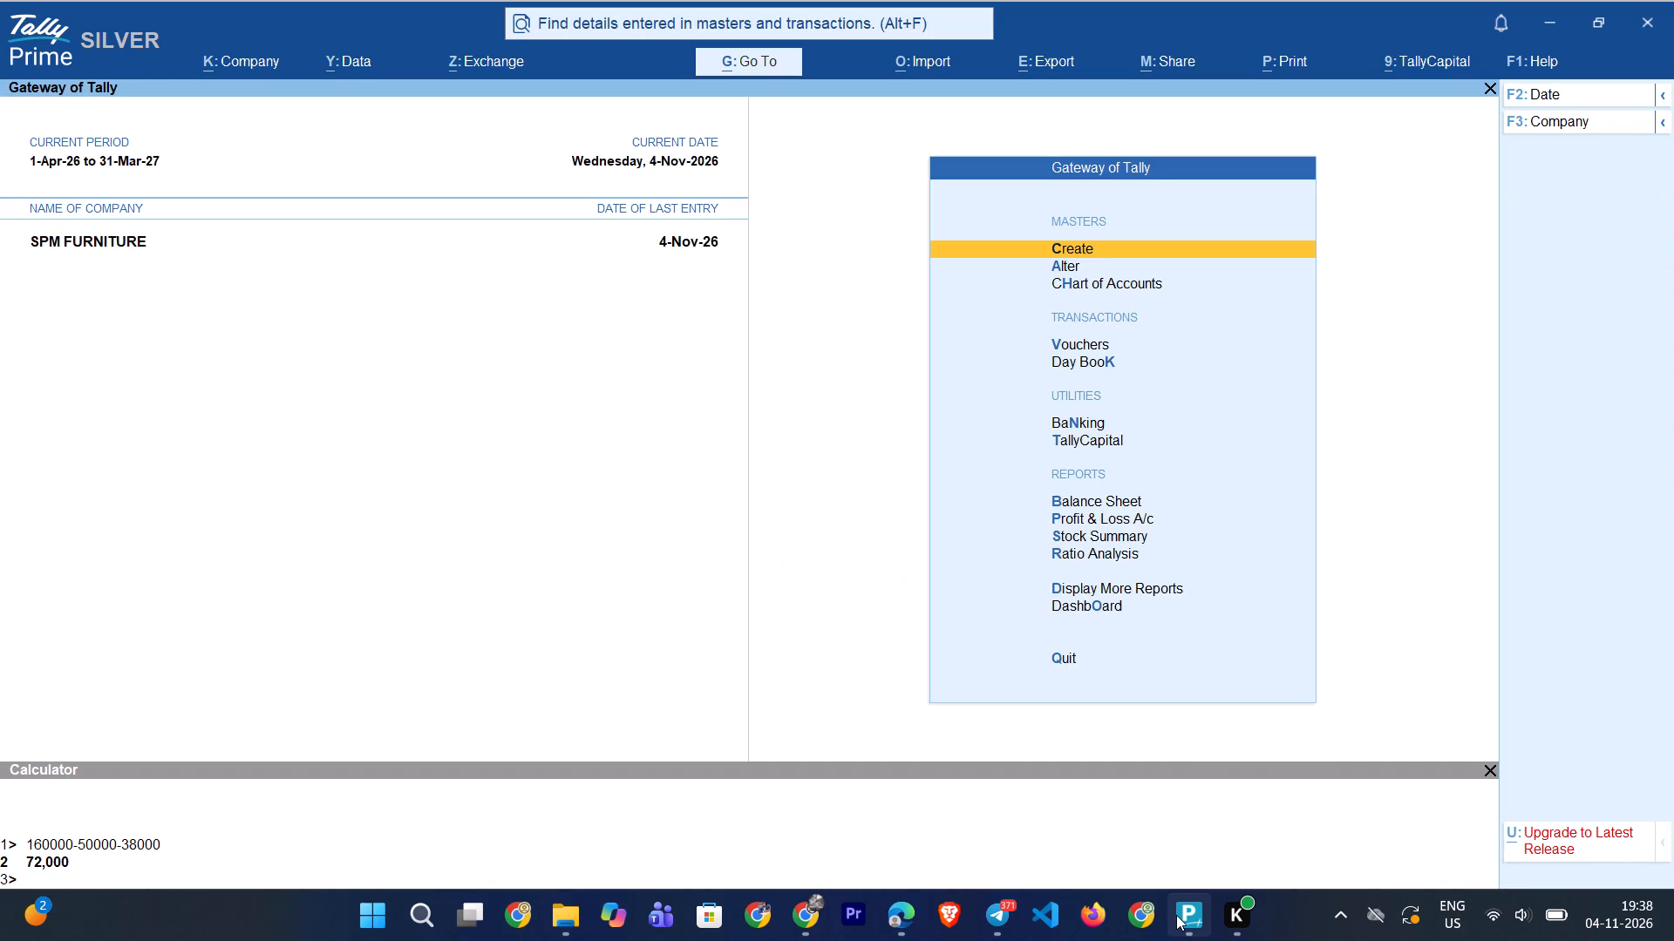
Open the Cash ledger vouchers for November 2026 and examine the receipts and payments through the last 4-Nov-26 entry.
text(DAC)
key(Down)
key(Return)
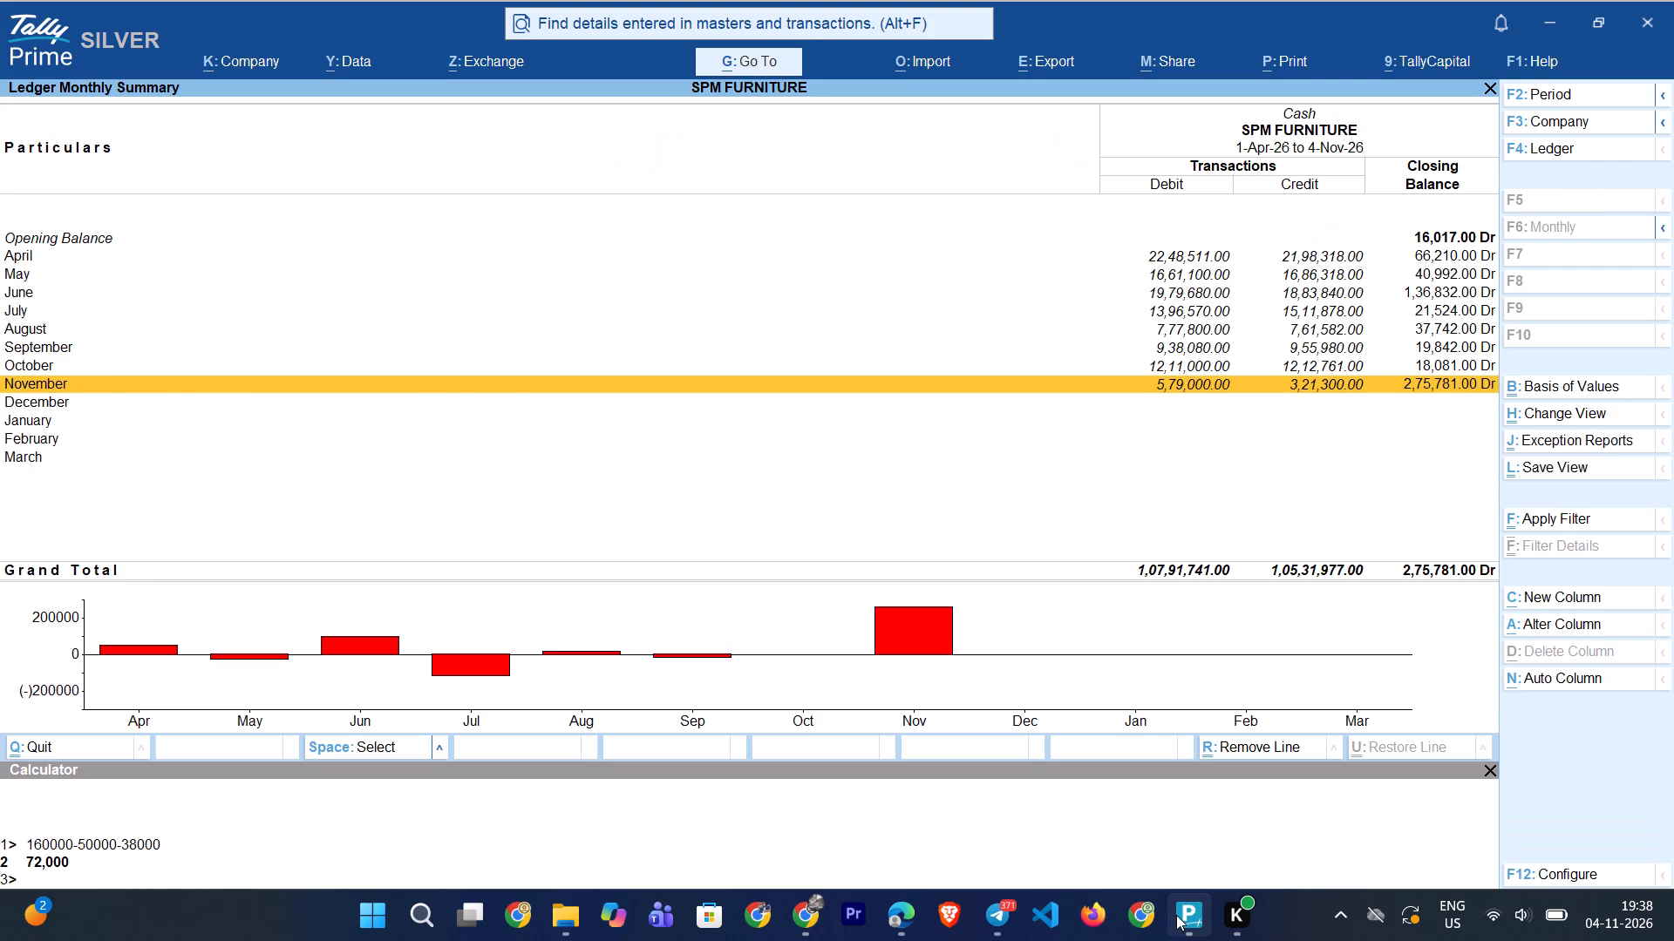
key(Return)
key(Down)
key(Down)
key(Down)
key(Down)
key(Down)
key(Down)
key(Down)
key(Down)
key(Down)
key(Down)
key(Down)
key(Down)
key(Down)
key(Down)
key(Down)
key(Down)
key(Down)
key(Down)
key(Down)
key(Down)
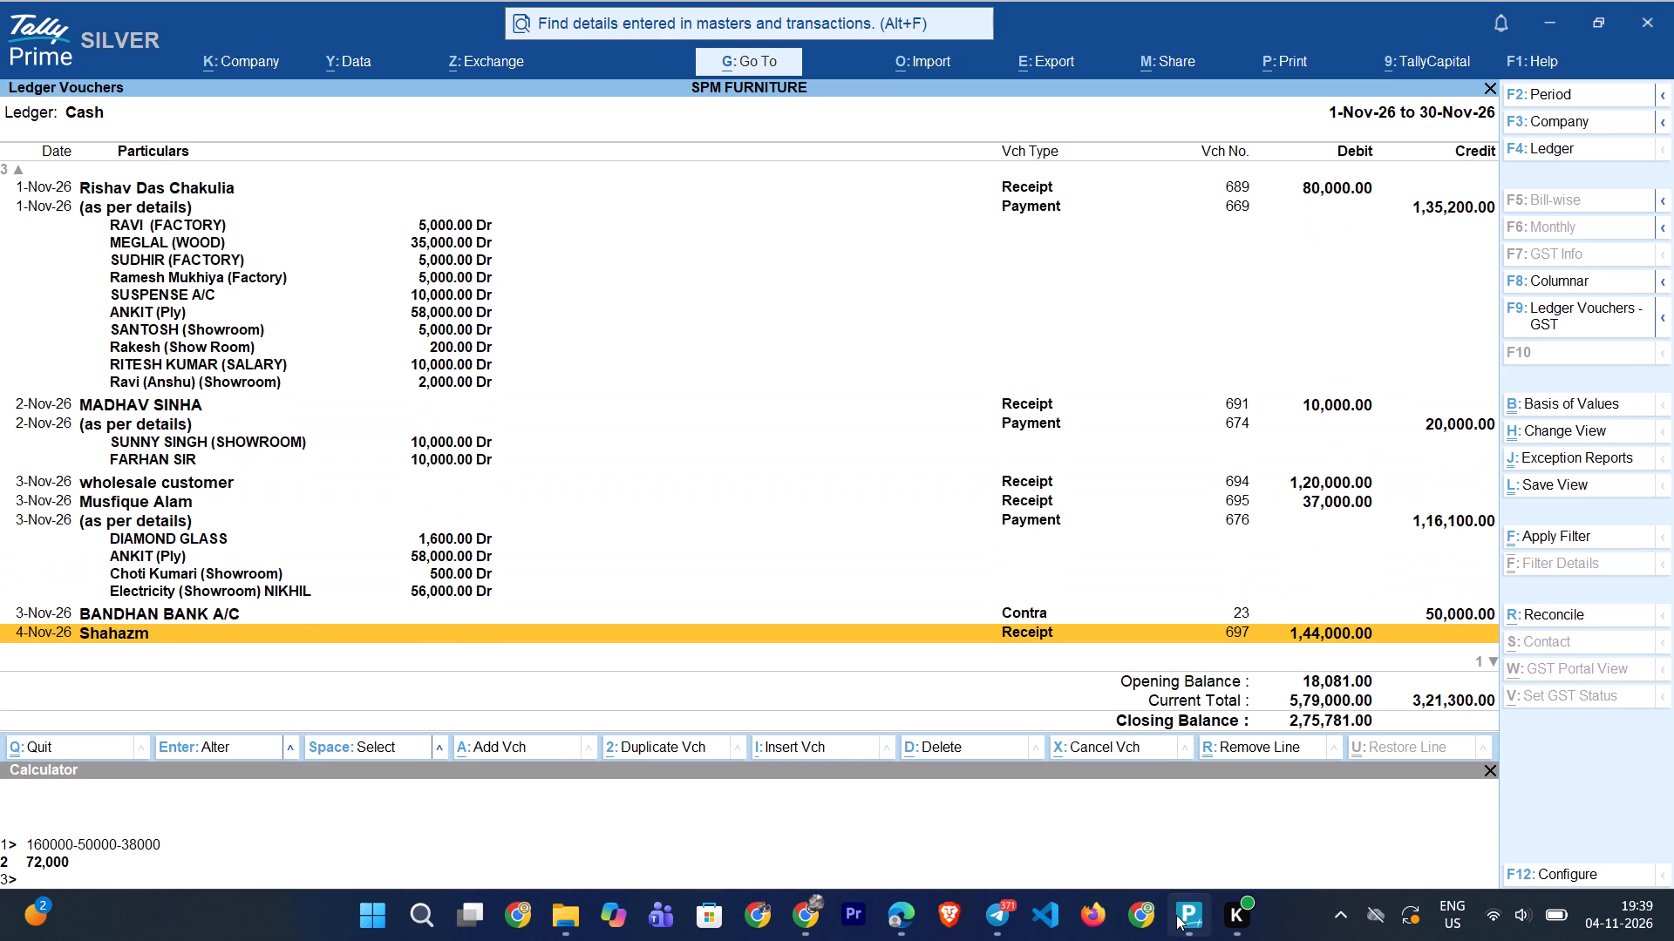
key(Up)
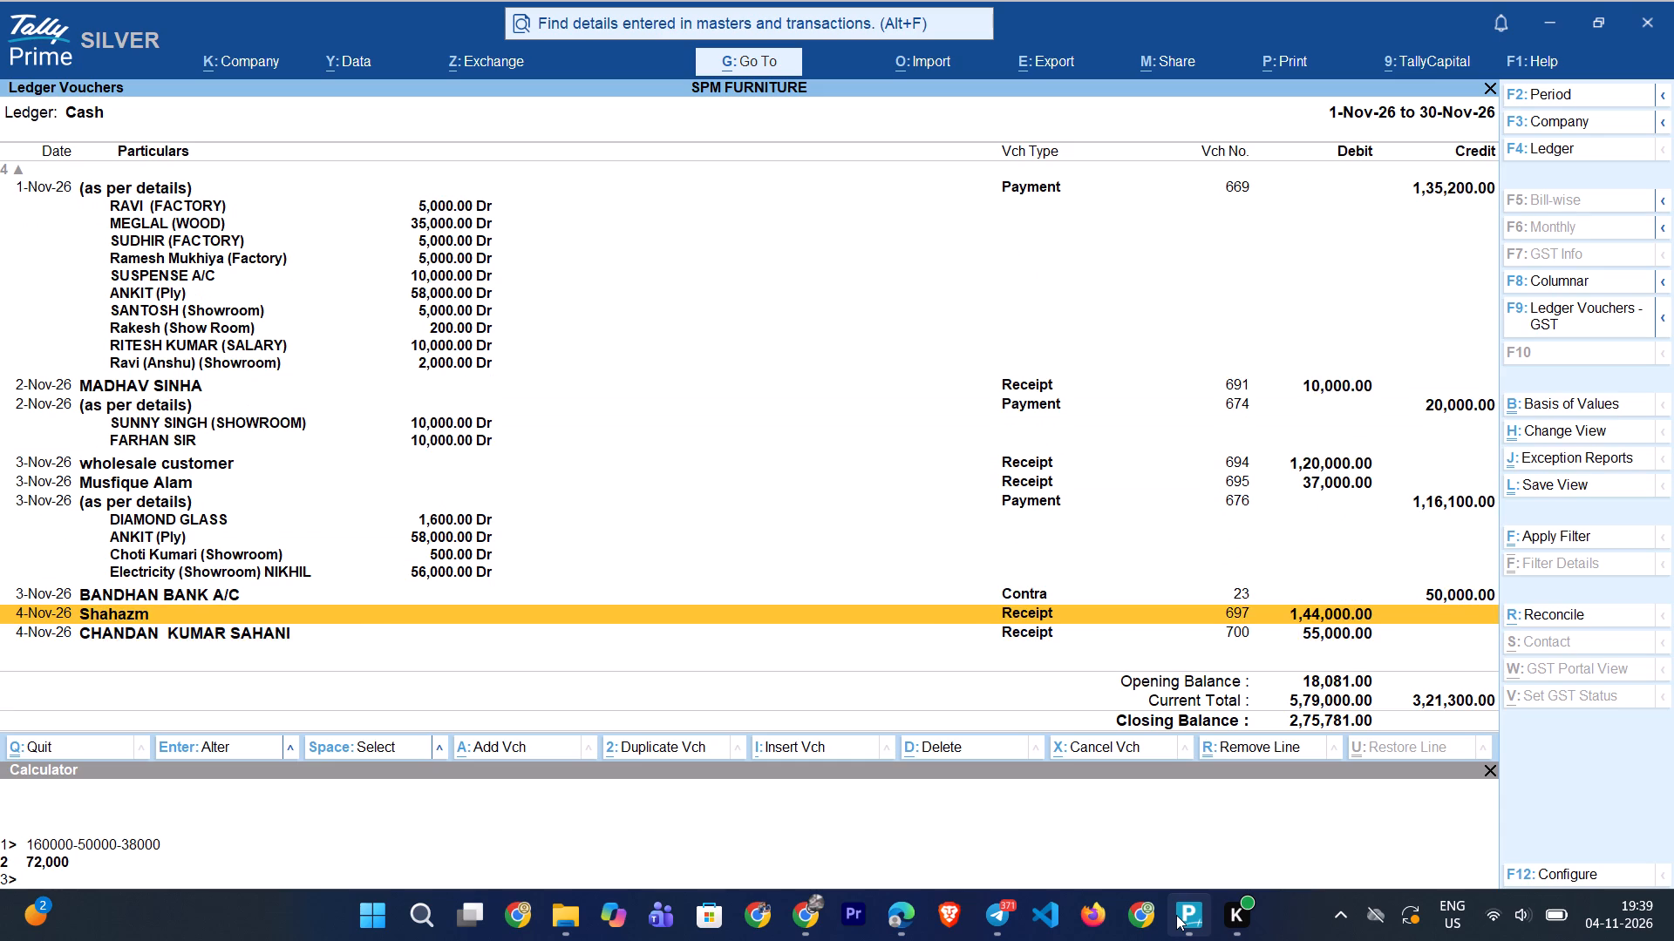
key(Down)
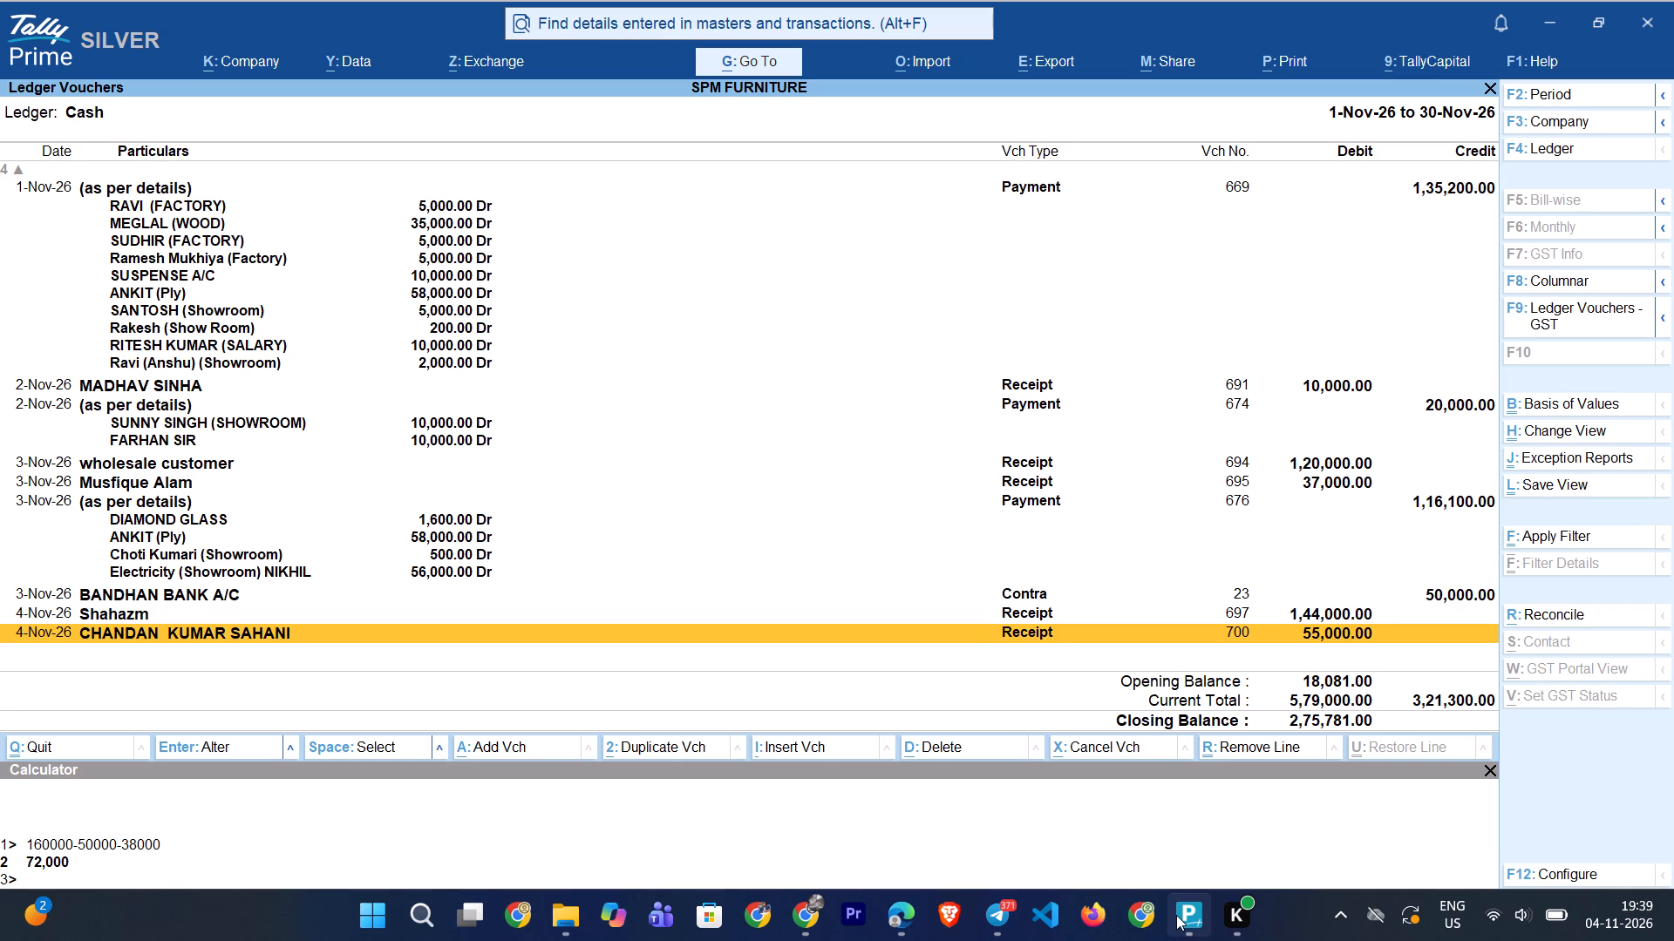
Add a new receipt voucher dated 4-Nov-26 with Cash as the account.
key(alt+a)
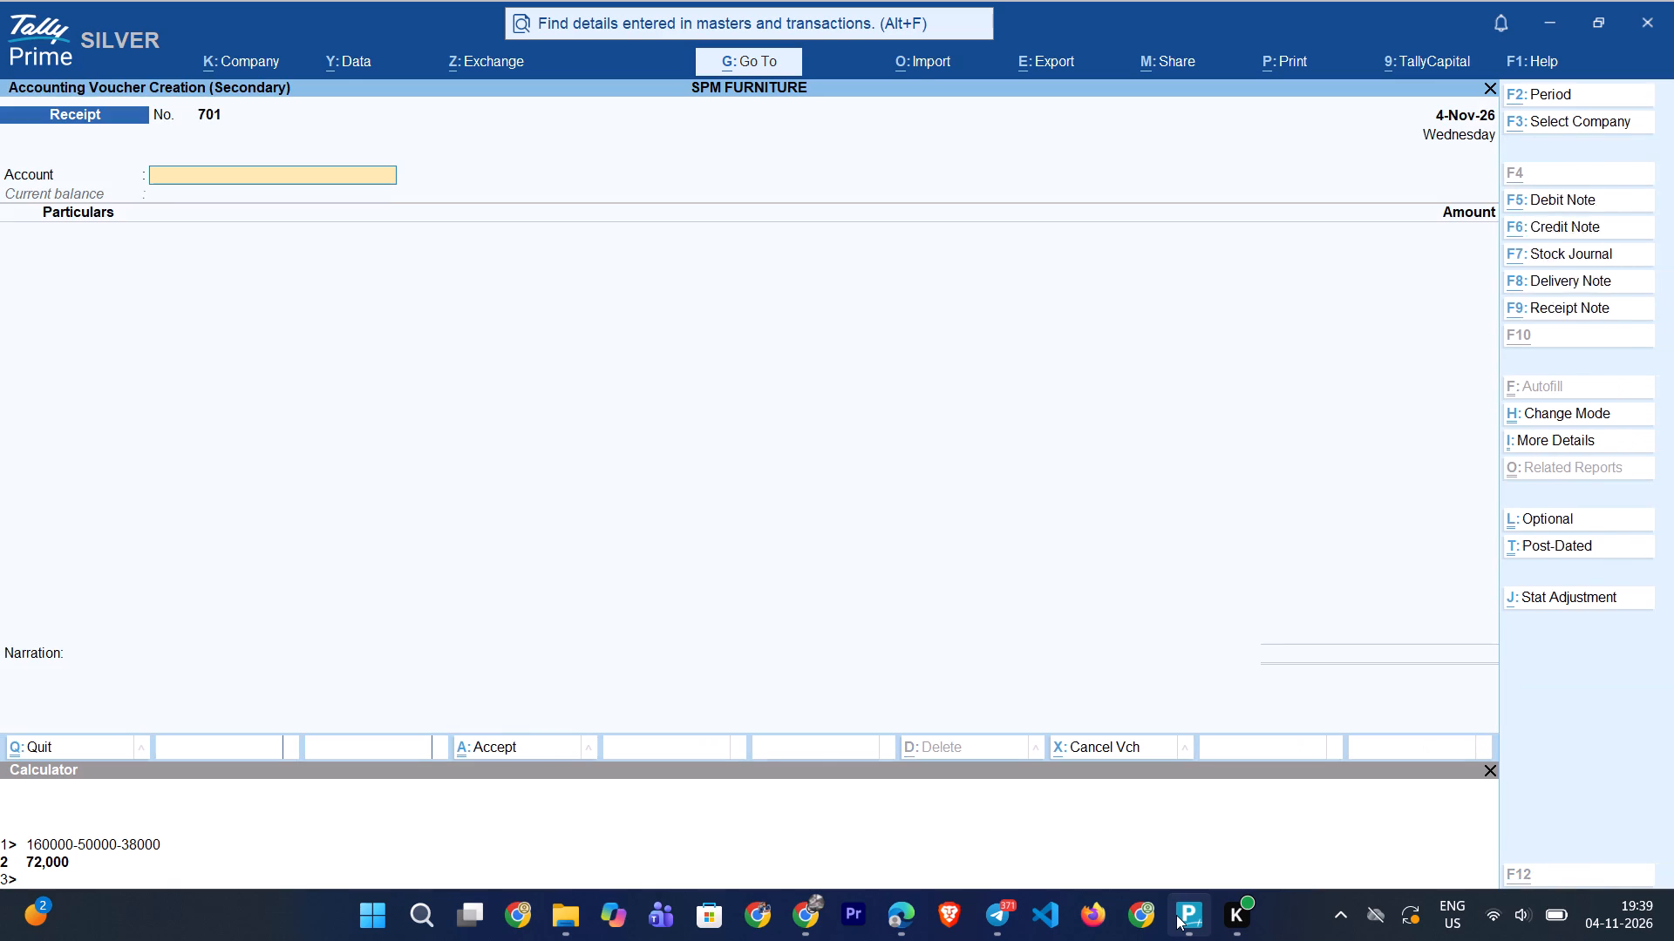
text(CAS)
key(Return)
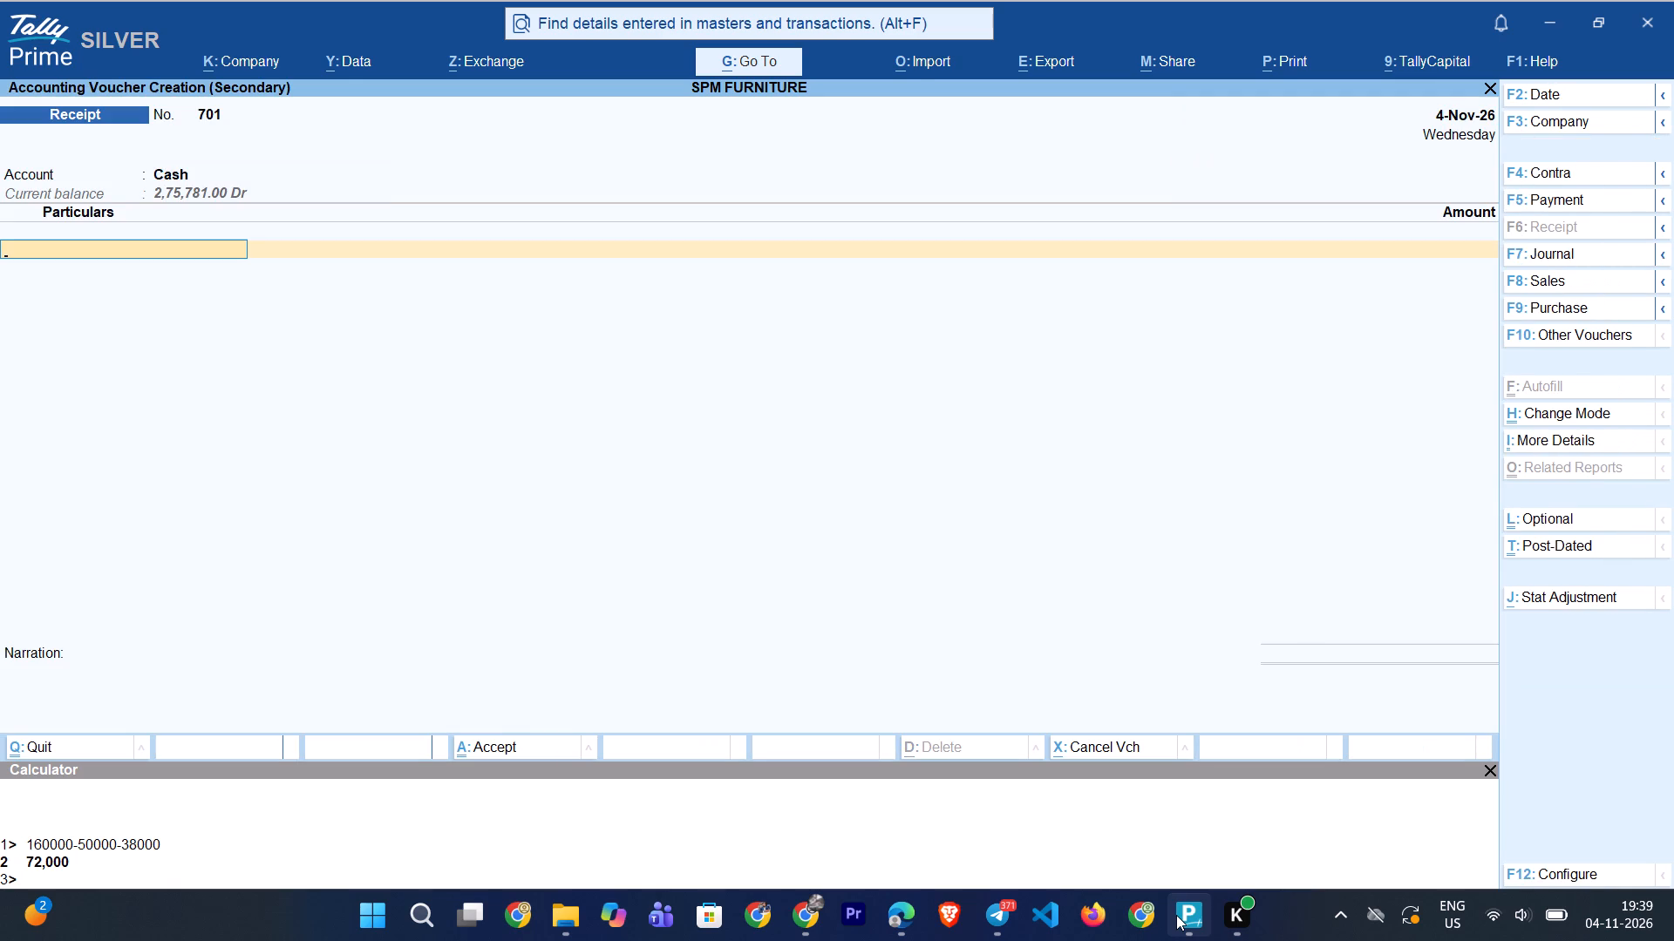
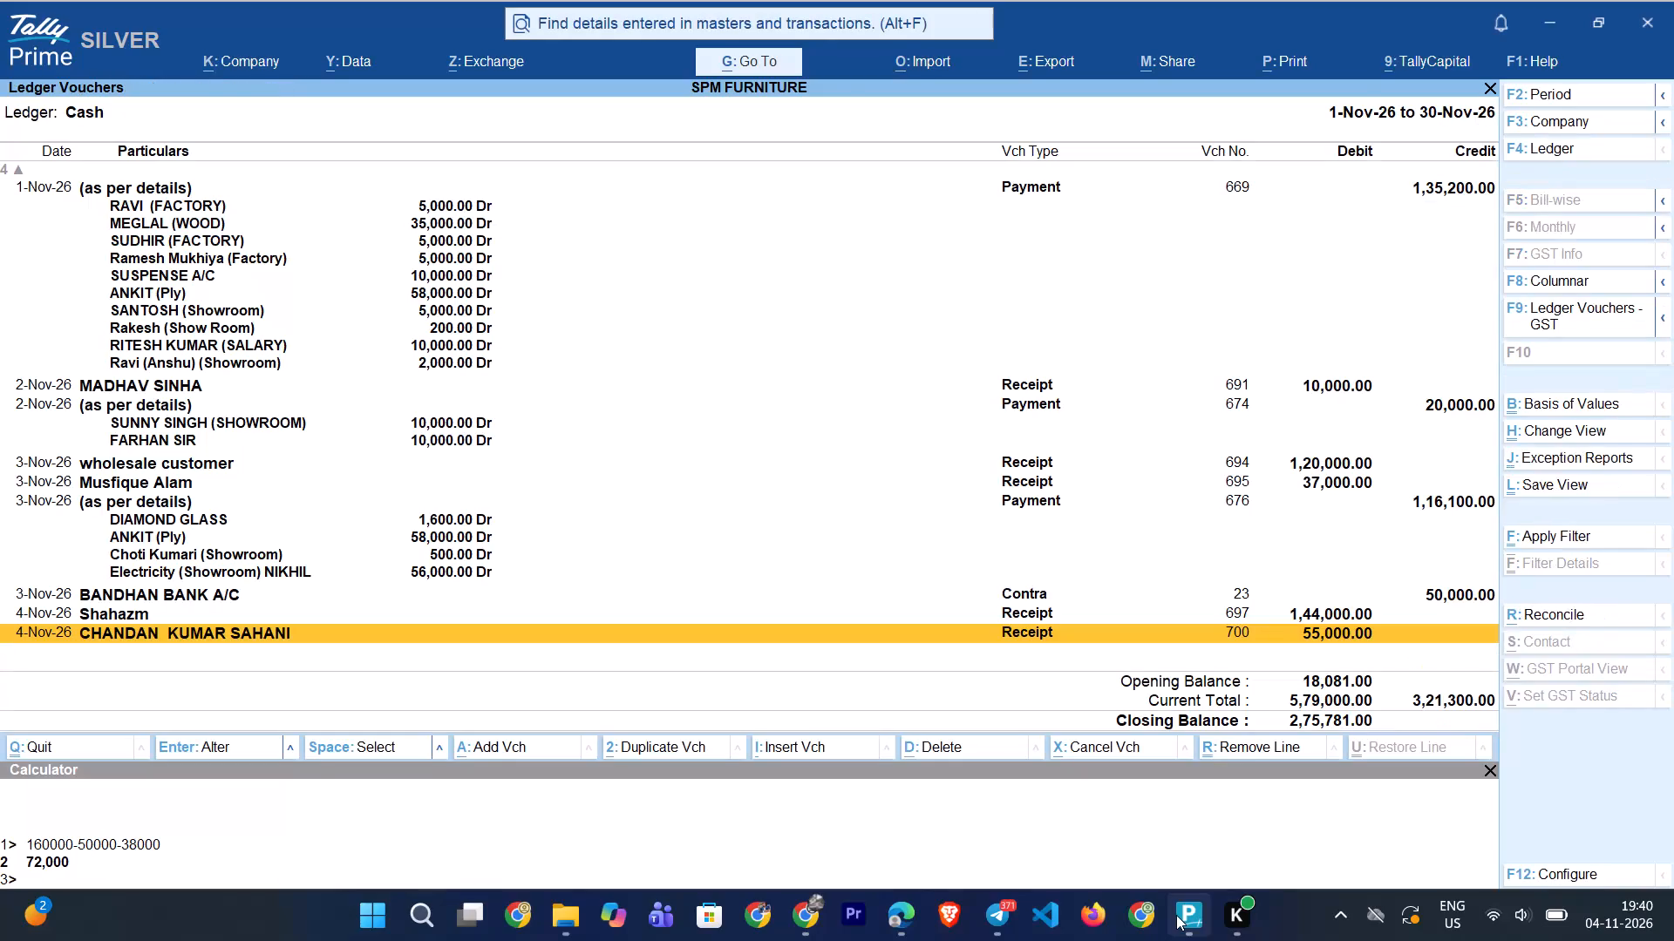
Configure the Cash ledger report to show the running balance, keeping the detailed format and default sorting.
key(F12)
key(Return)
key(Return)
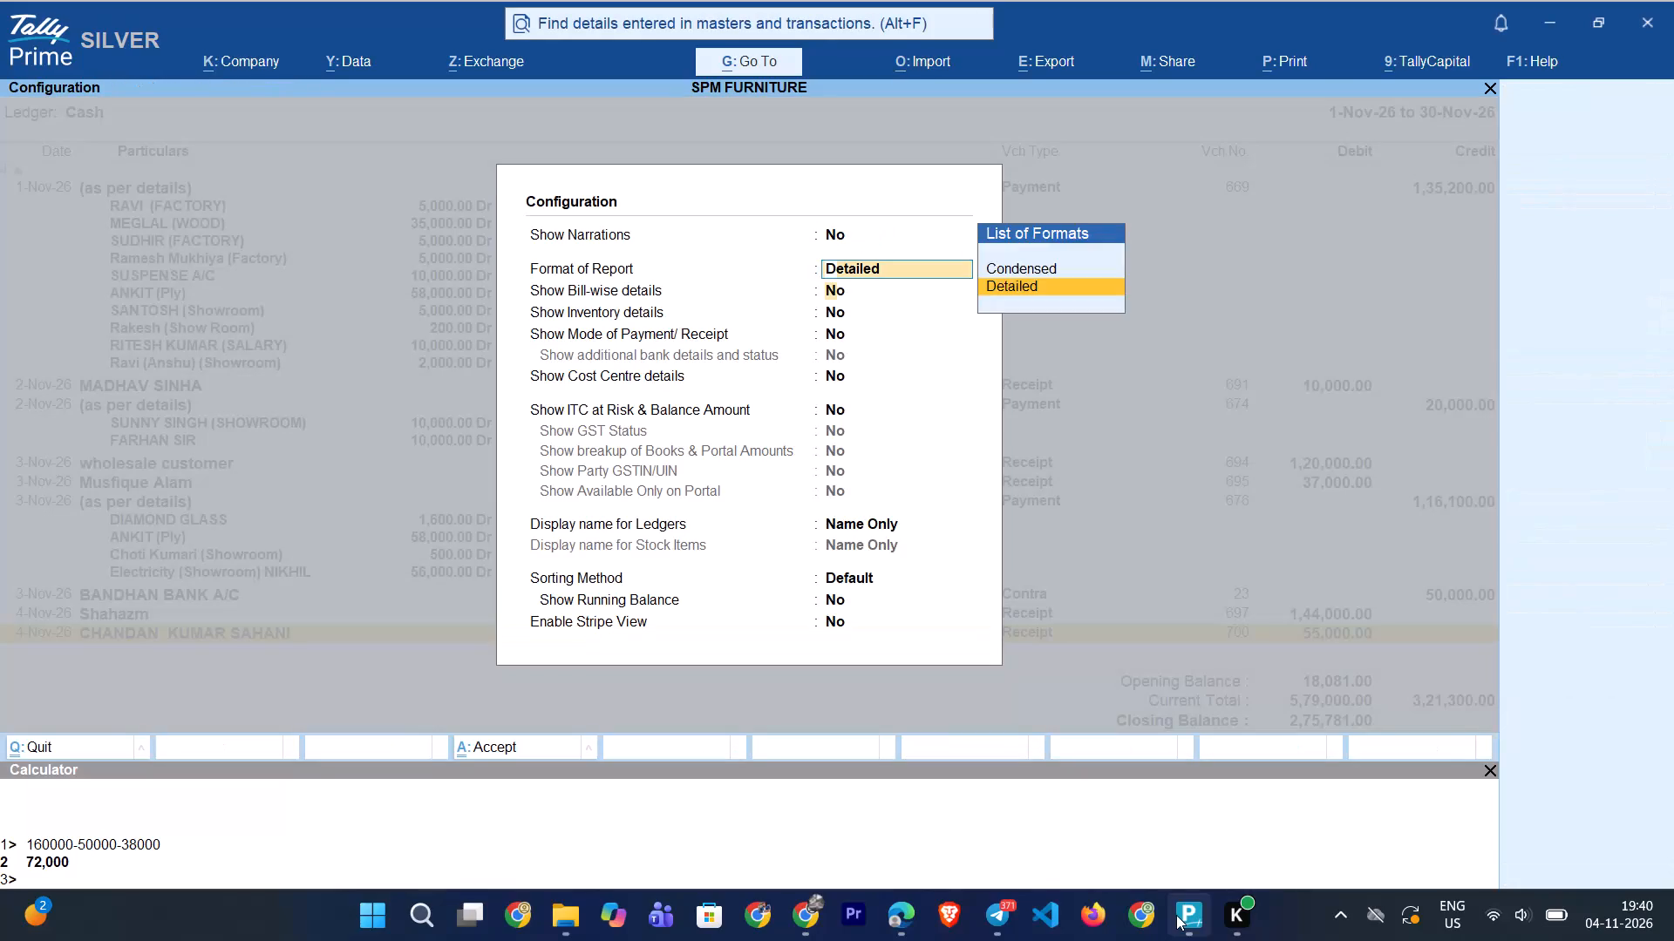
key(Return)
key(Return)
key(Return)
key(Return)
key(Return)
key(Return)
key(Return)
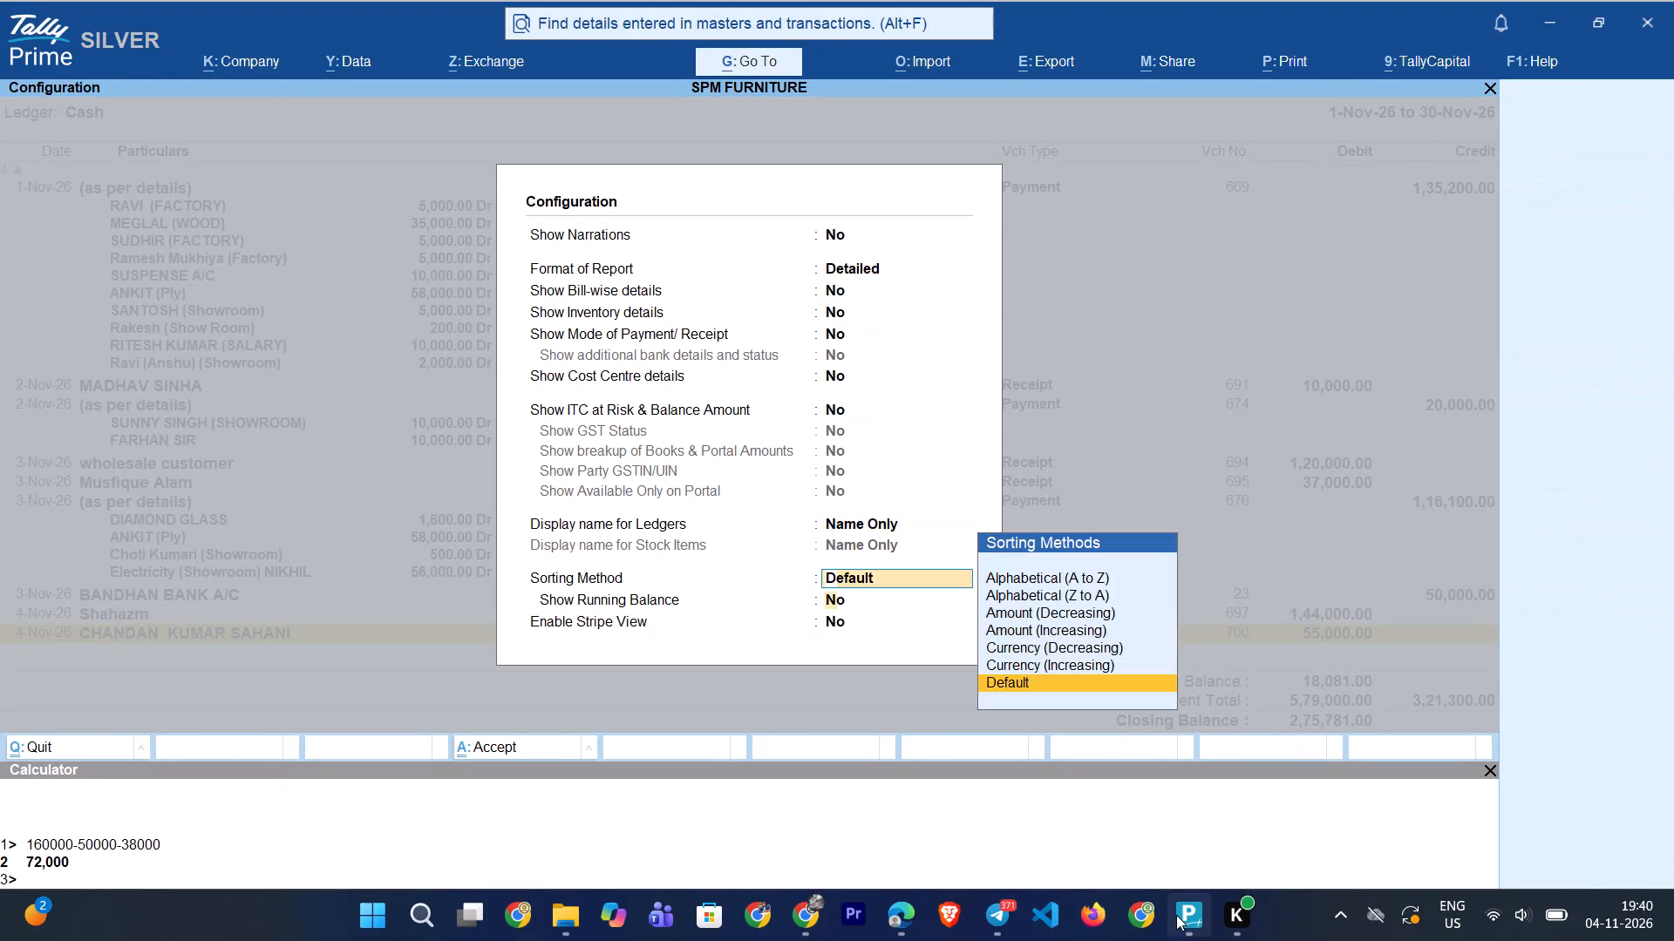
key(y)
key(Return)
key(ctrl+a)
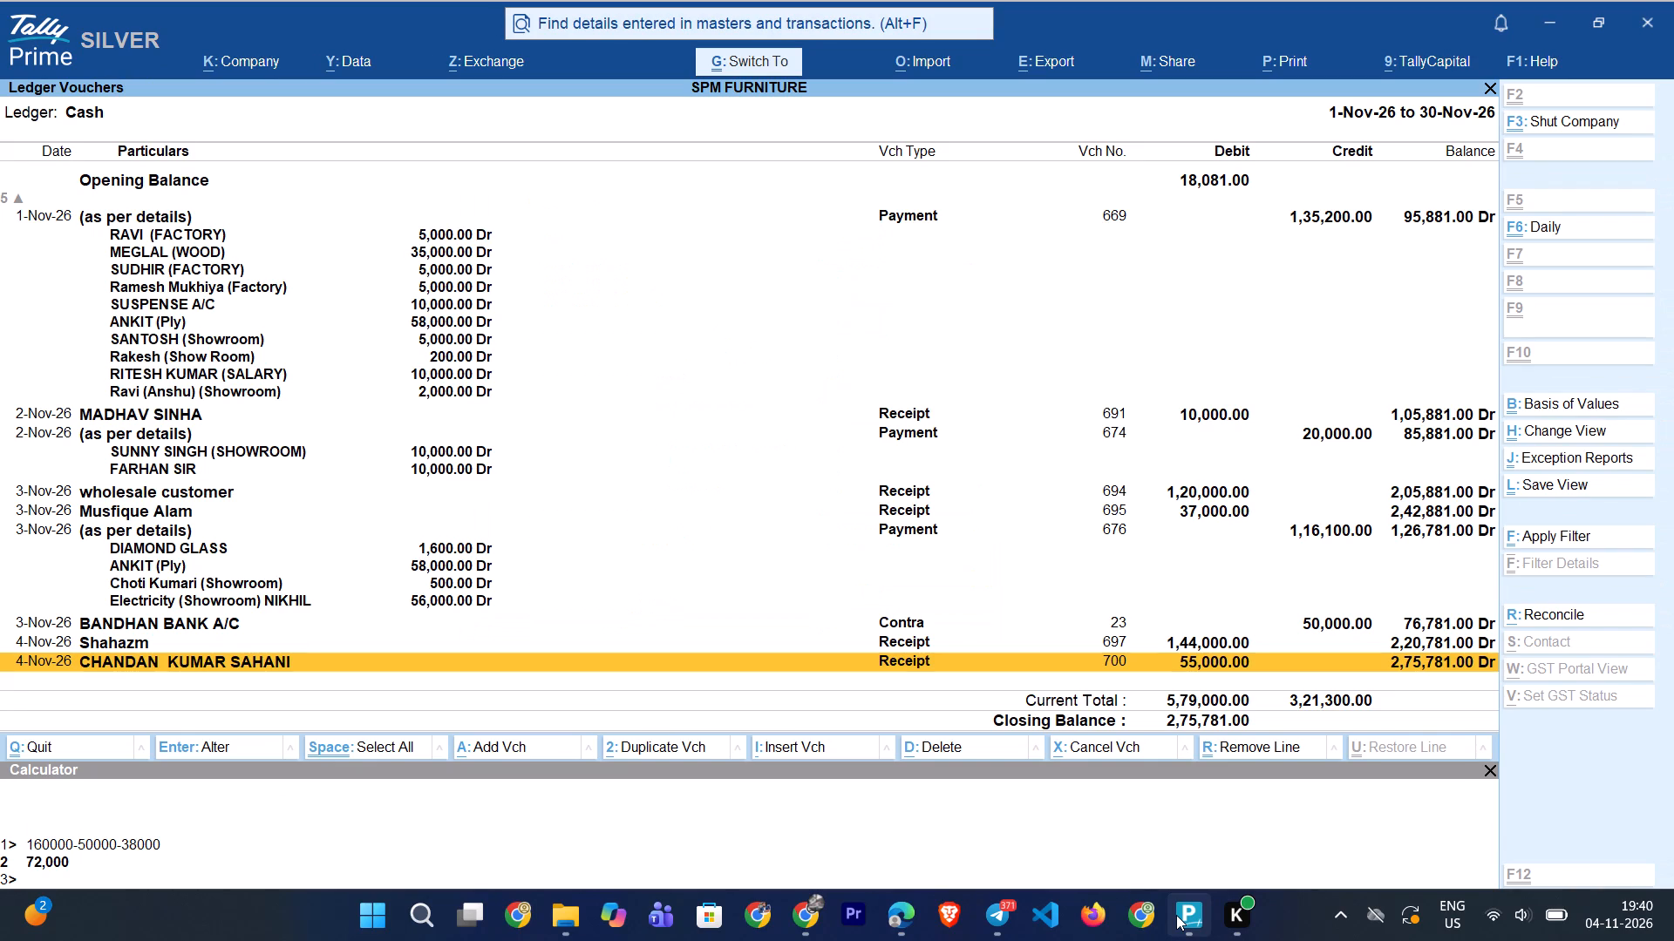
Examine the Cash ledger's running balance against the receipt, payment and contra entries dated 3-Nov-26 and 4-Nov-26.
key(Down)
key(Up)
key(Down)
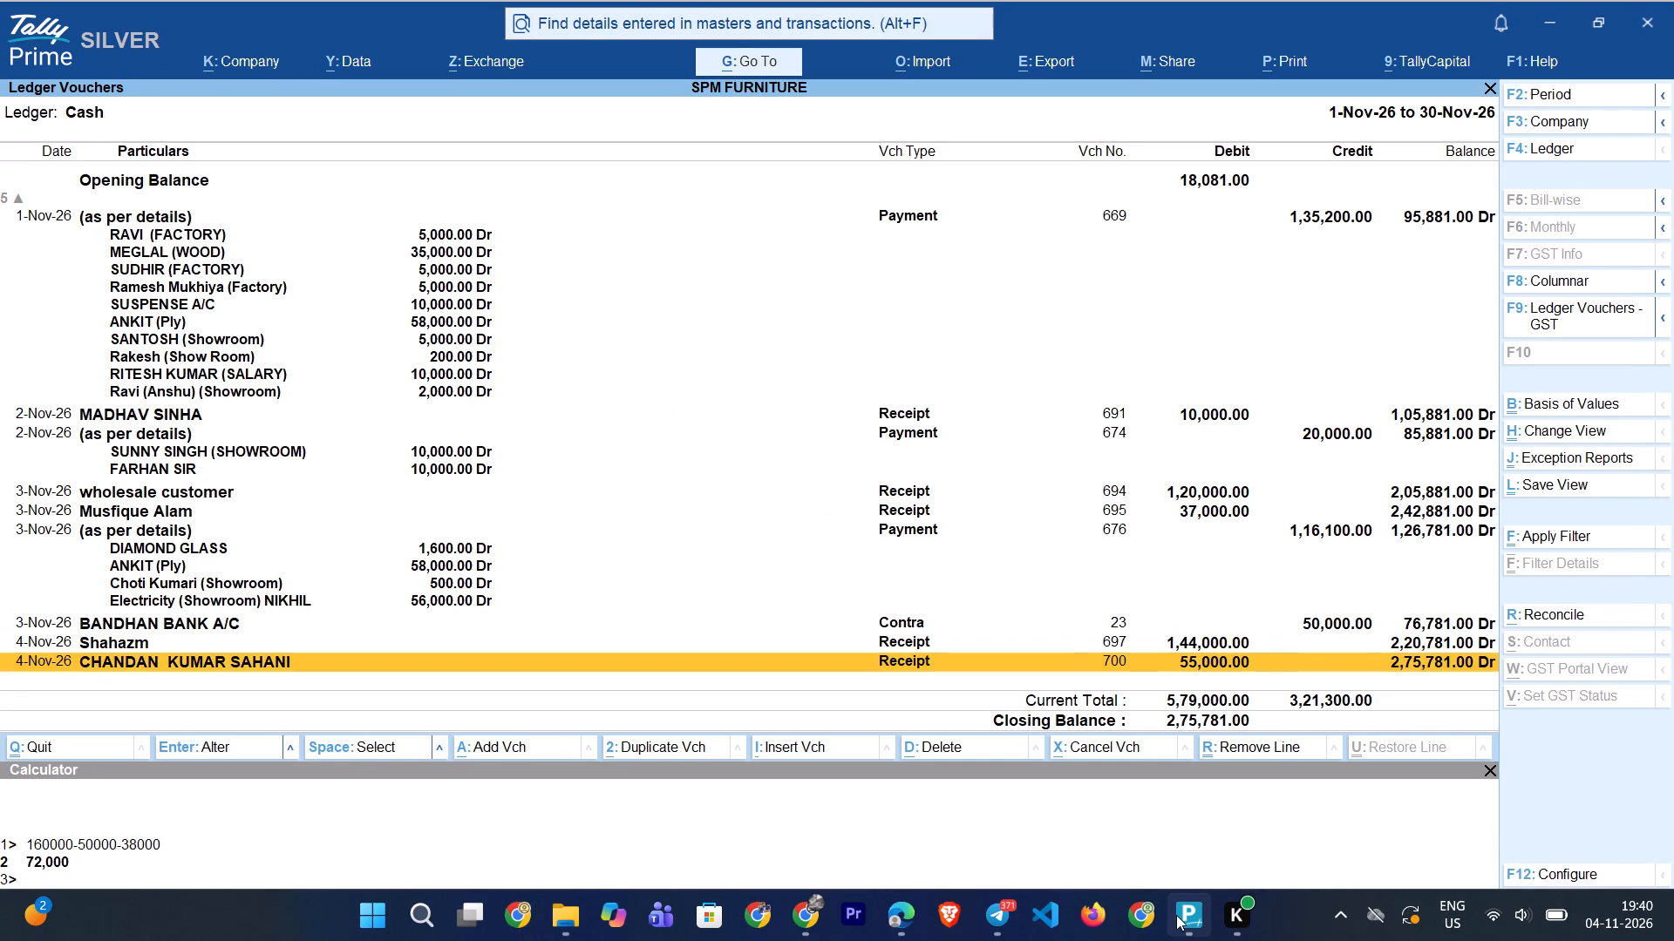
key(Down)
key(Up)
key(Up)
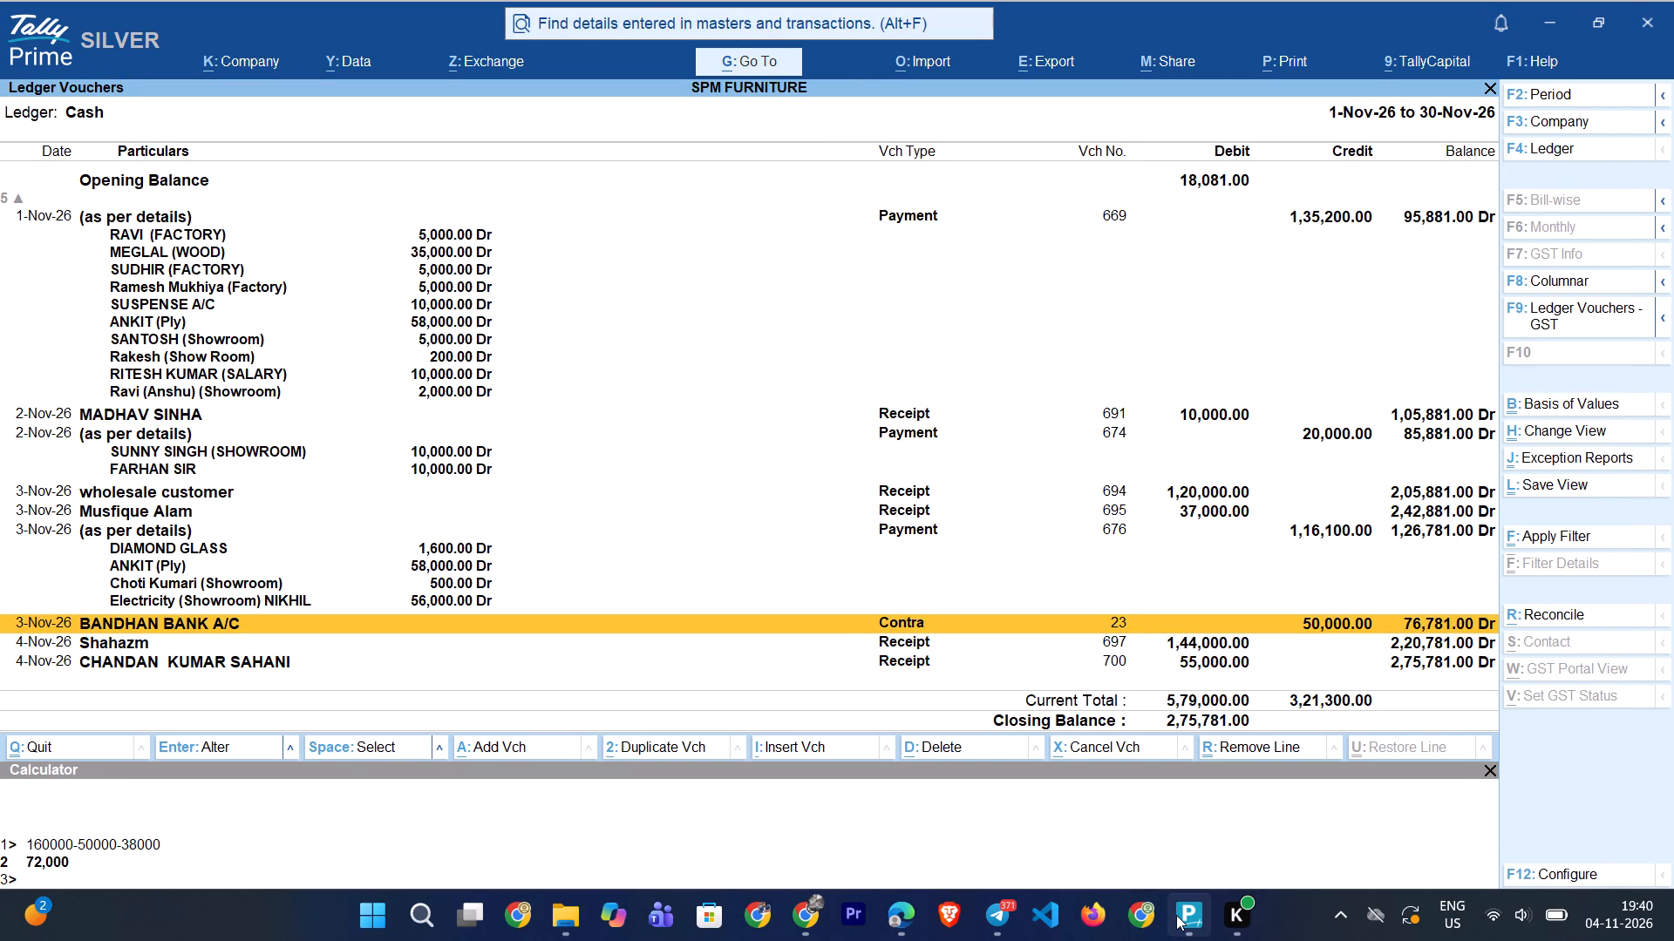
key(Down)
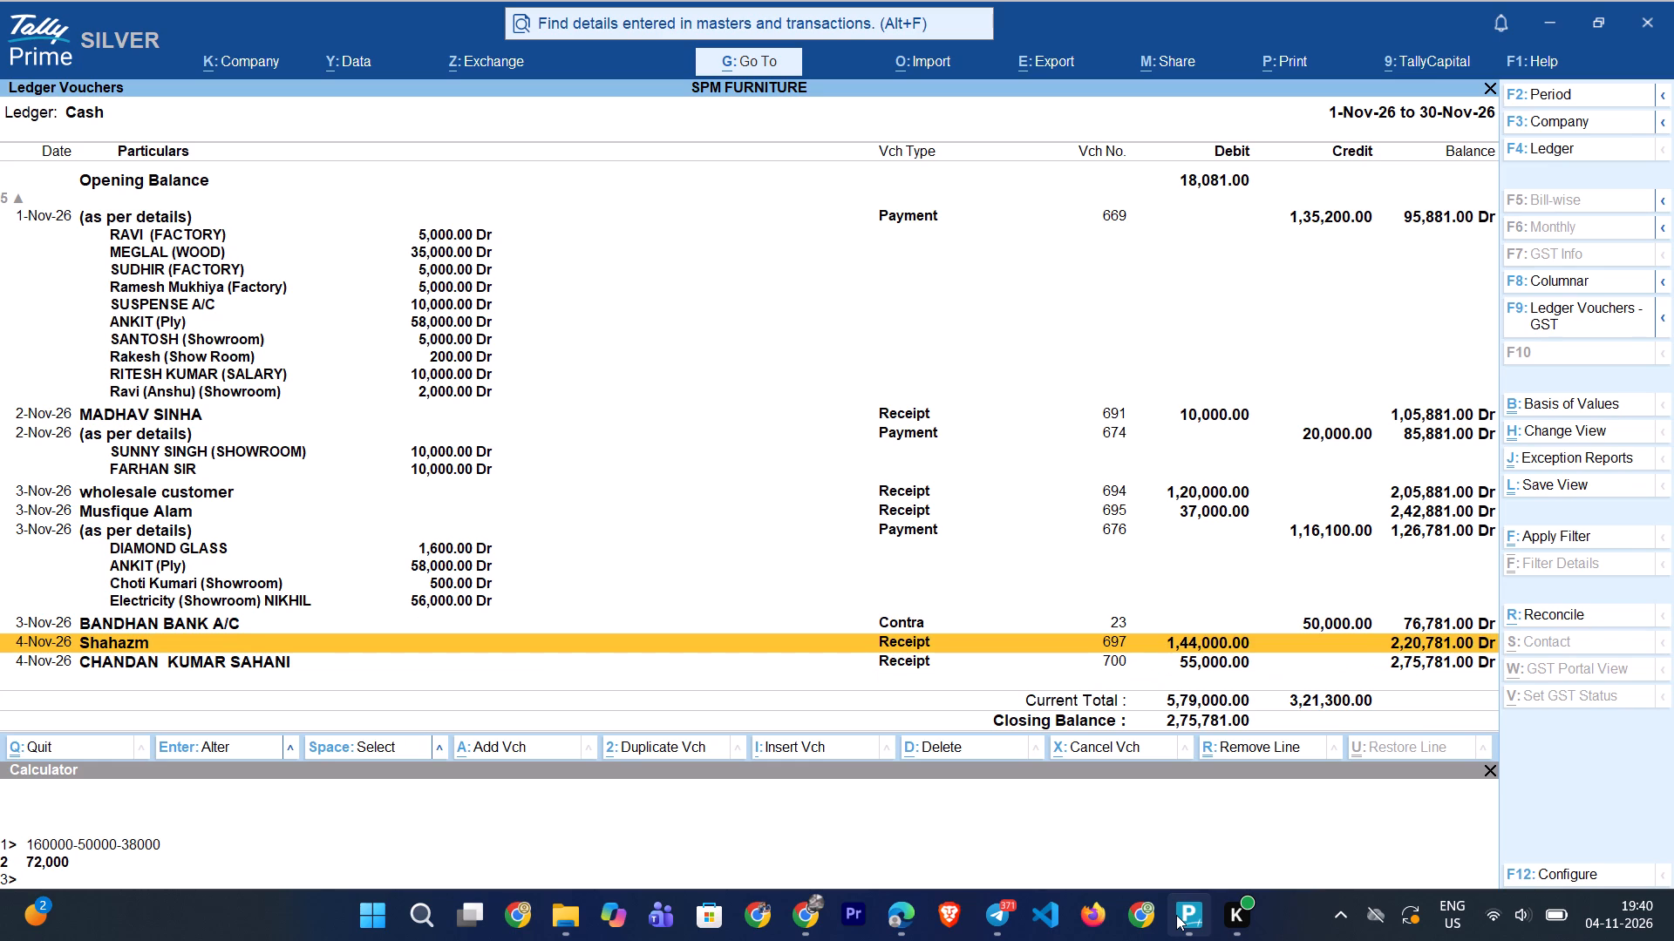
key(Up)
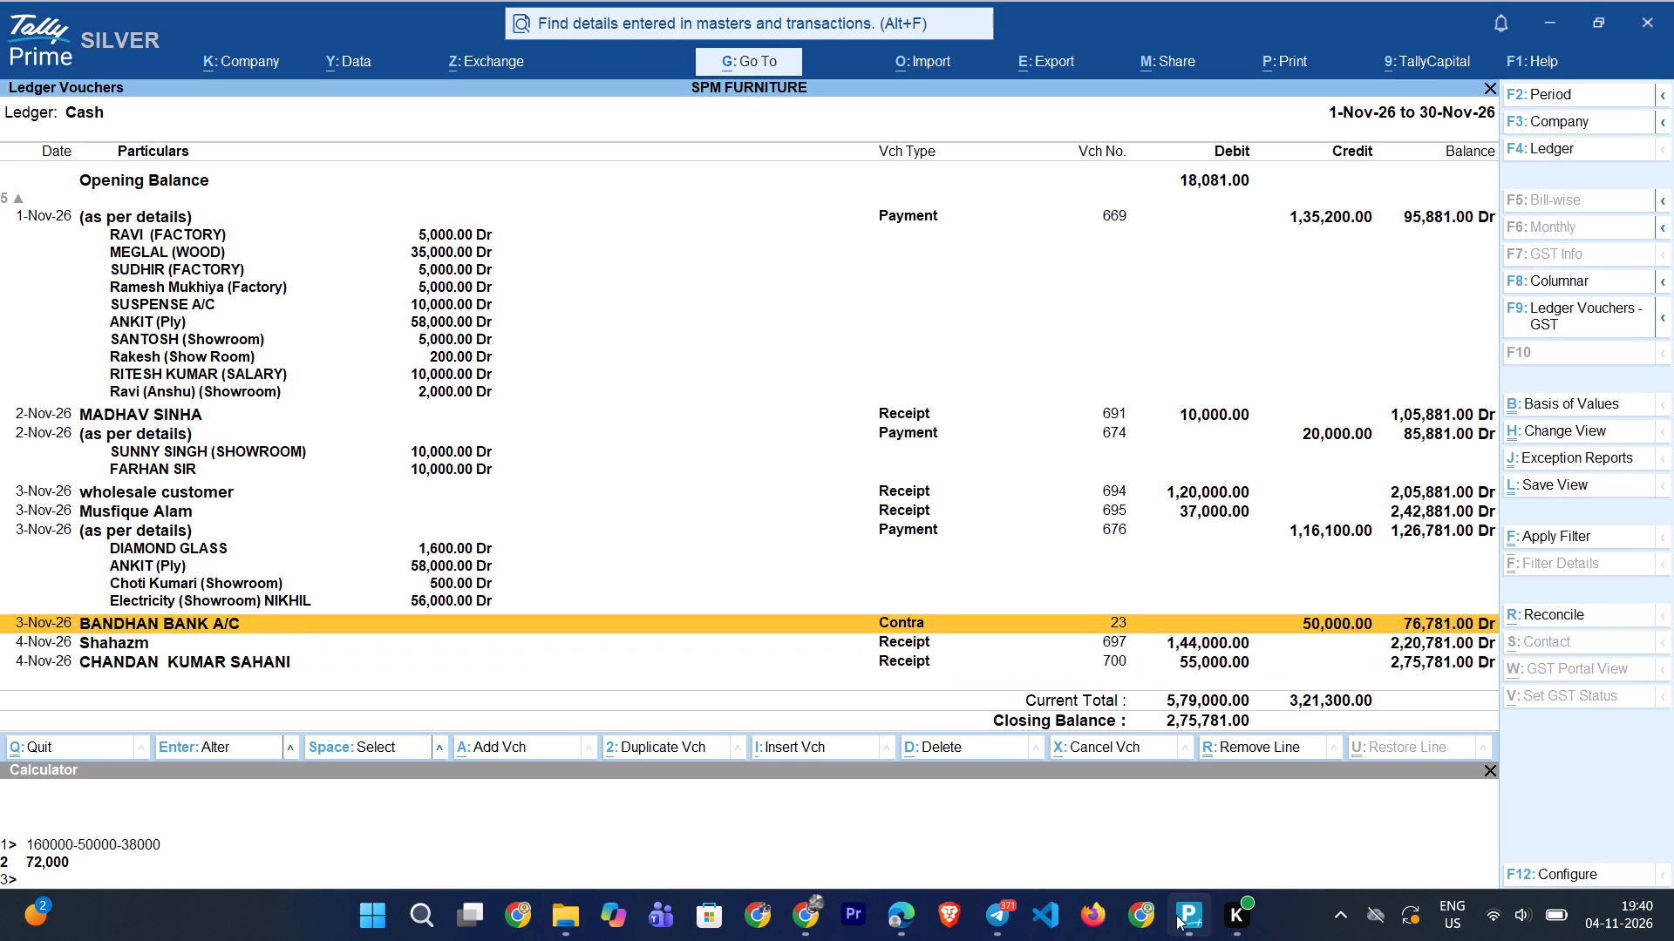
key(Up)
key(Up)
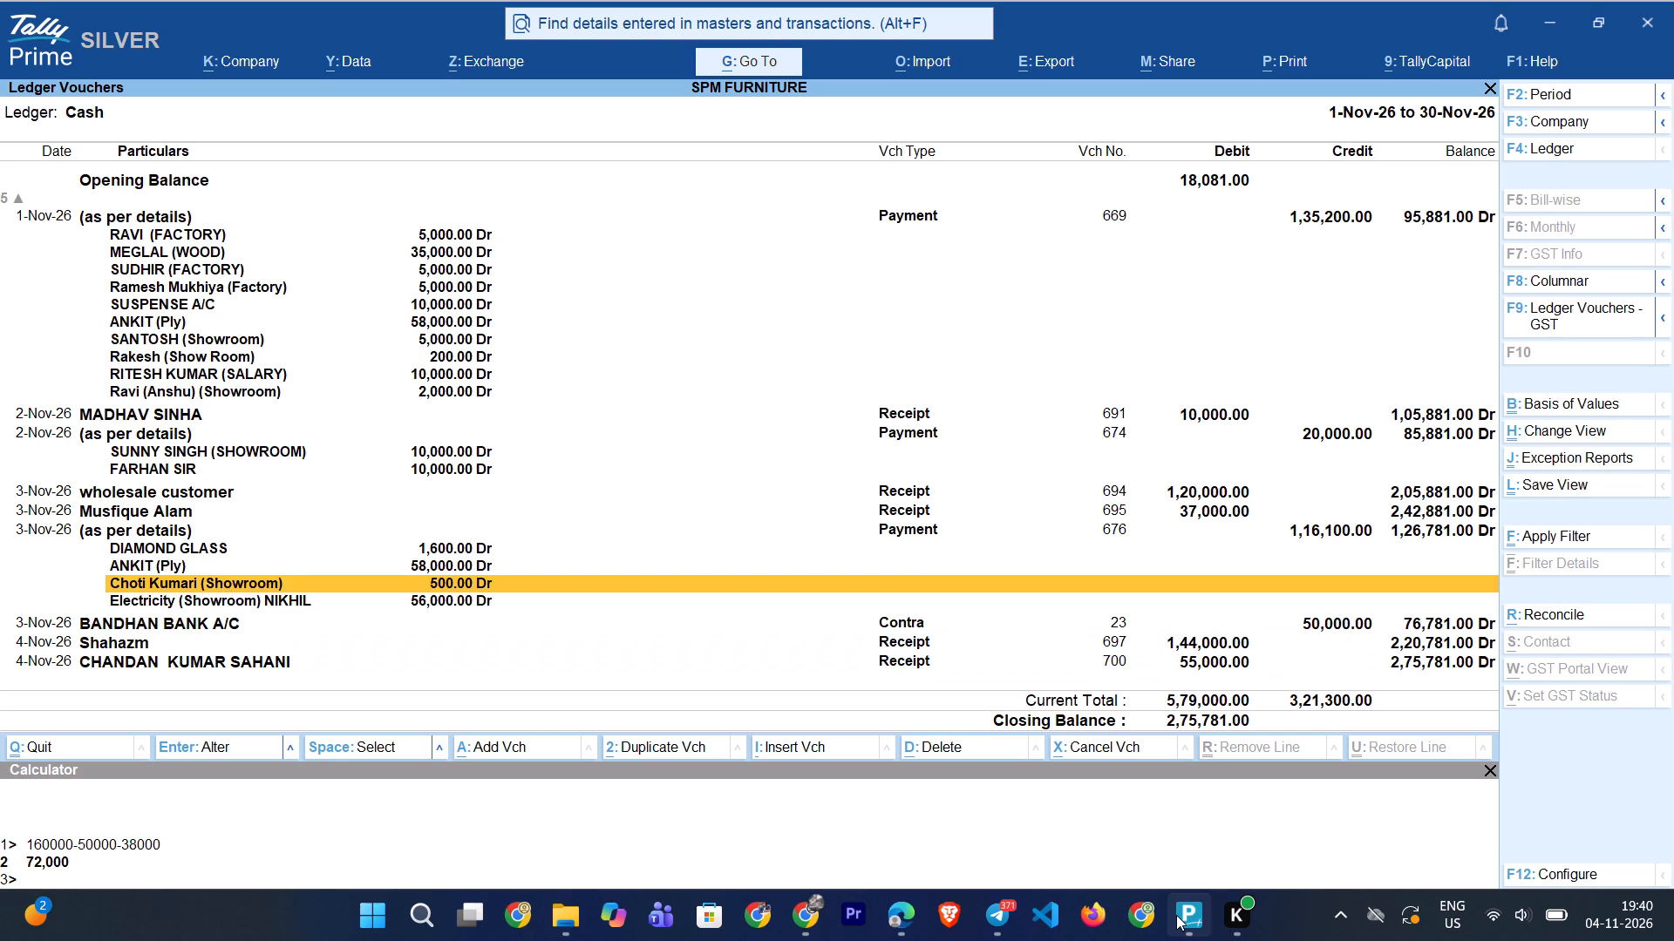
key(Up)
key(Up)
key(Up)
key(Down)
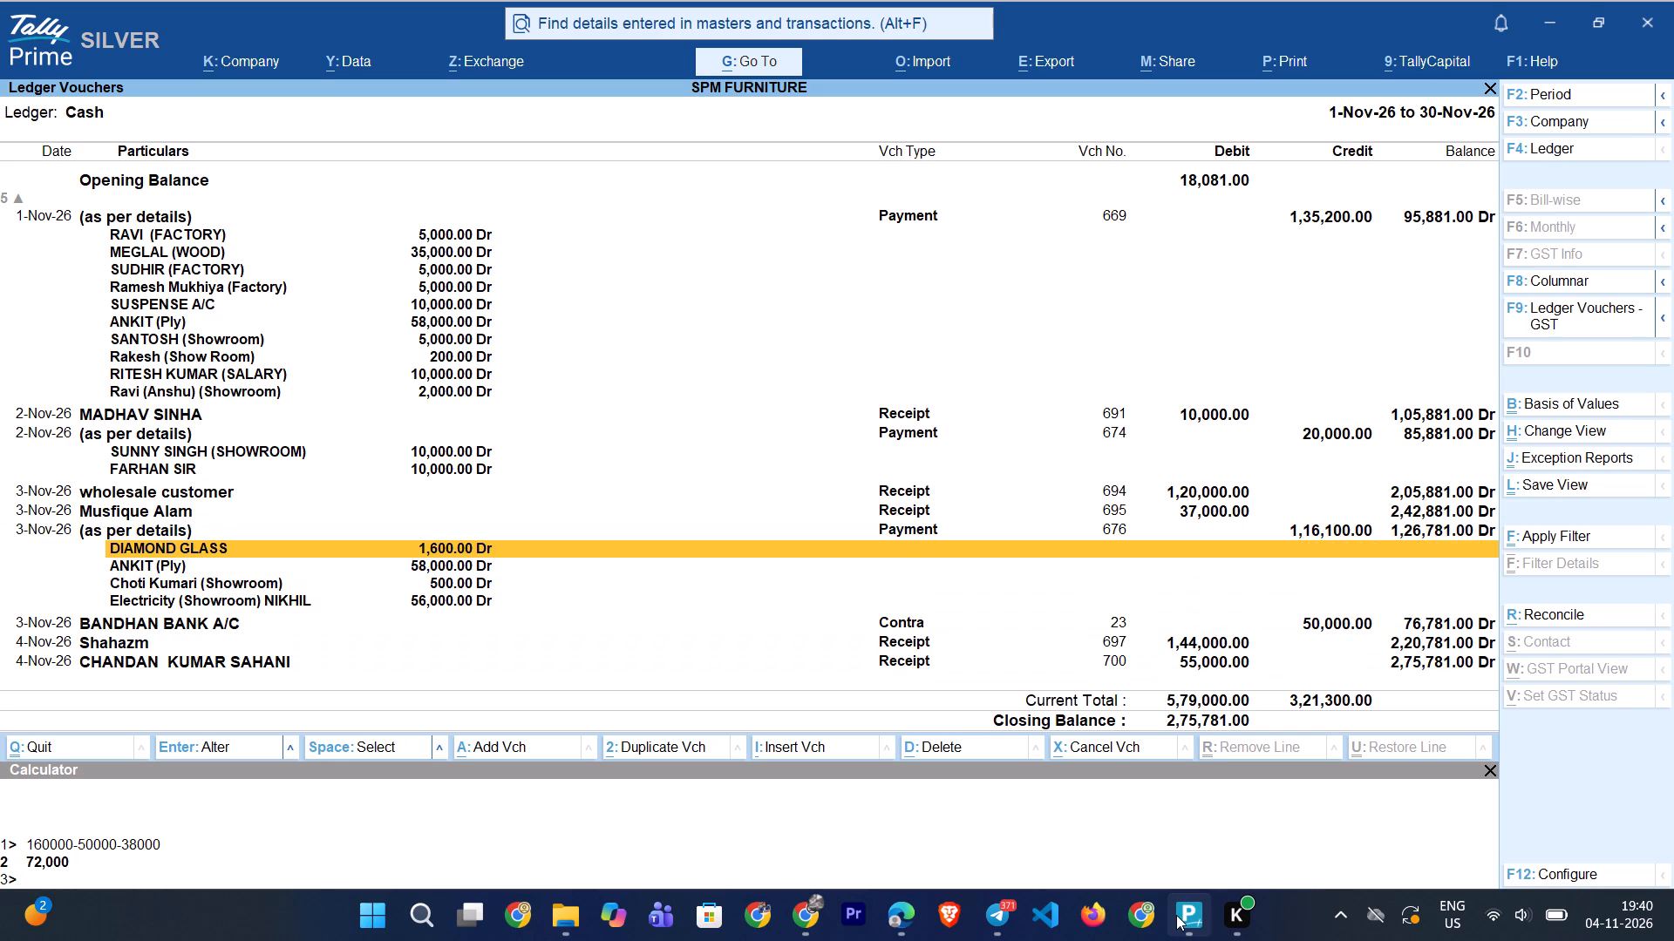
key(Down)
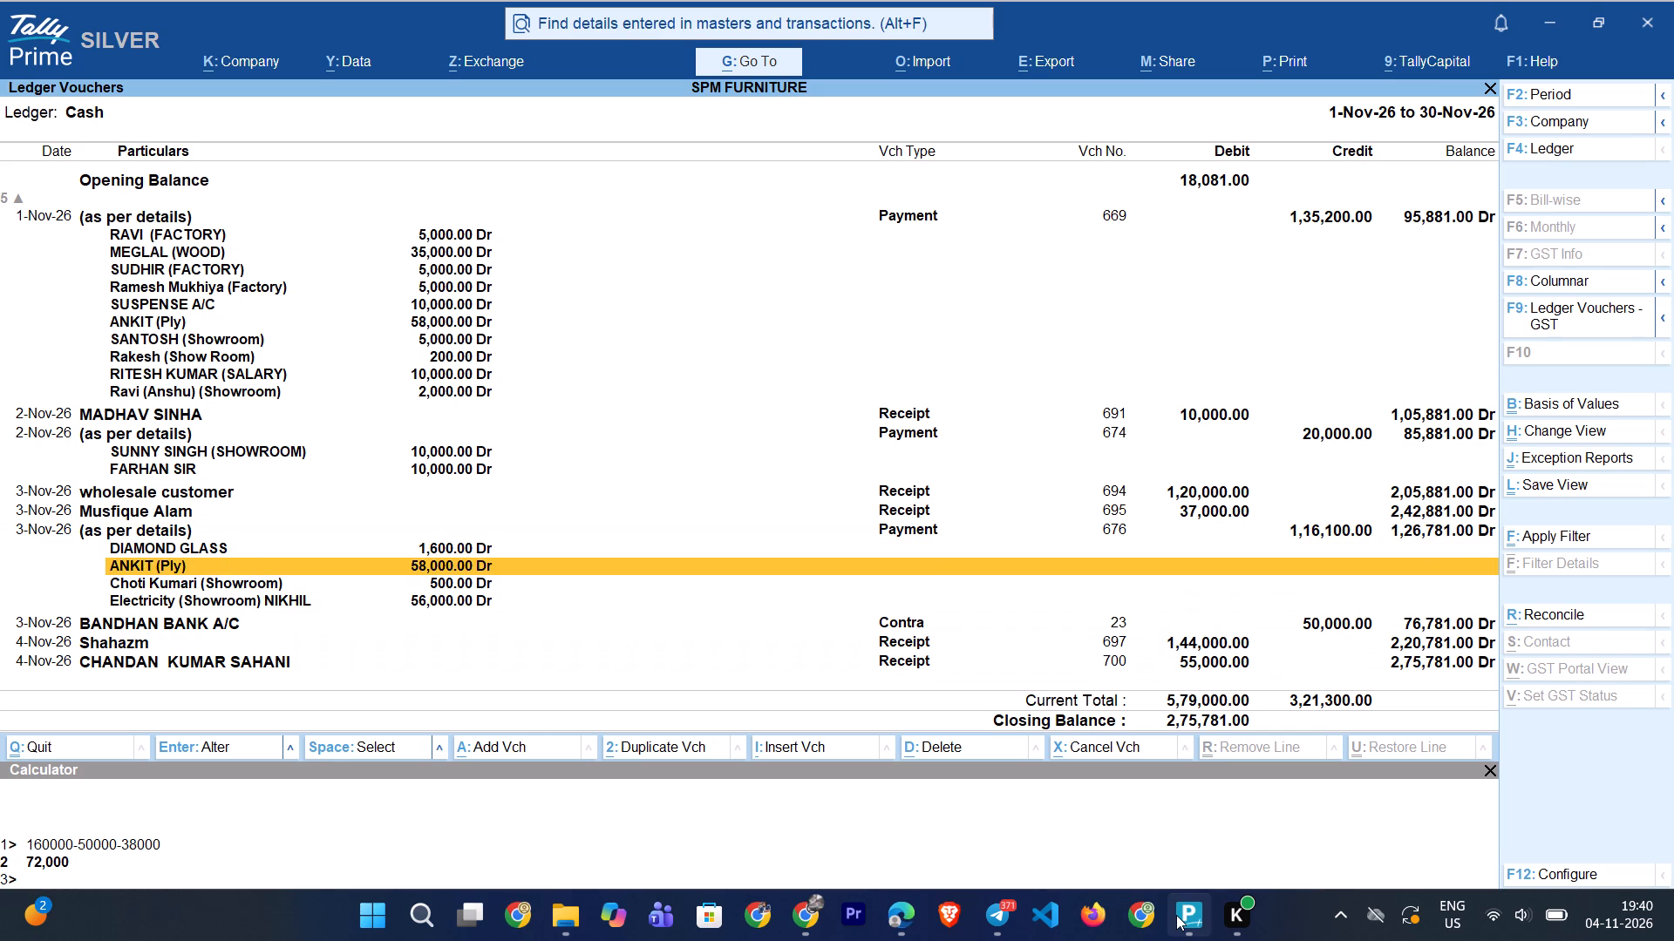
key(Down)
key(Down)
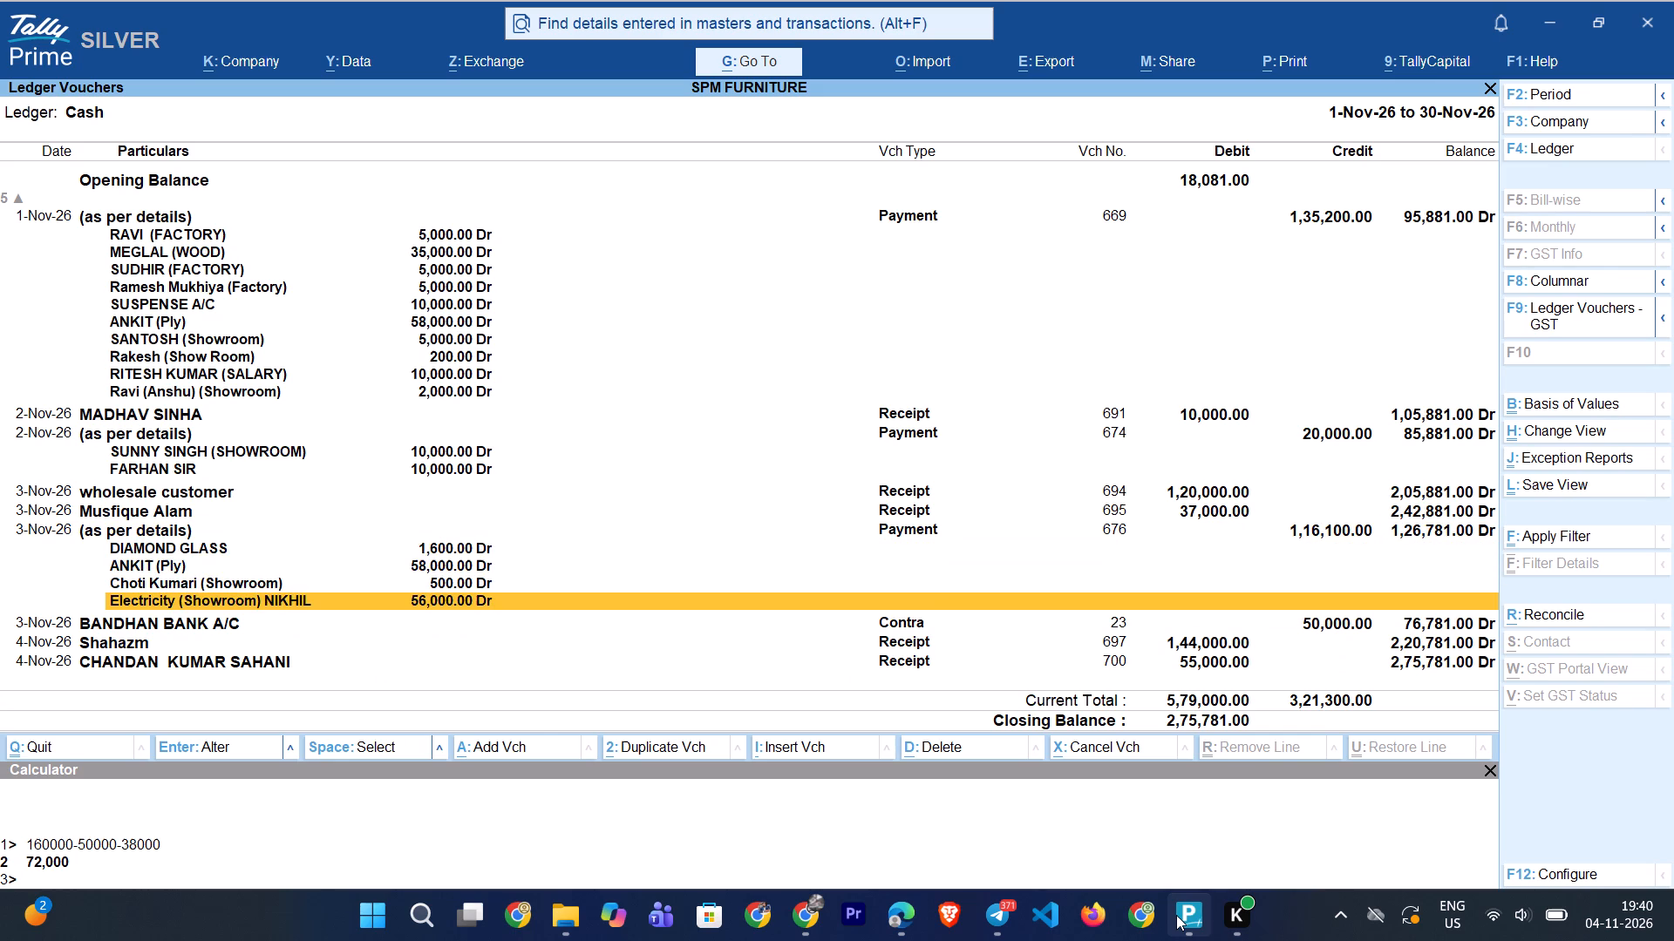
key(Up)
key(Up)
key(Up)
key(Up)
key(Up)
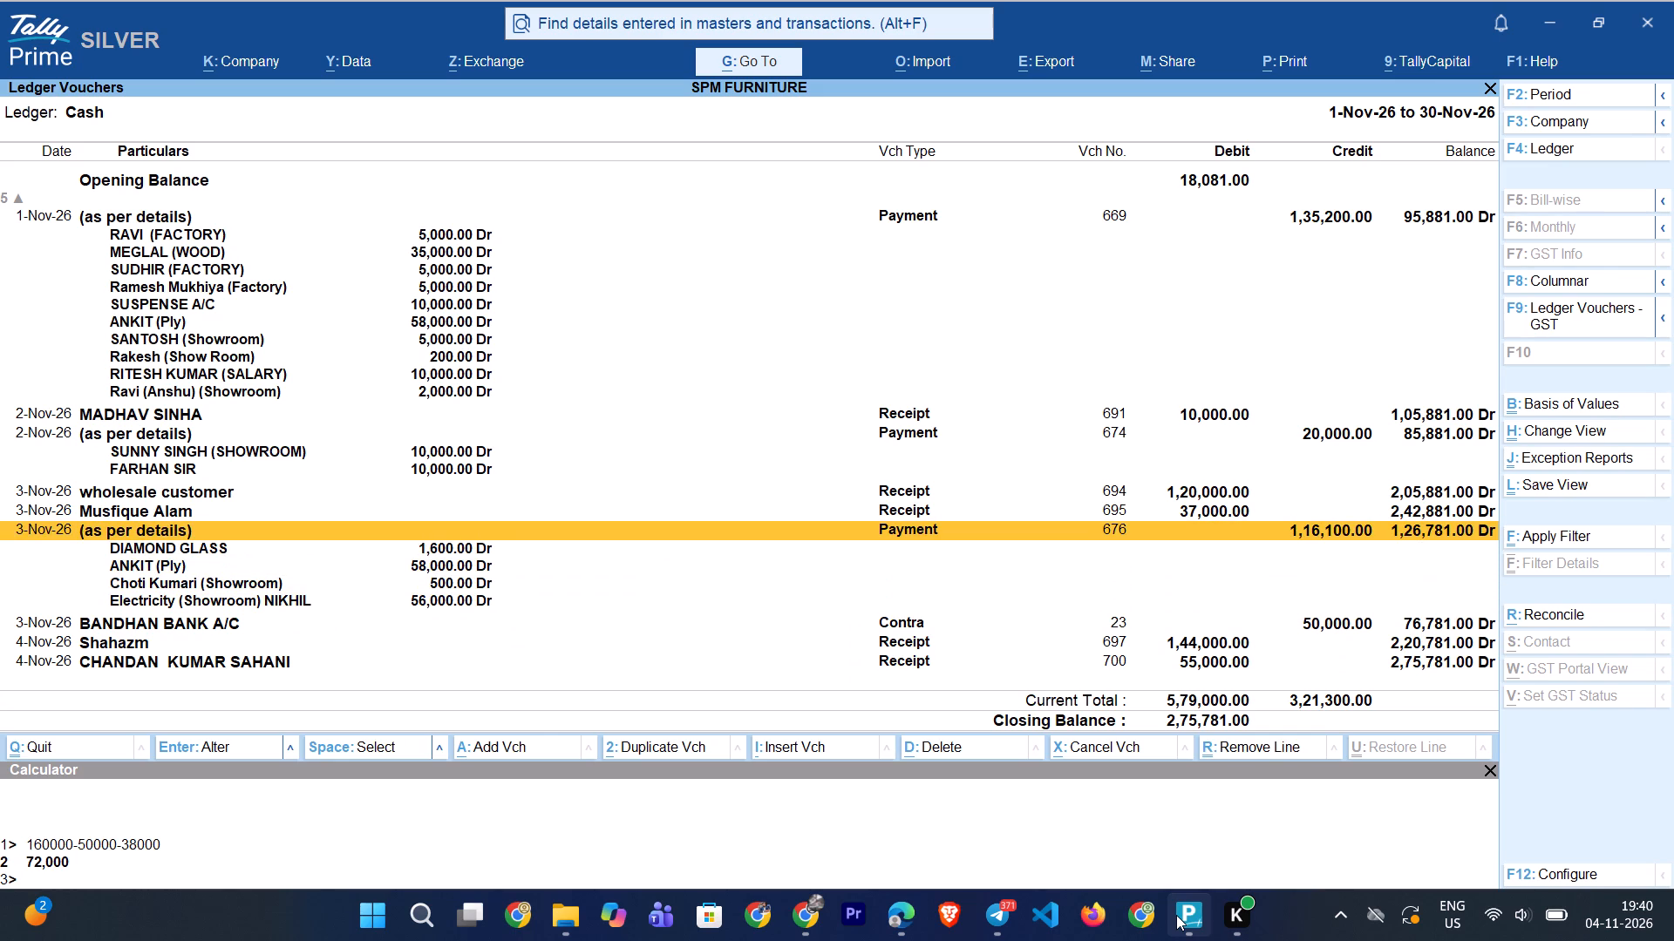
key(Up)
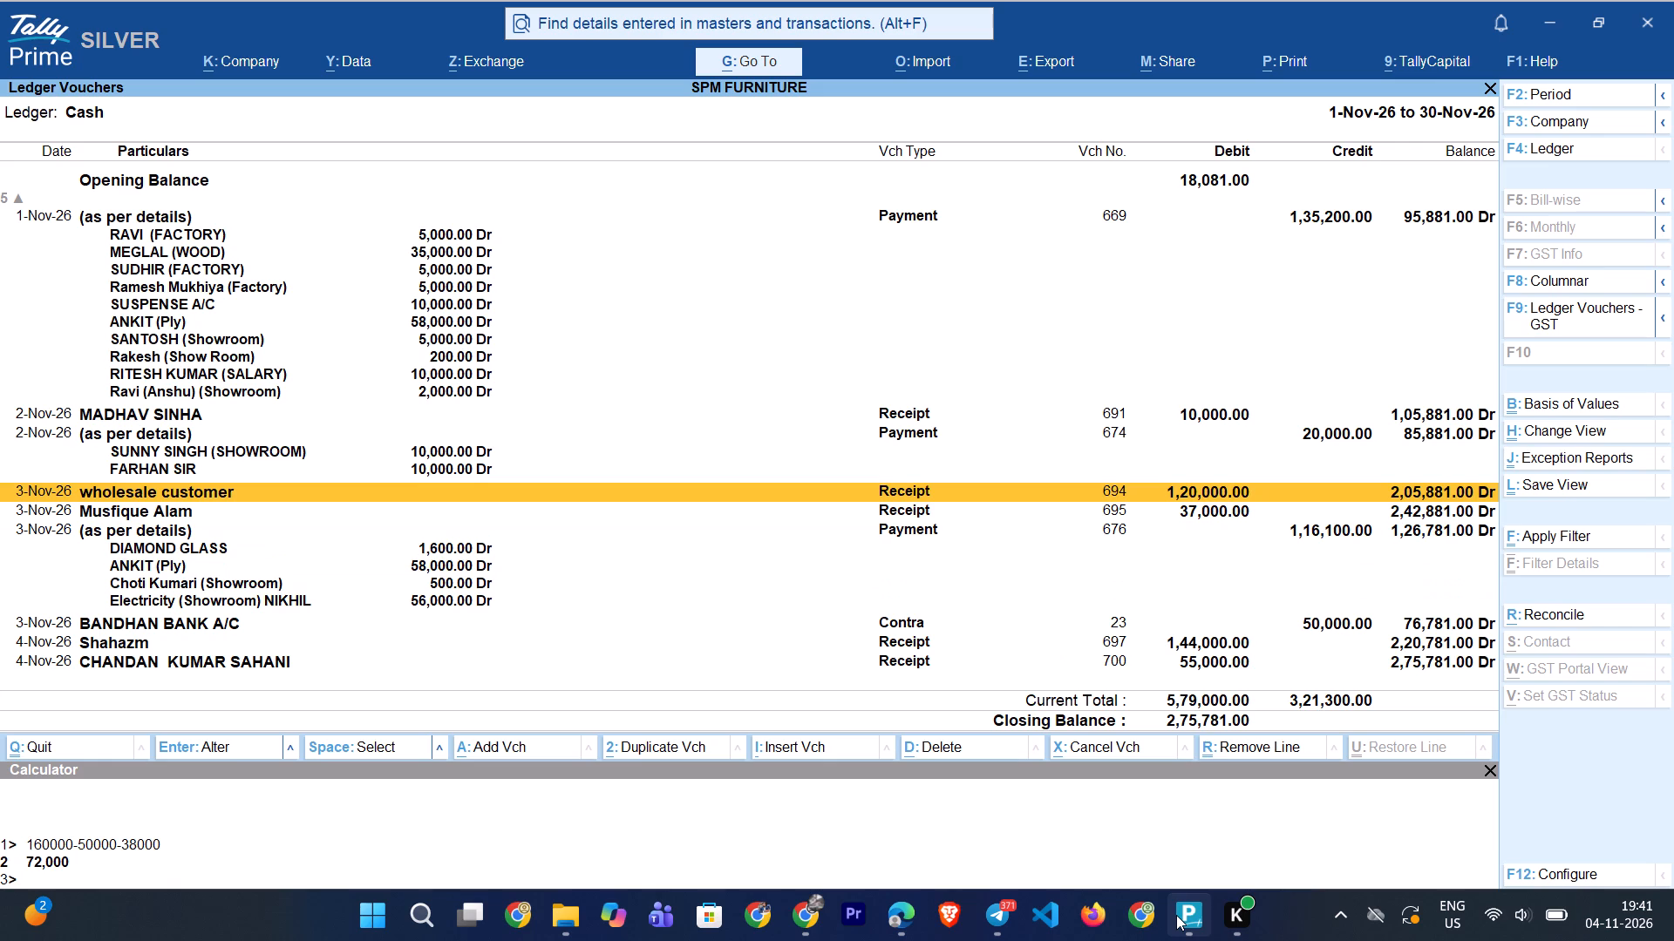
key(Down)
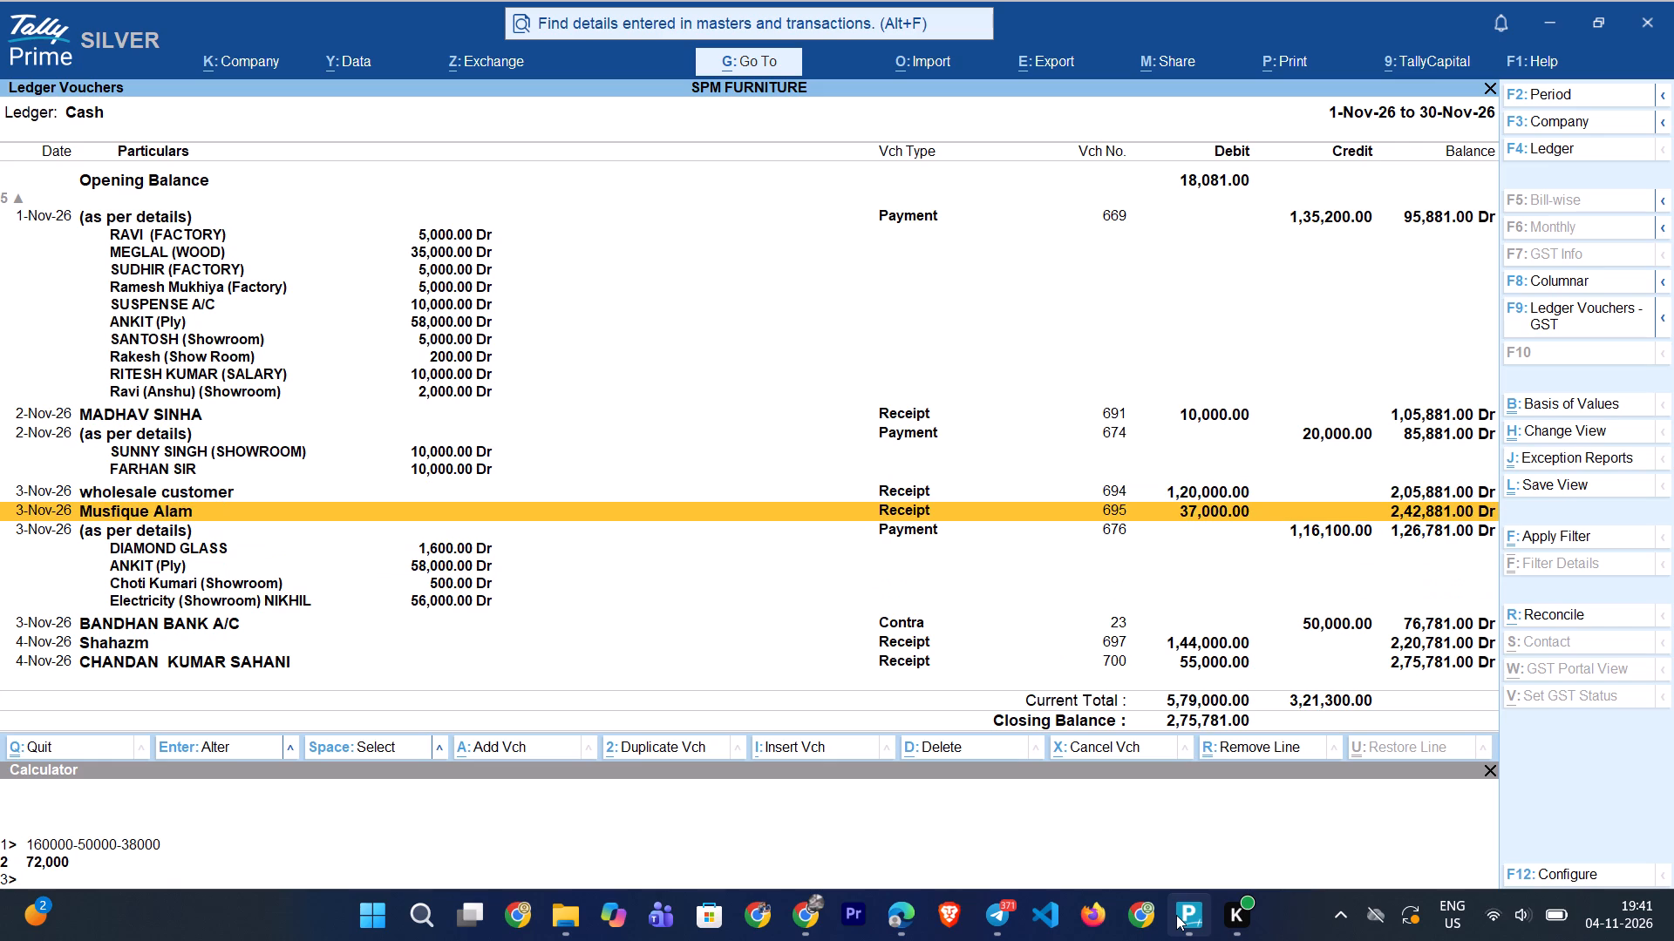
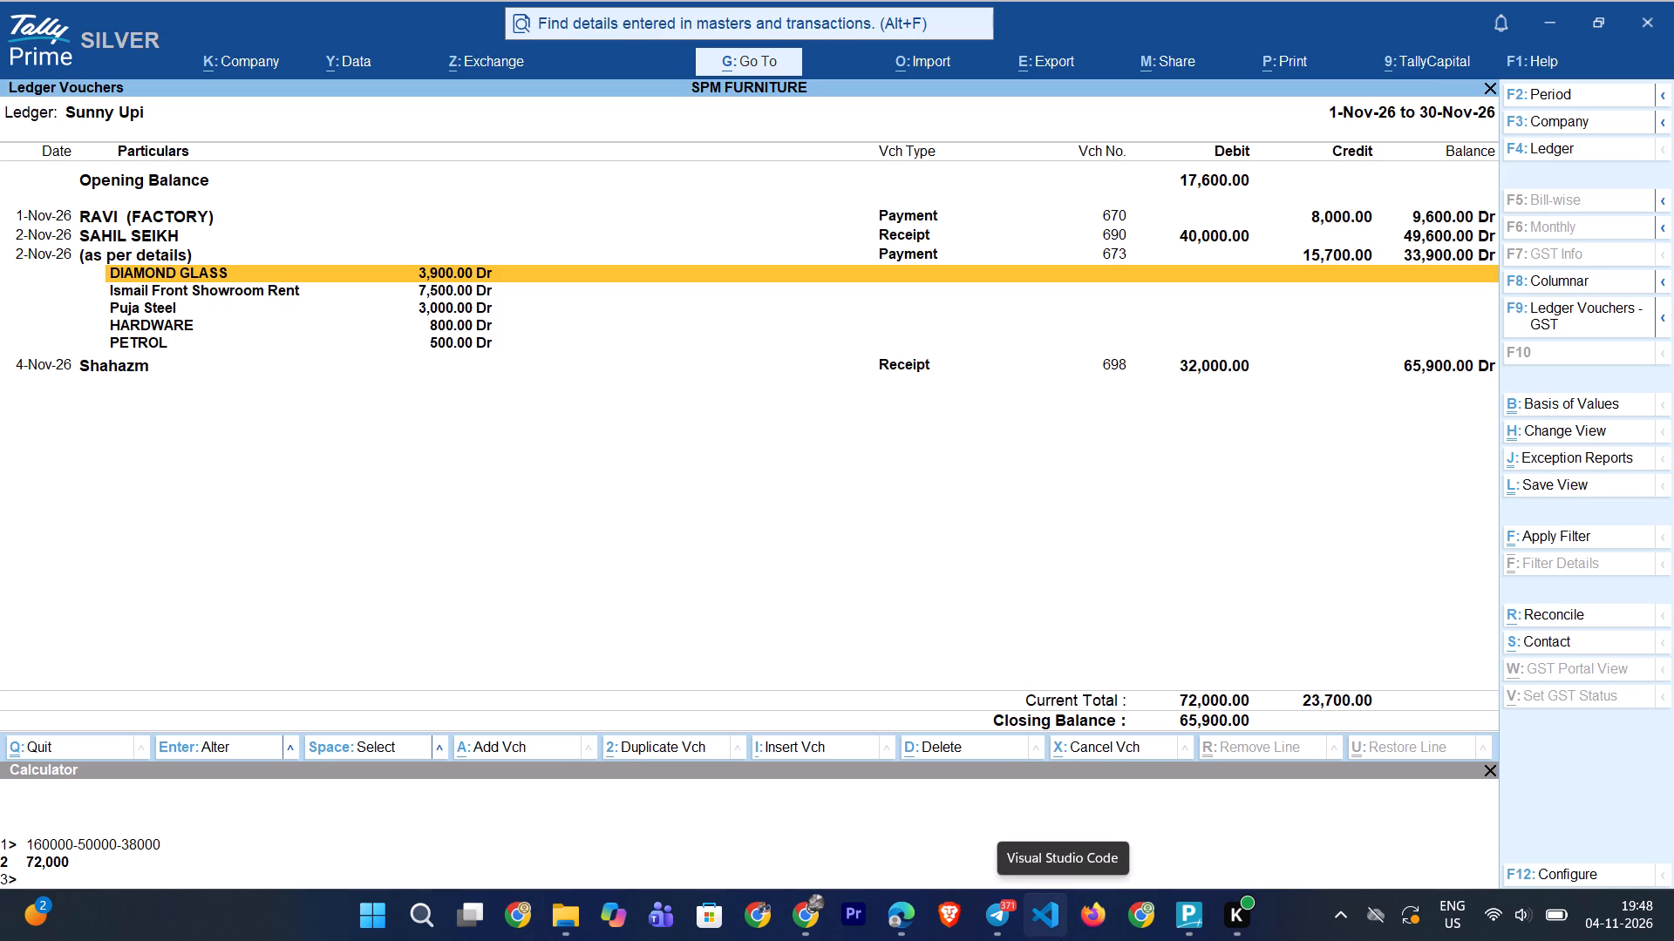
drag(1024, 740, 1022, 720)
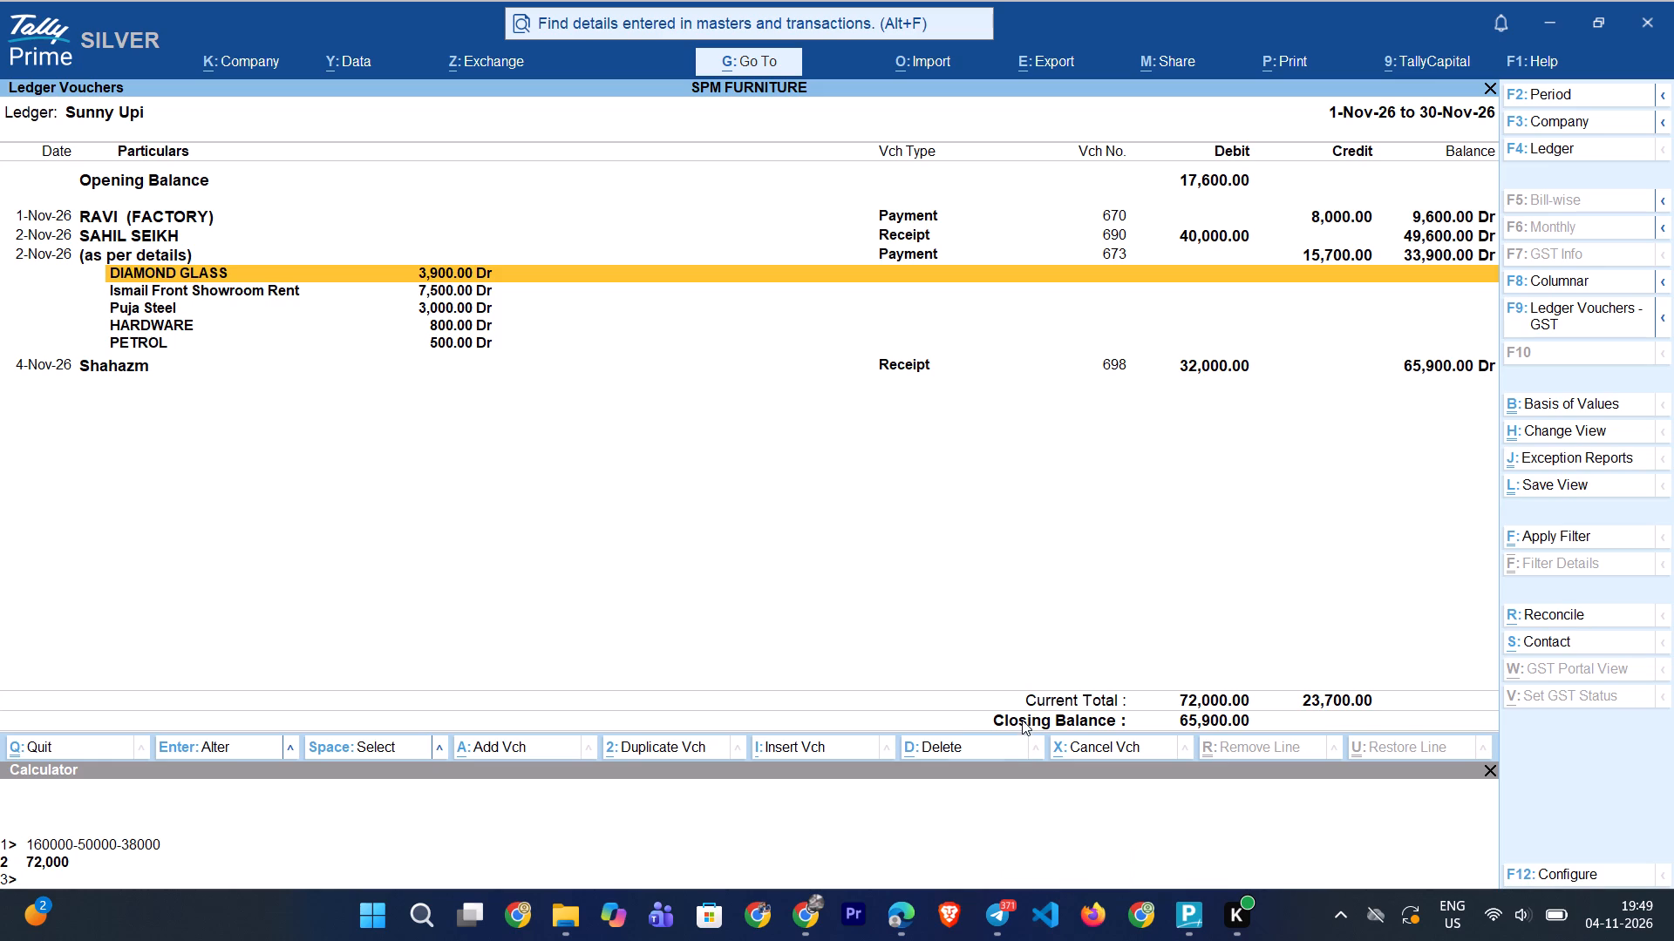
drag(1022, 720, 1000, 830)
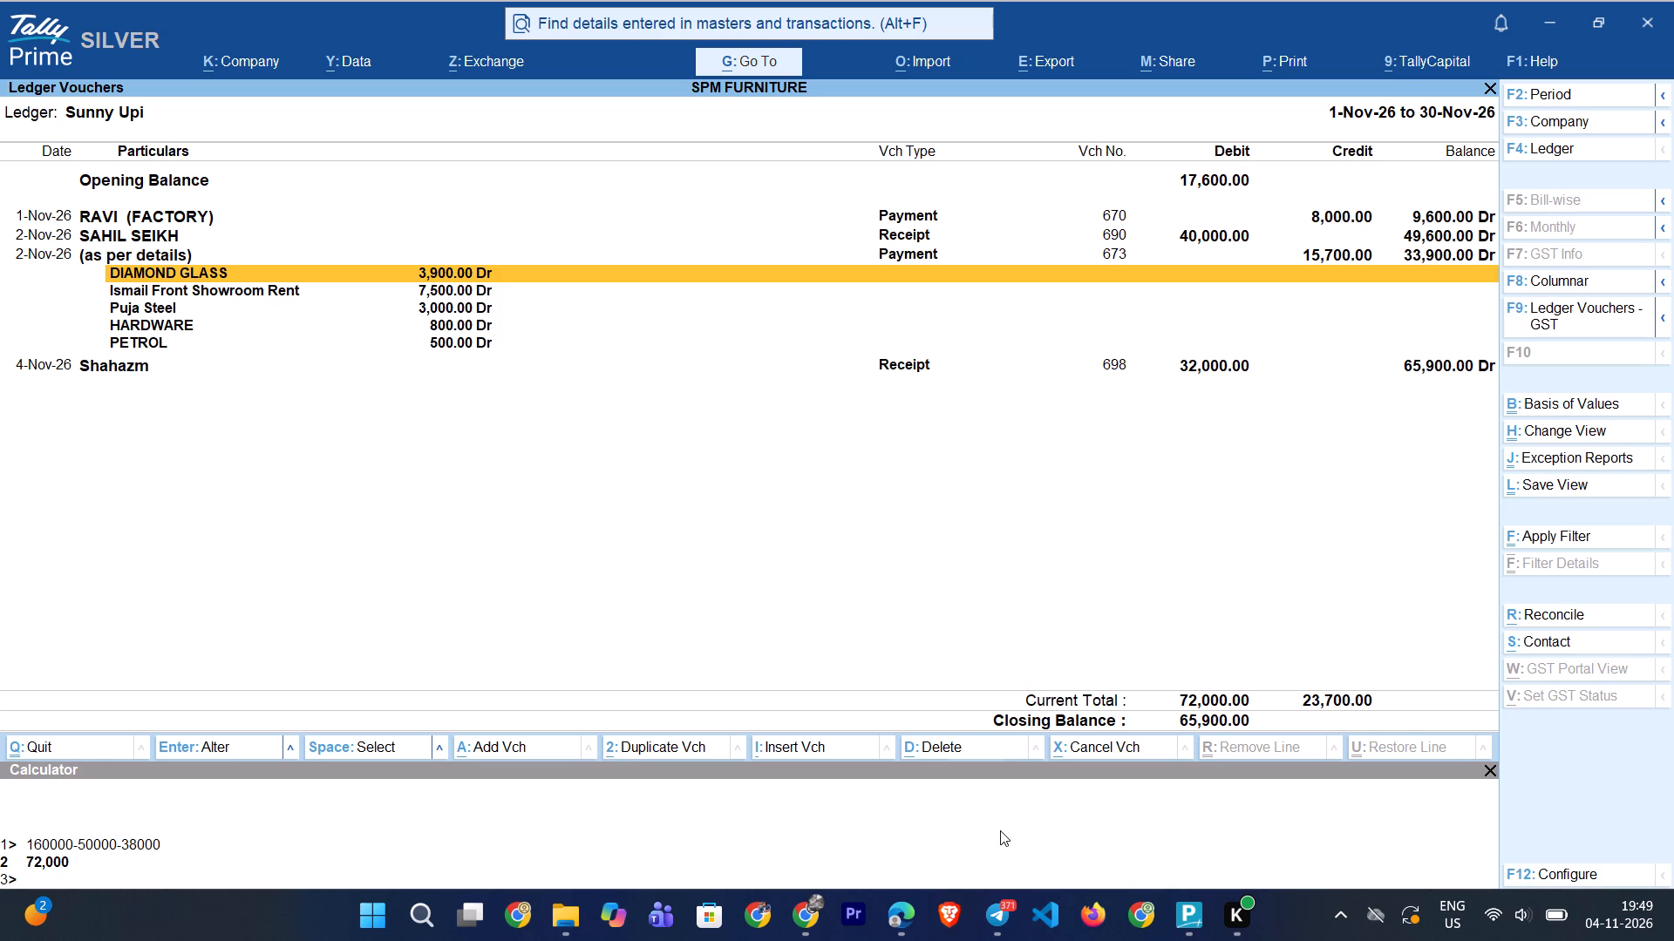
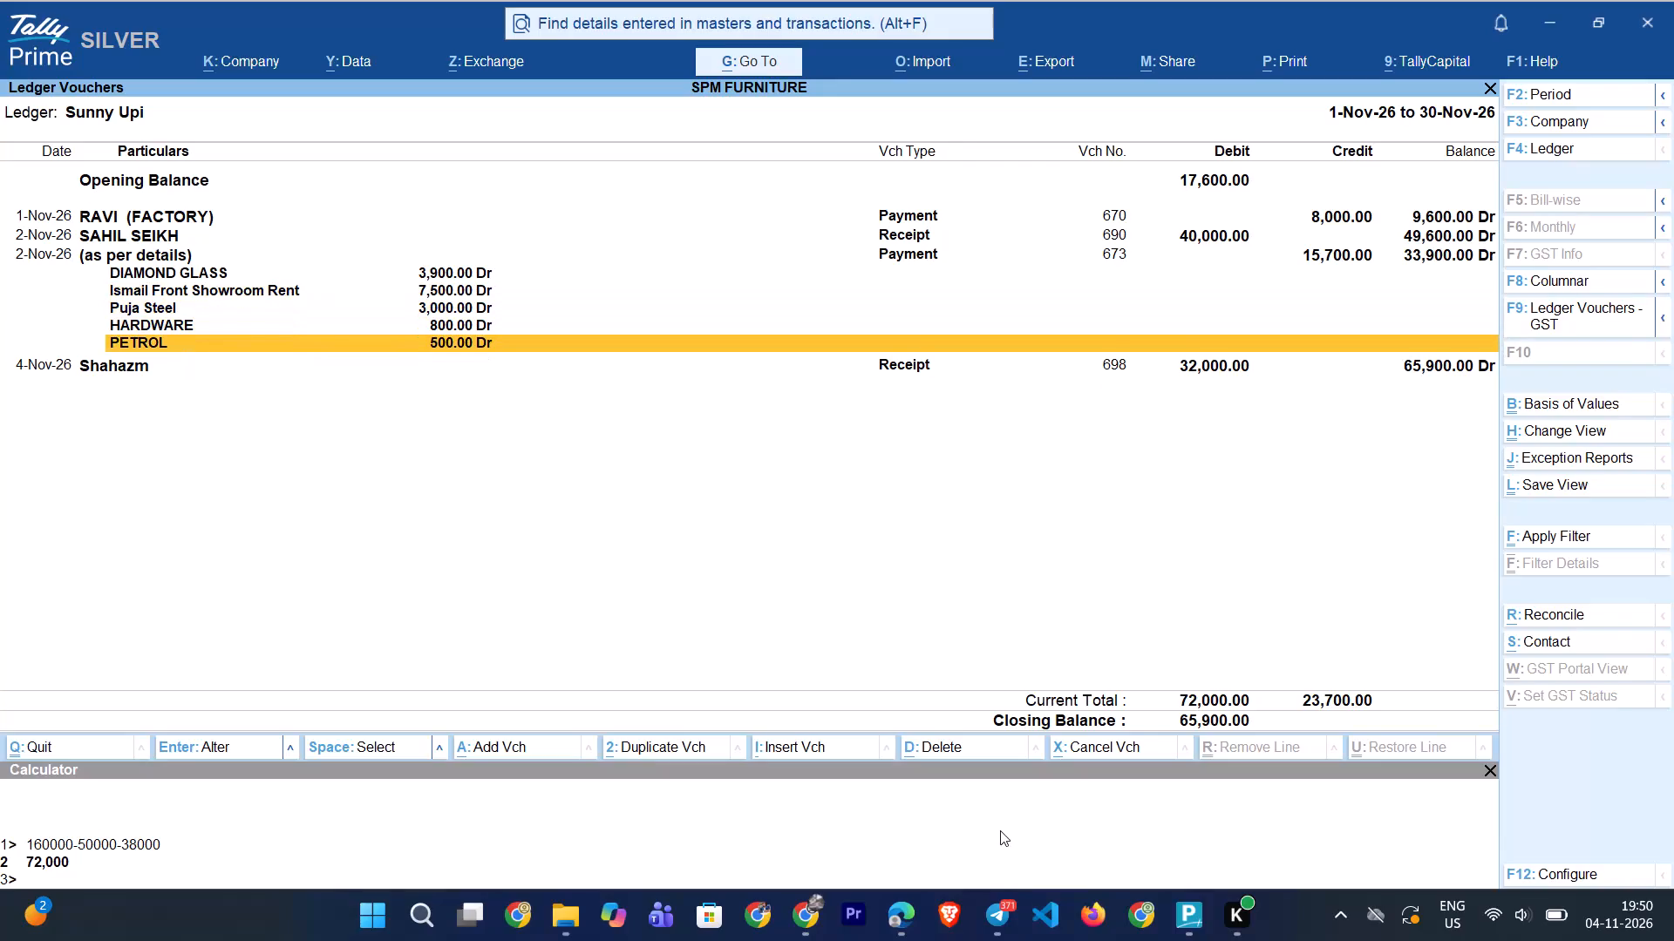
Review the November entries and running balances in the Sunny Upi ledger, including the split lines of the 2-Nov payment.
key(Up)
key(Up)
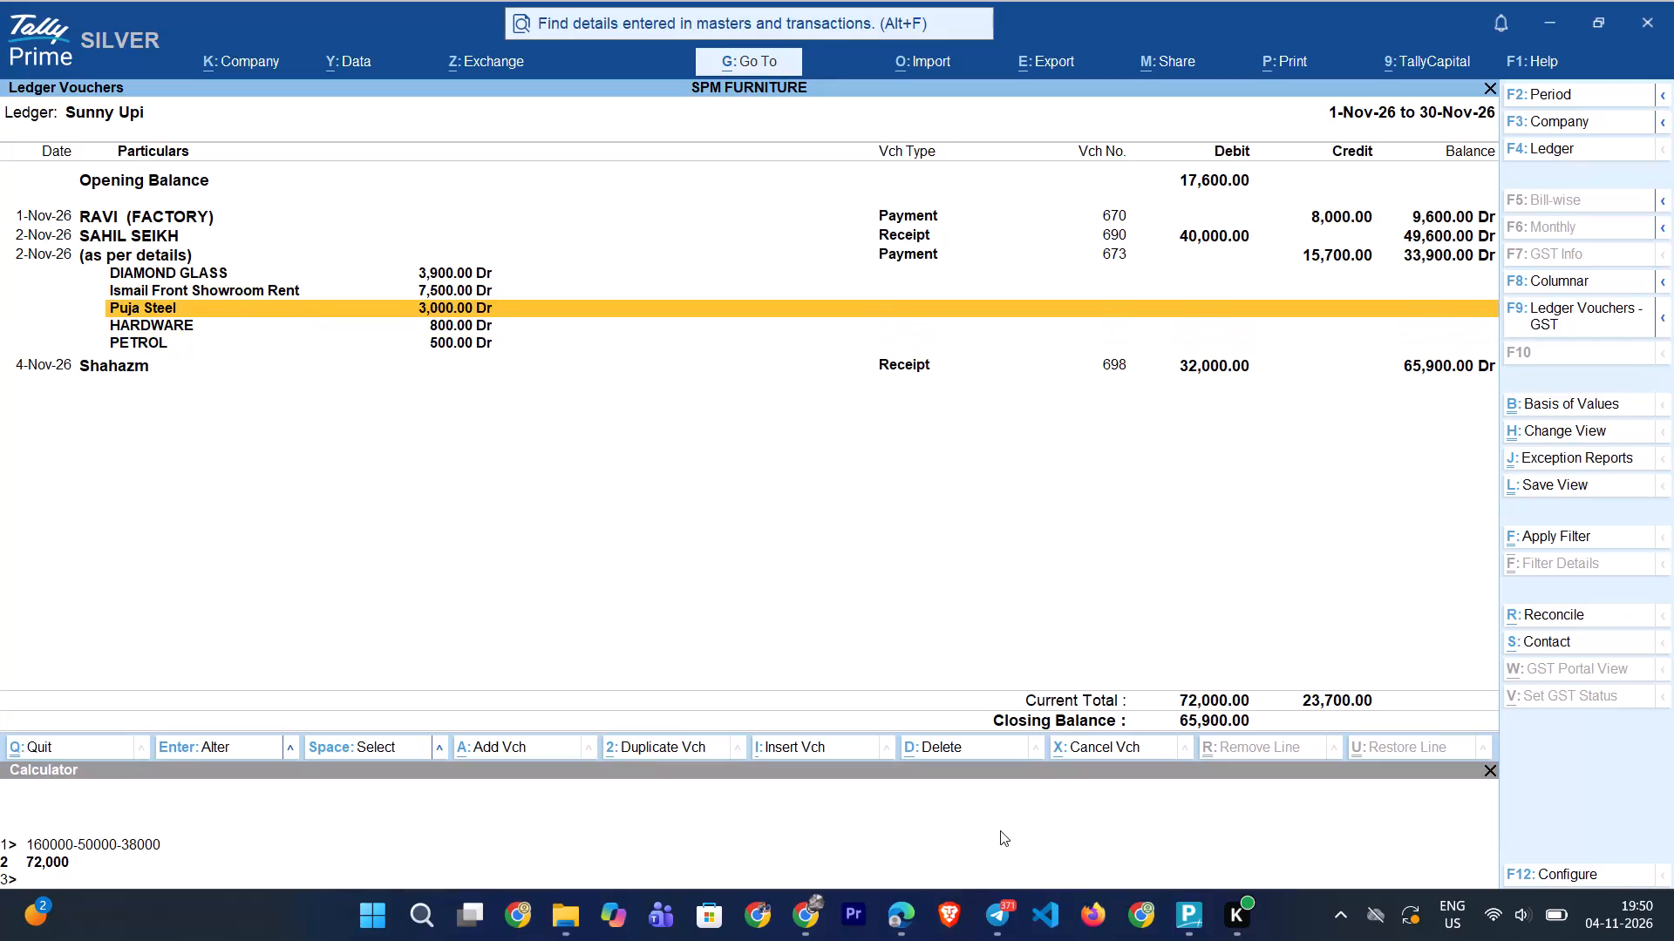
key(Up)
key(Up)
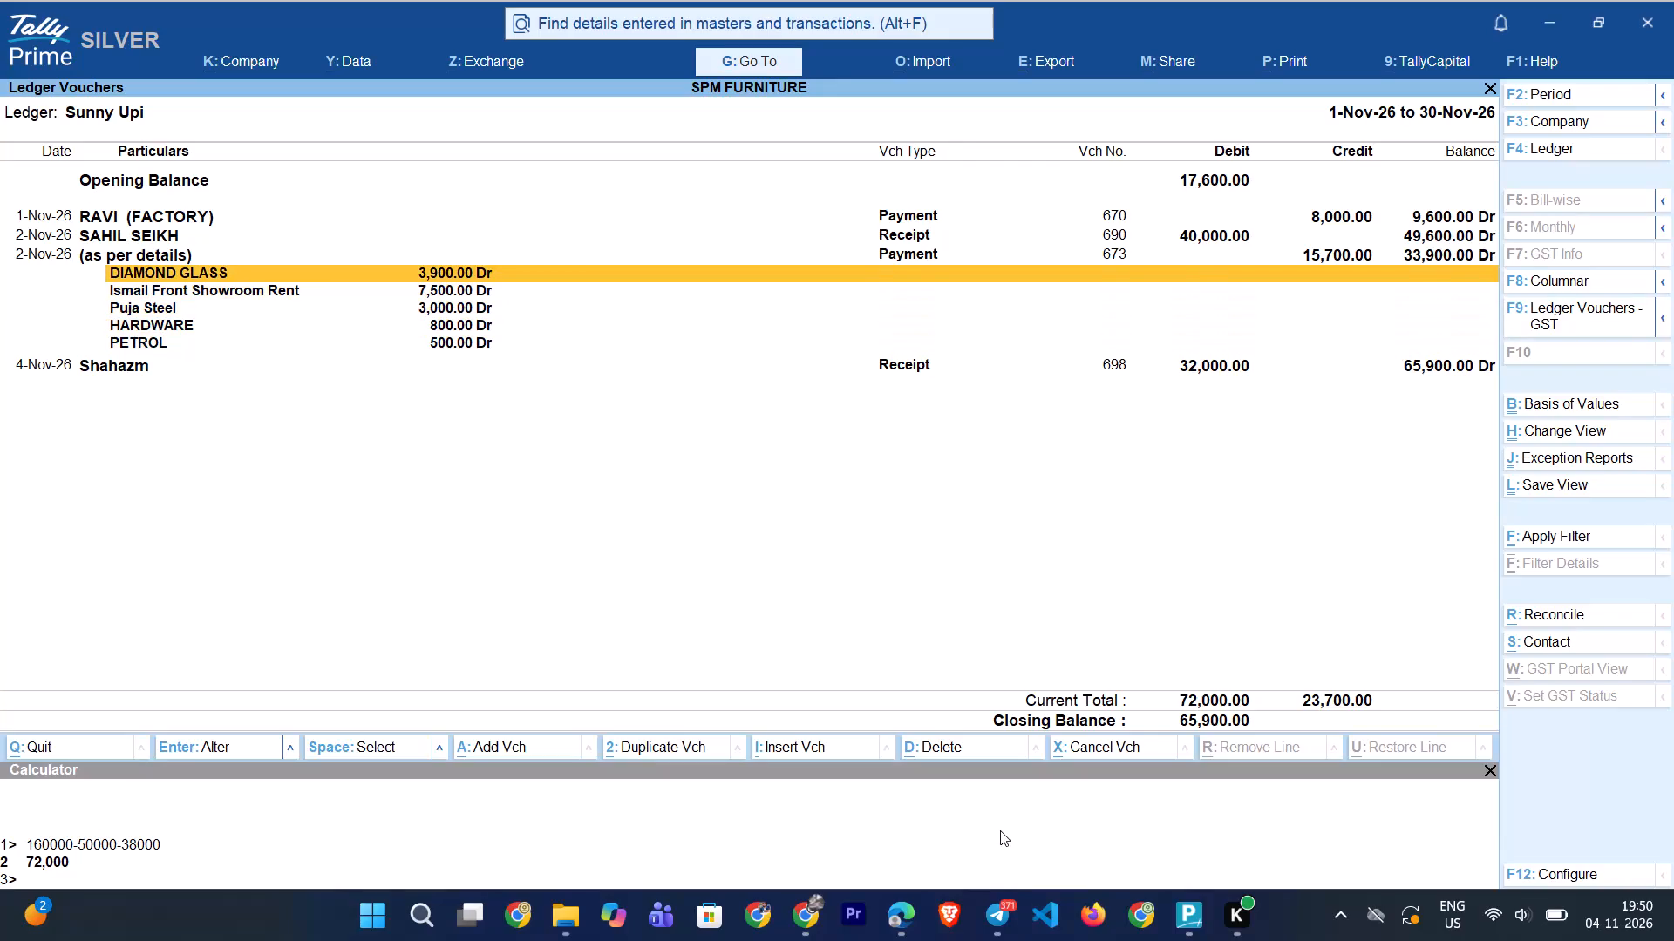
key(Down)
key(Down)
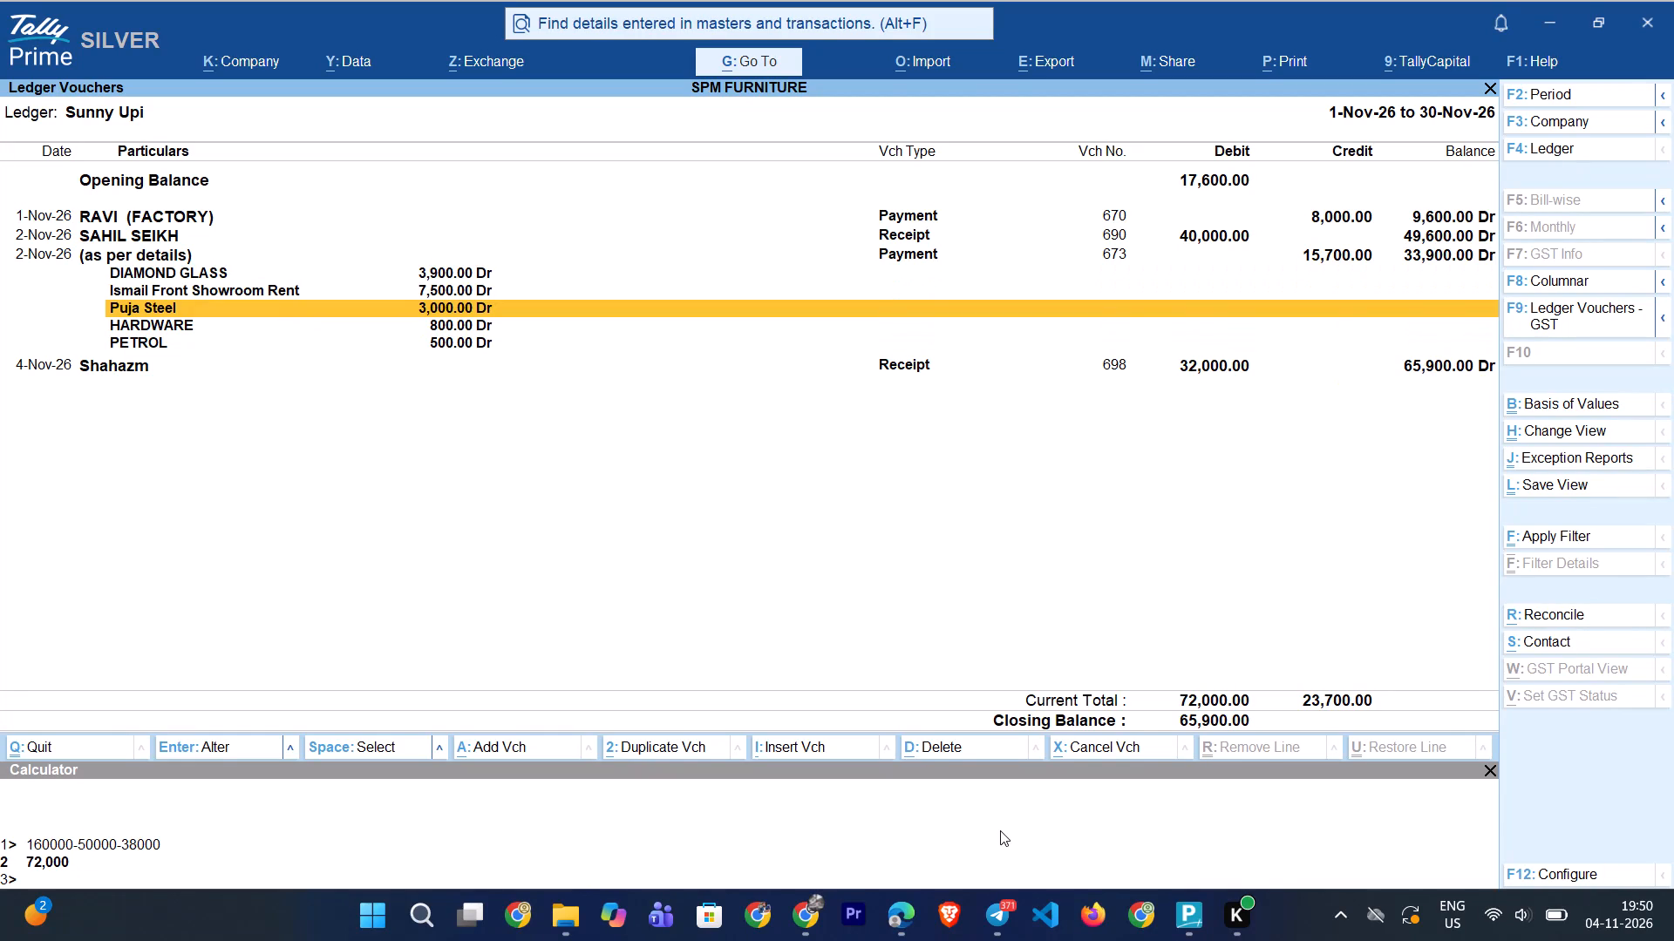
key(Up)
key(Up)
key(Up)
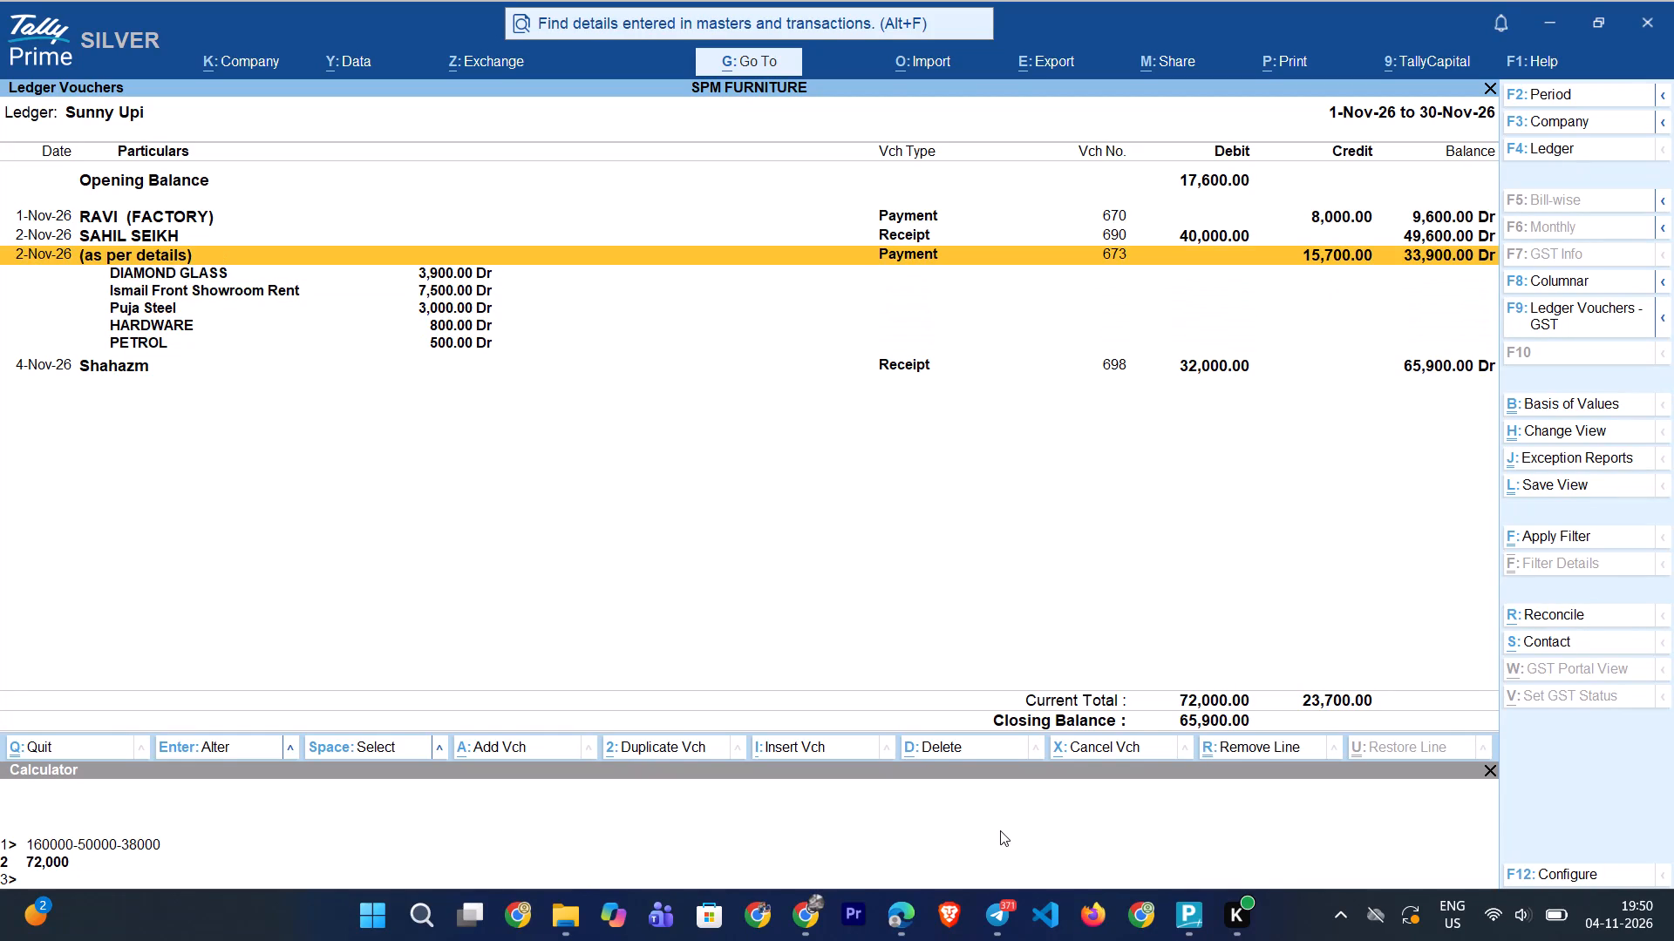
key(Up)
key(Down)
key(Down)
key(Down)
key(Down)
key(Down)
key(Down)
key(Down)
key(Down)
key(Down)
key(Down)
key(Down)
key(Down)
key(Down)
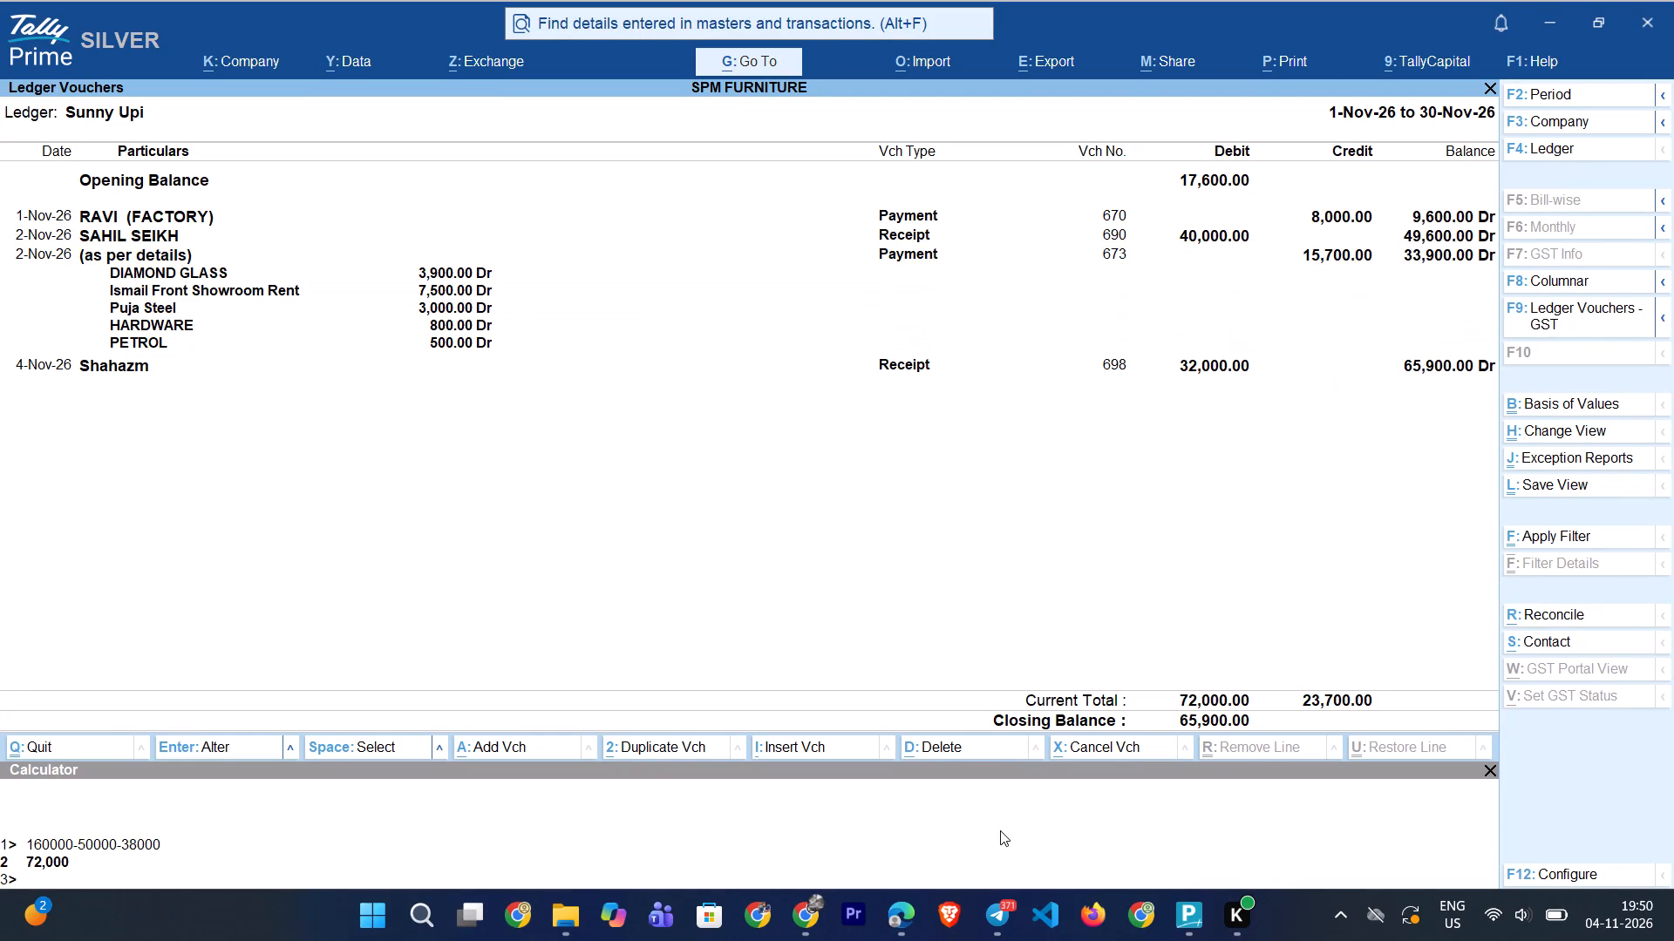
key(Up)
key(Up)
key(Up)
key(Up)
key(Up)
key(Up)
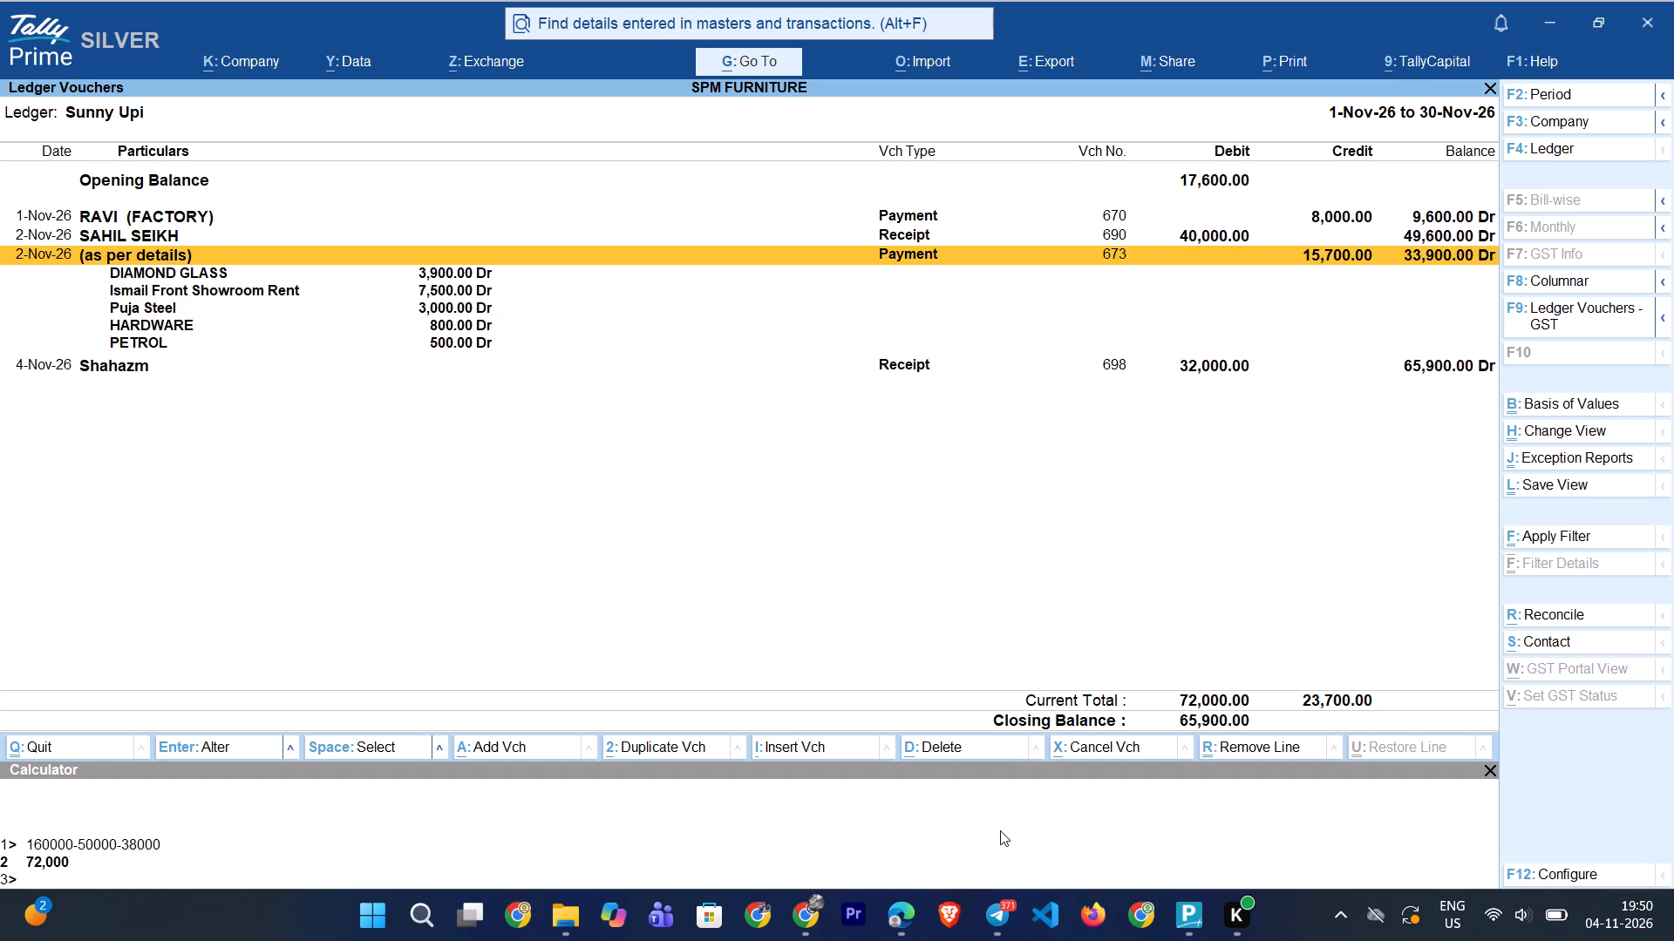
key(Up)
key(Up)
key(Up)
key(Down)
key(Down)
key(Down)
key(Down)
key(Down)
key(Down)
key(Down)
key(Down)
key(Down)
key(Down)
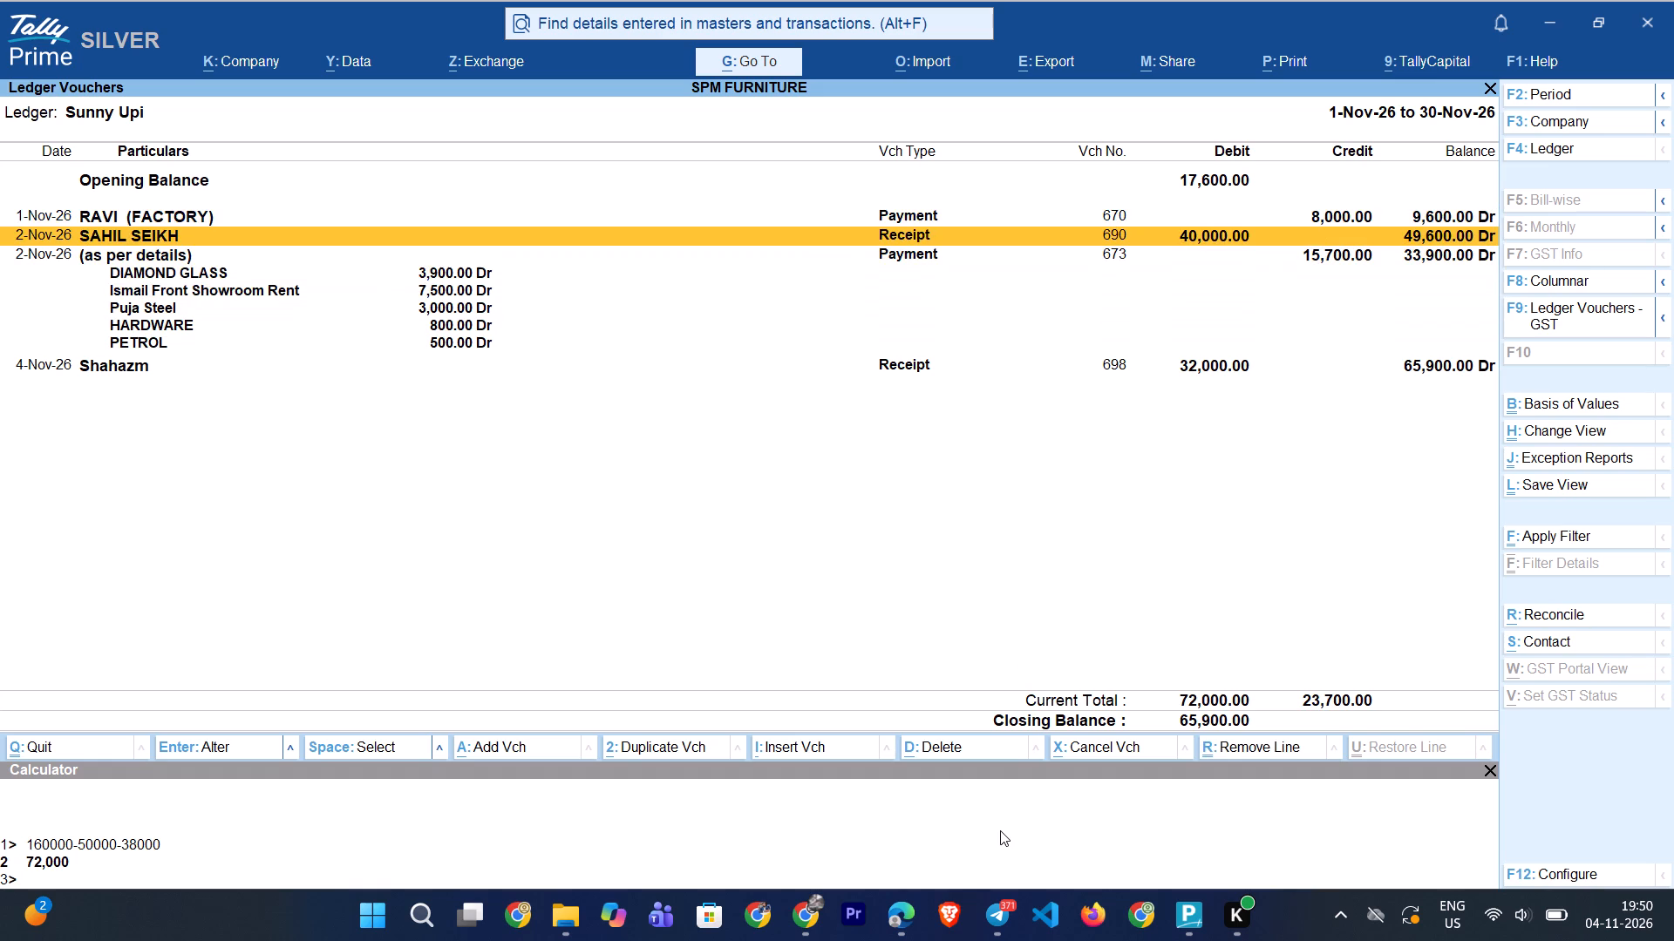
key(Up)
key(Up)
key(Up)
key(Up)
key(Up)
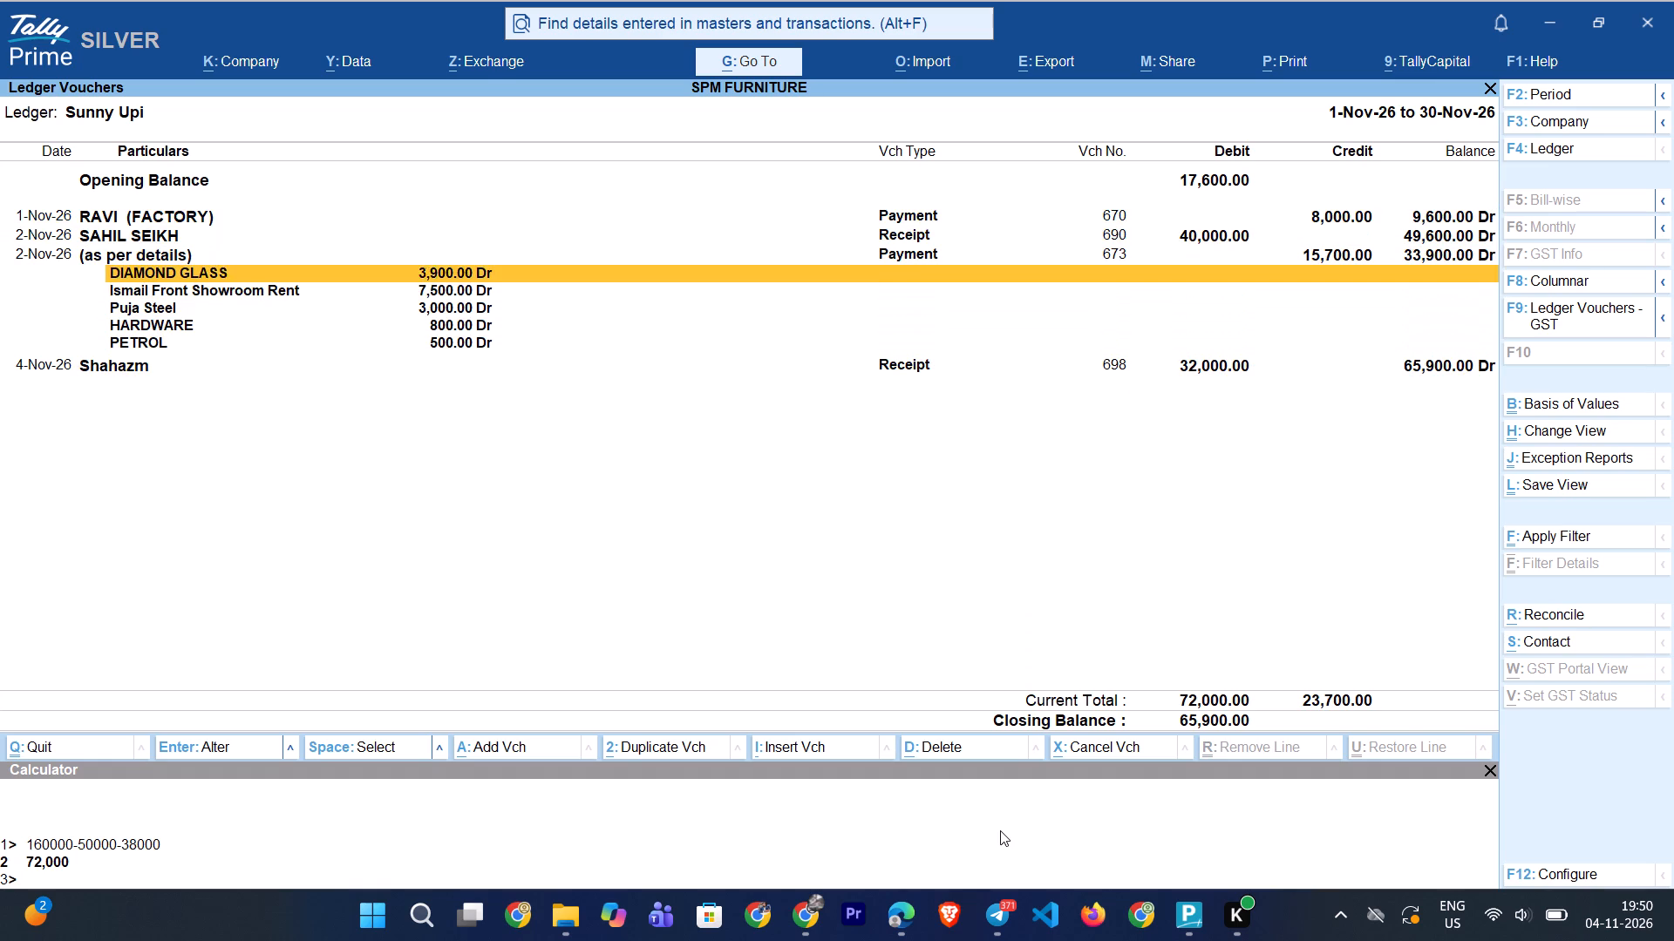
key(Up)
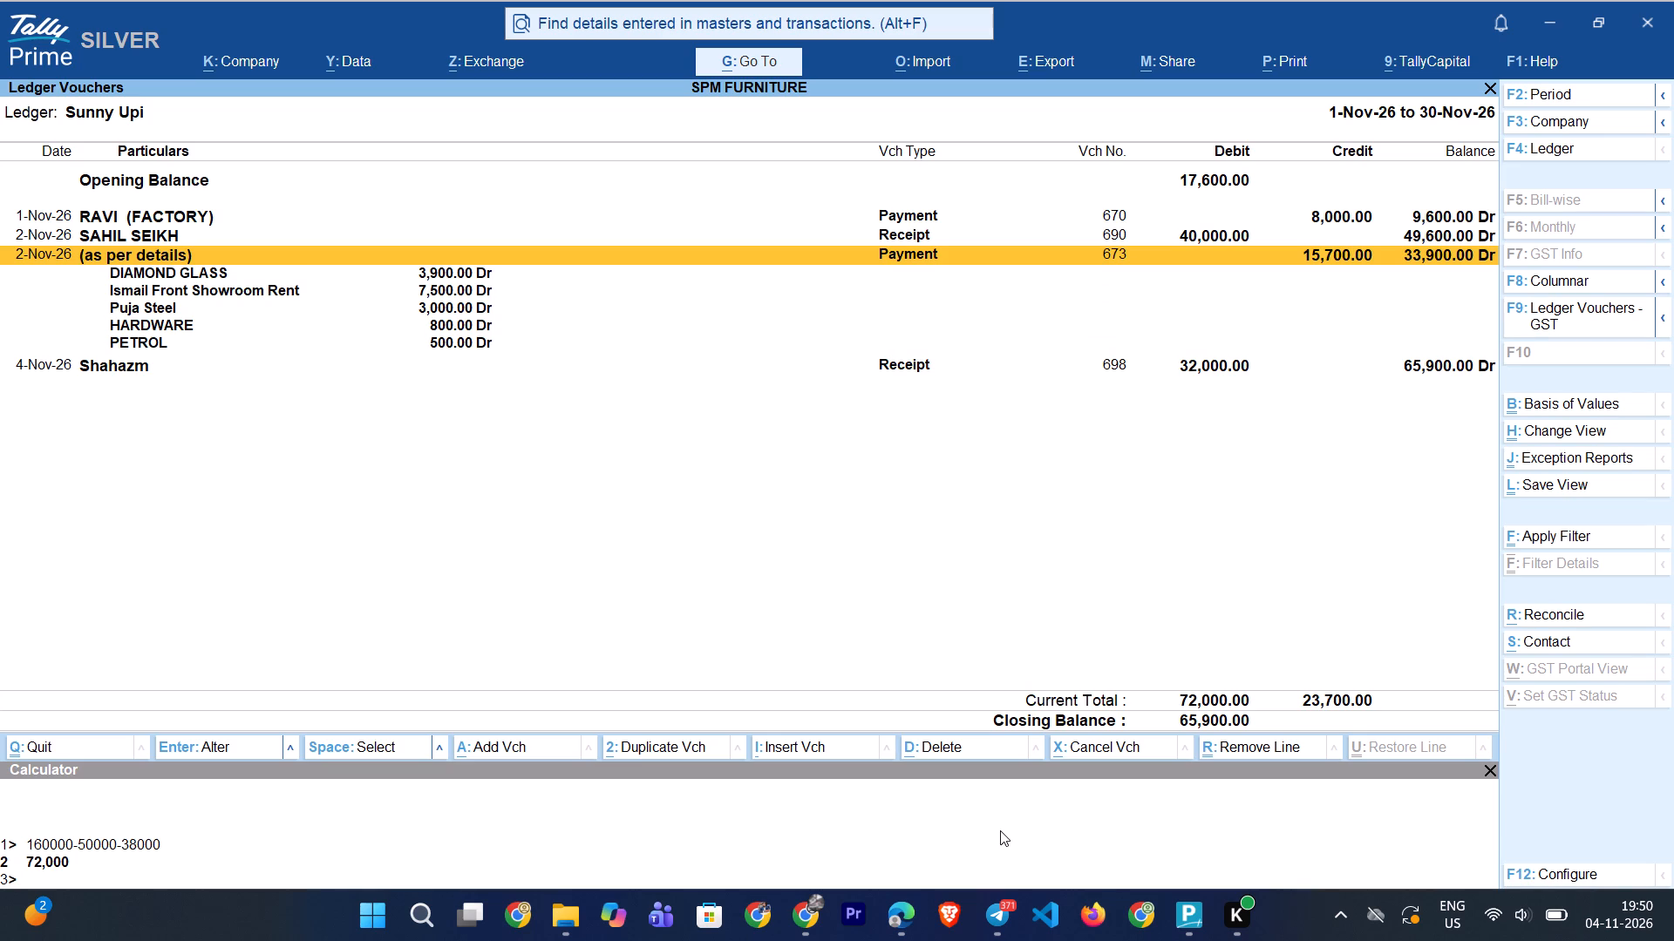
key(Up)
key(Down)
key(Down)
key(Down)
key(Down)
key(Down)
key(Down)
key(Down)
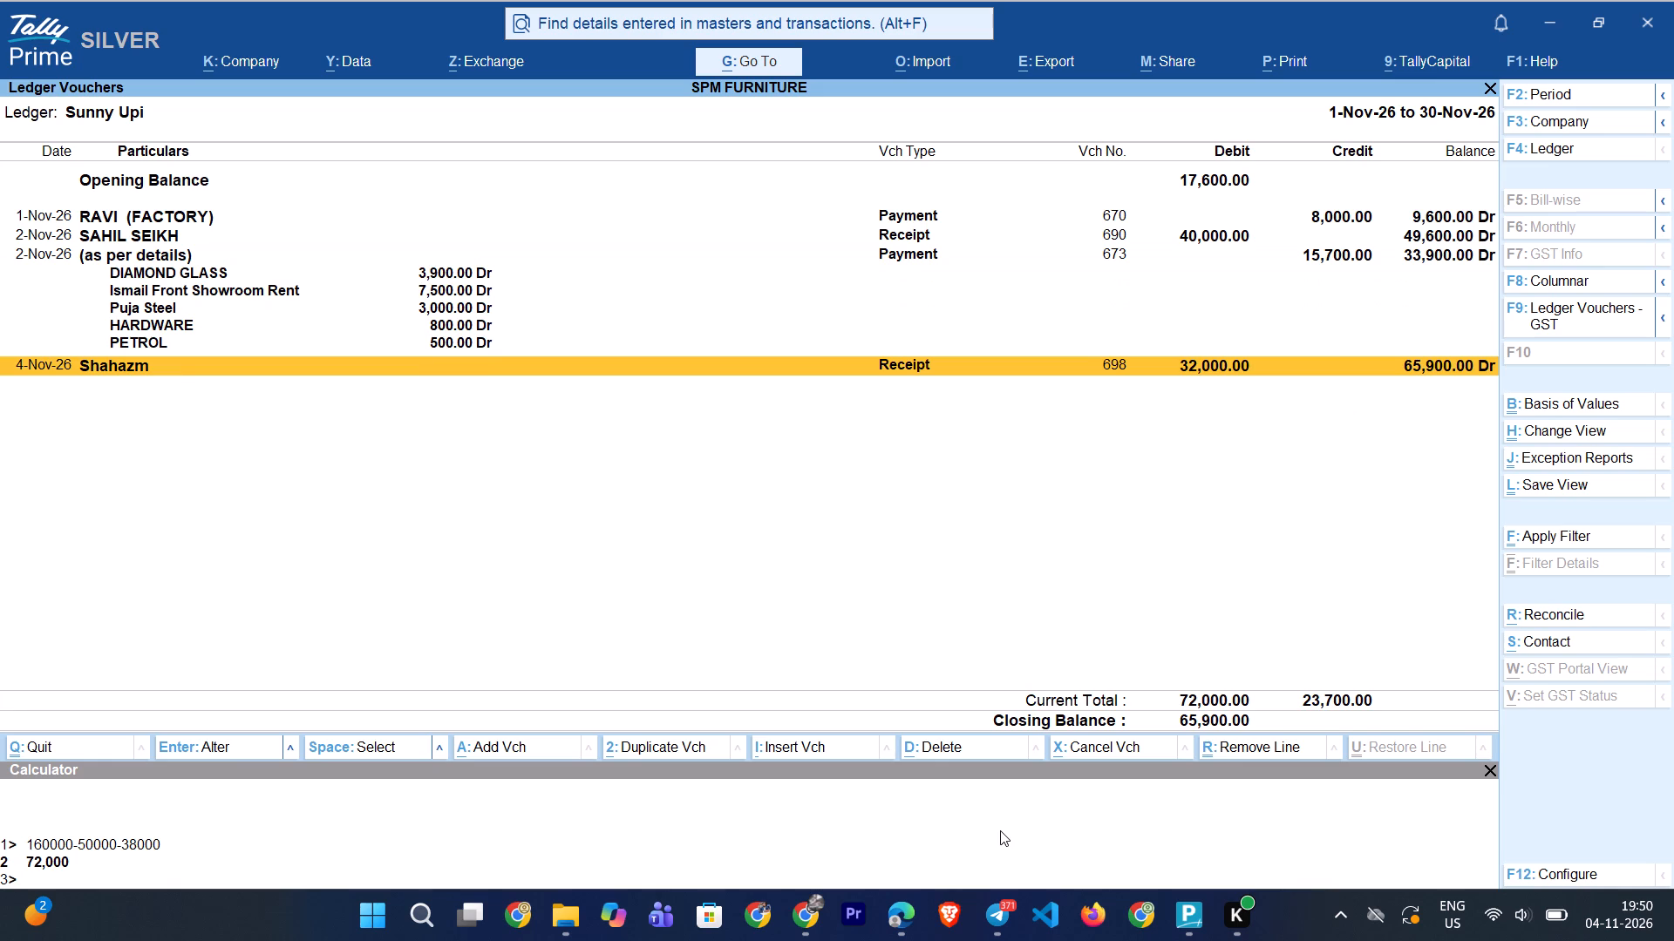
key(Up)
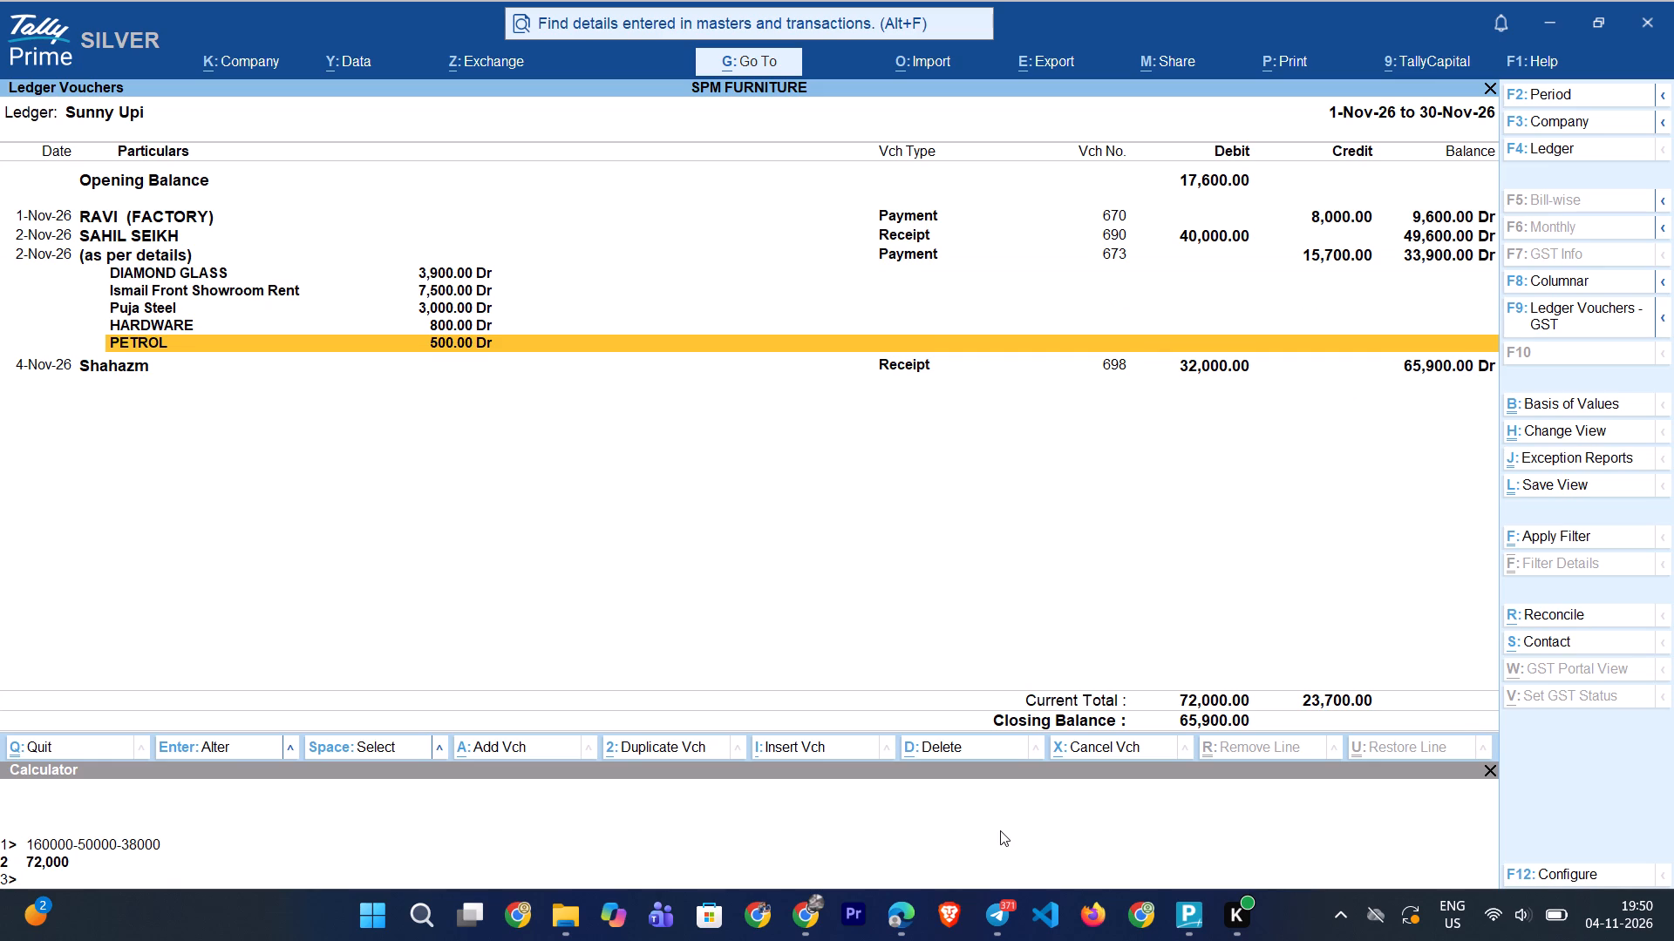
key(Up)
key(Up)
key(Up)
key(Down)
key(Down)
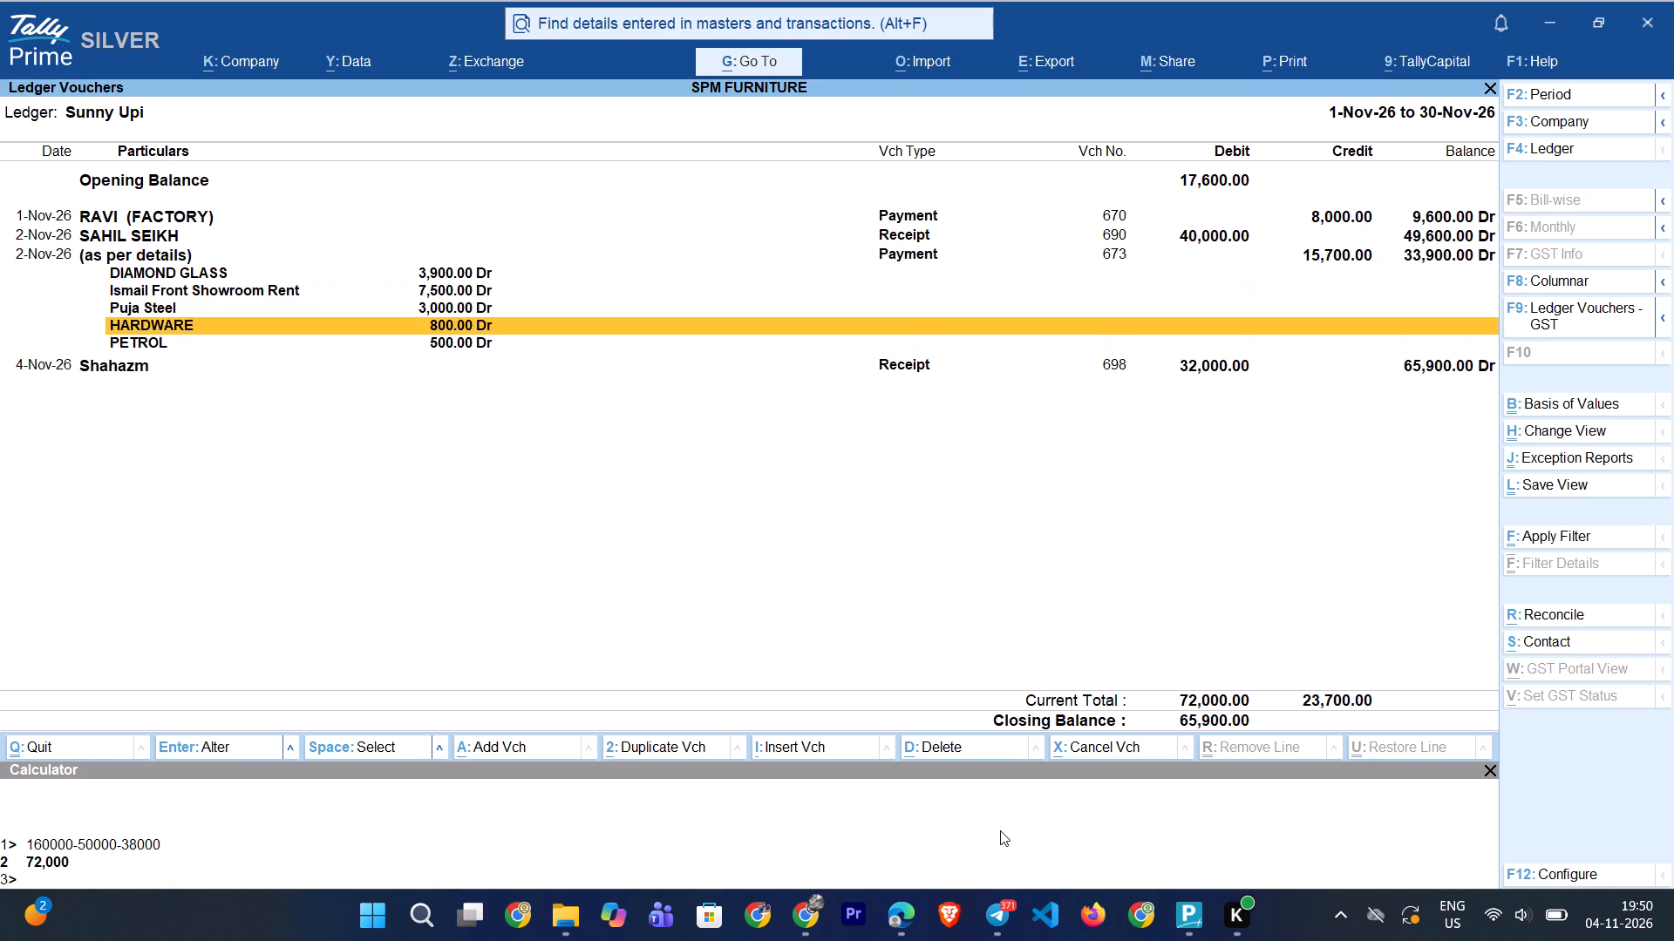
key(Down)
key(Down)
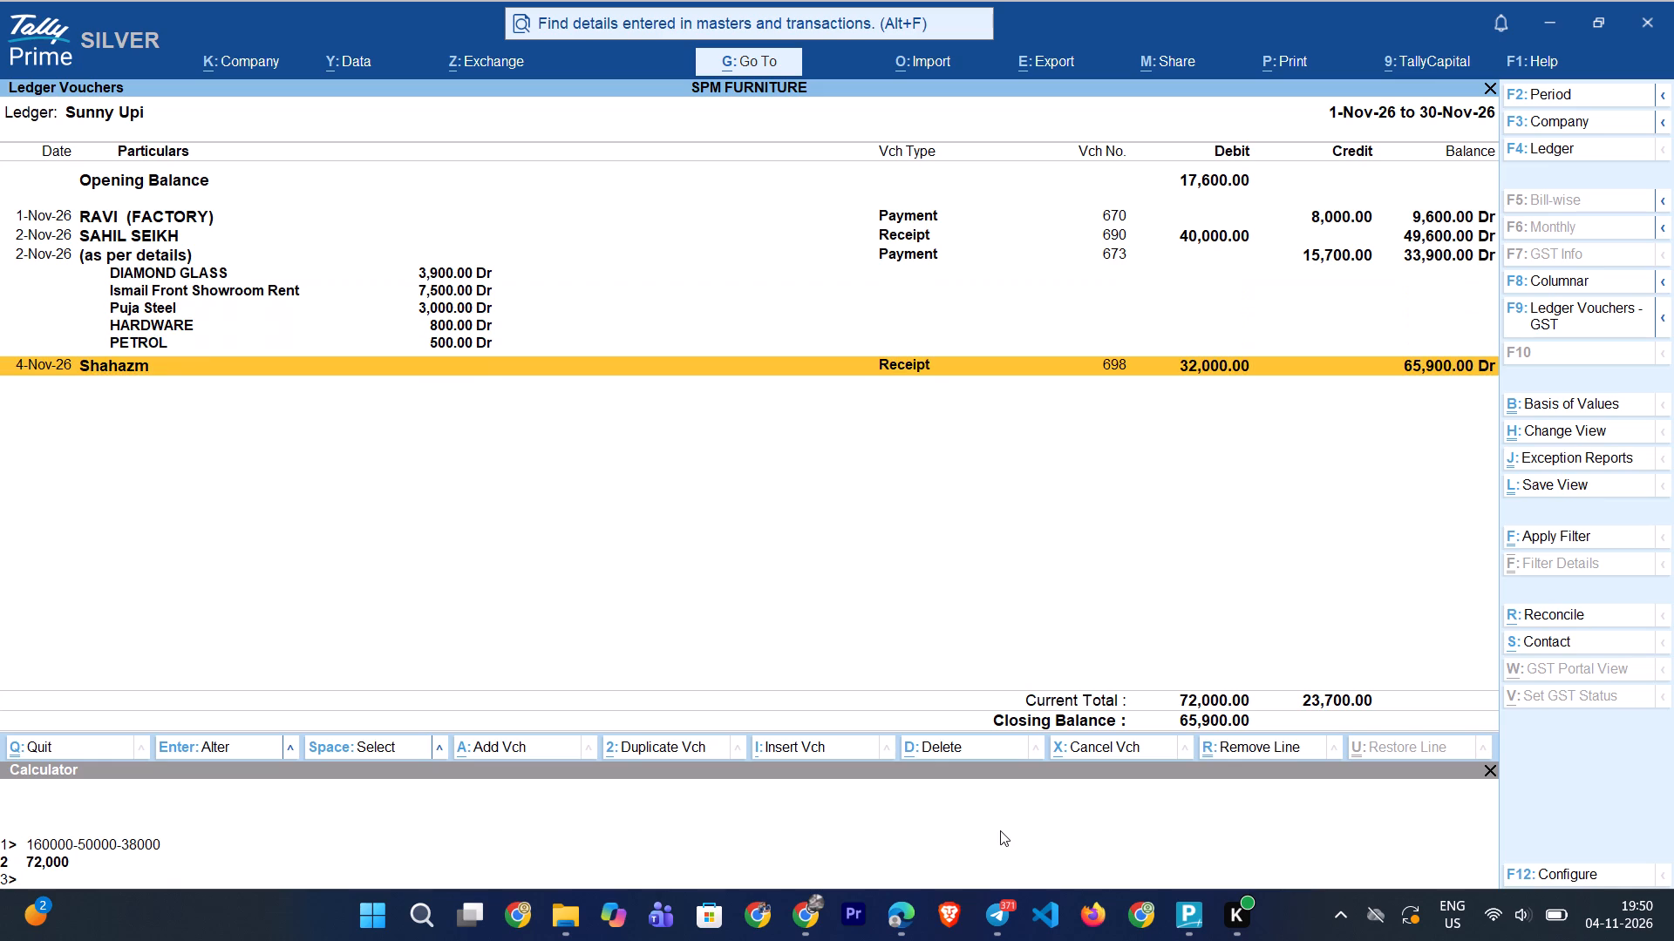
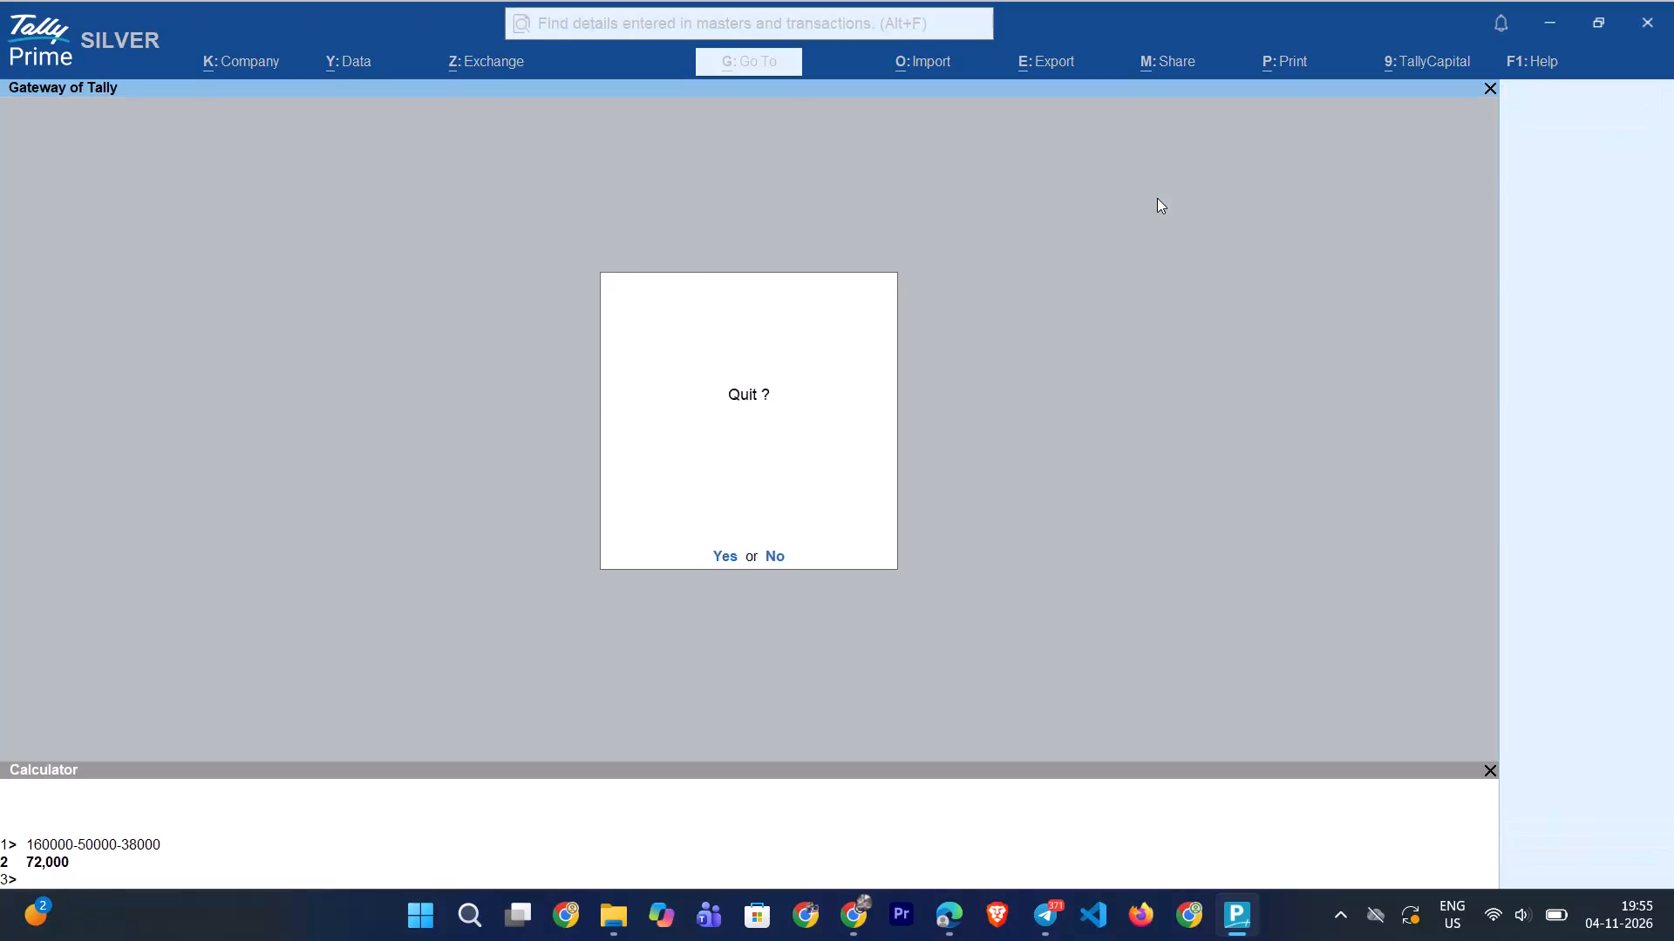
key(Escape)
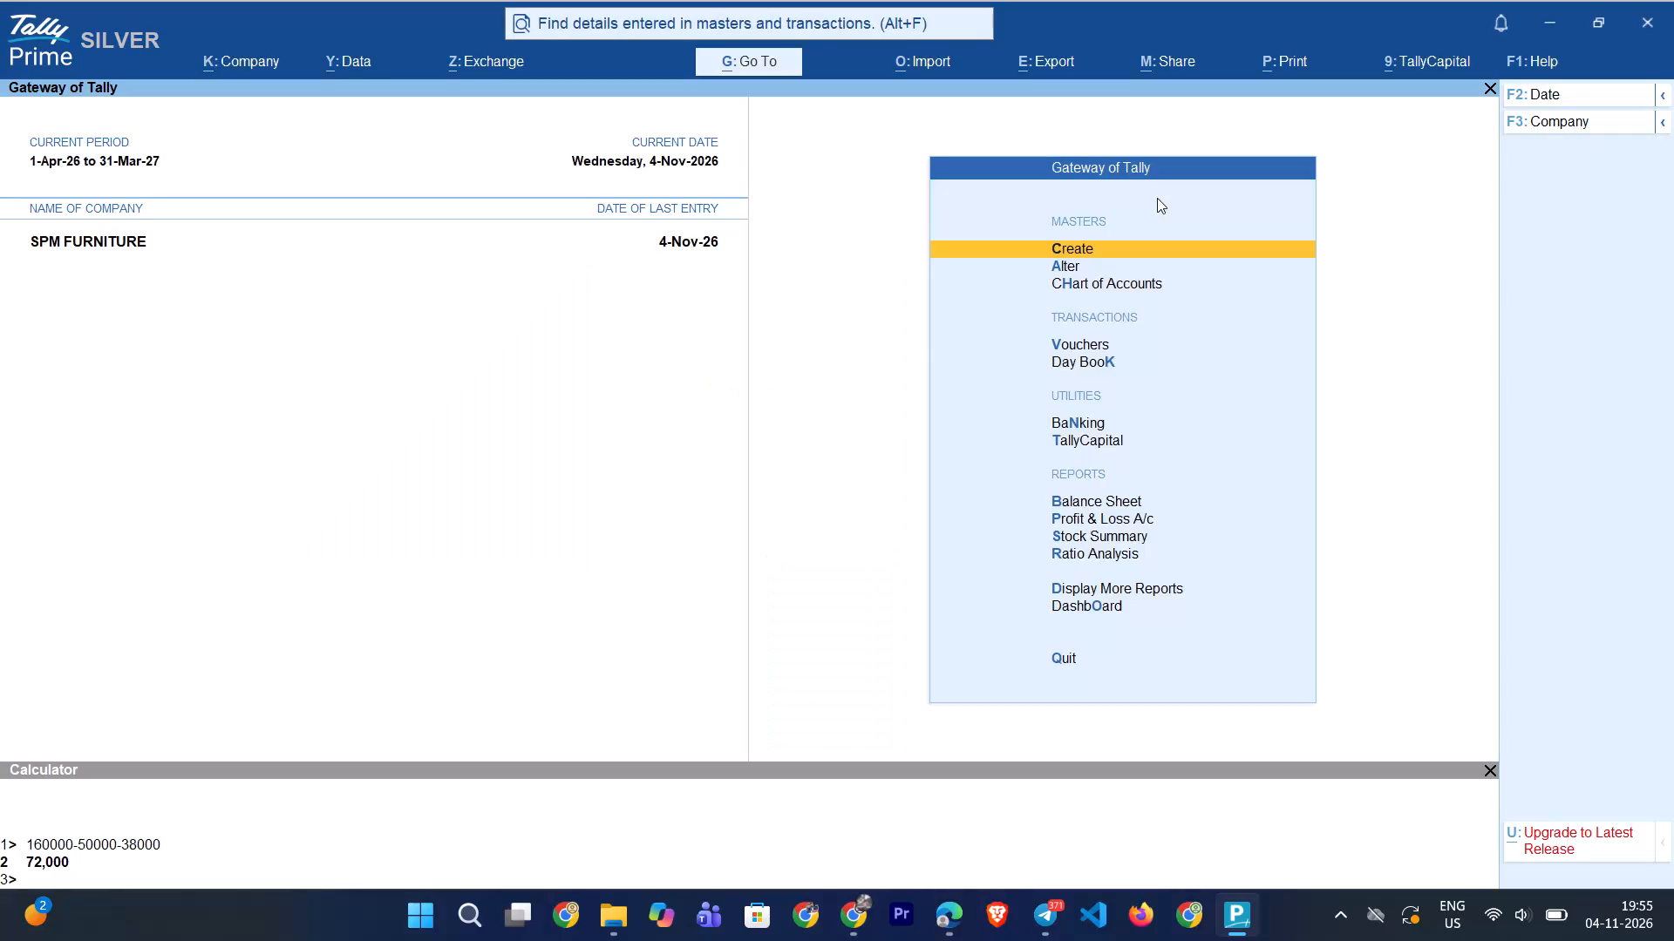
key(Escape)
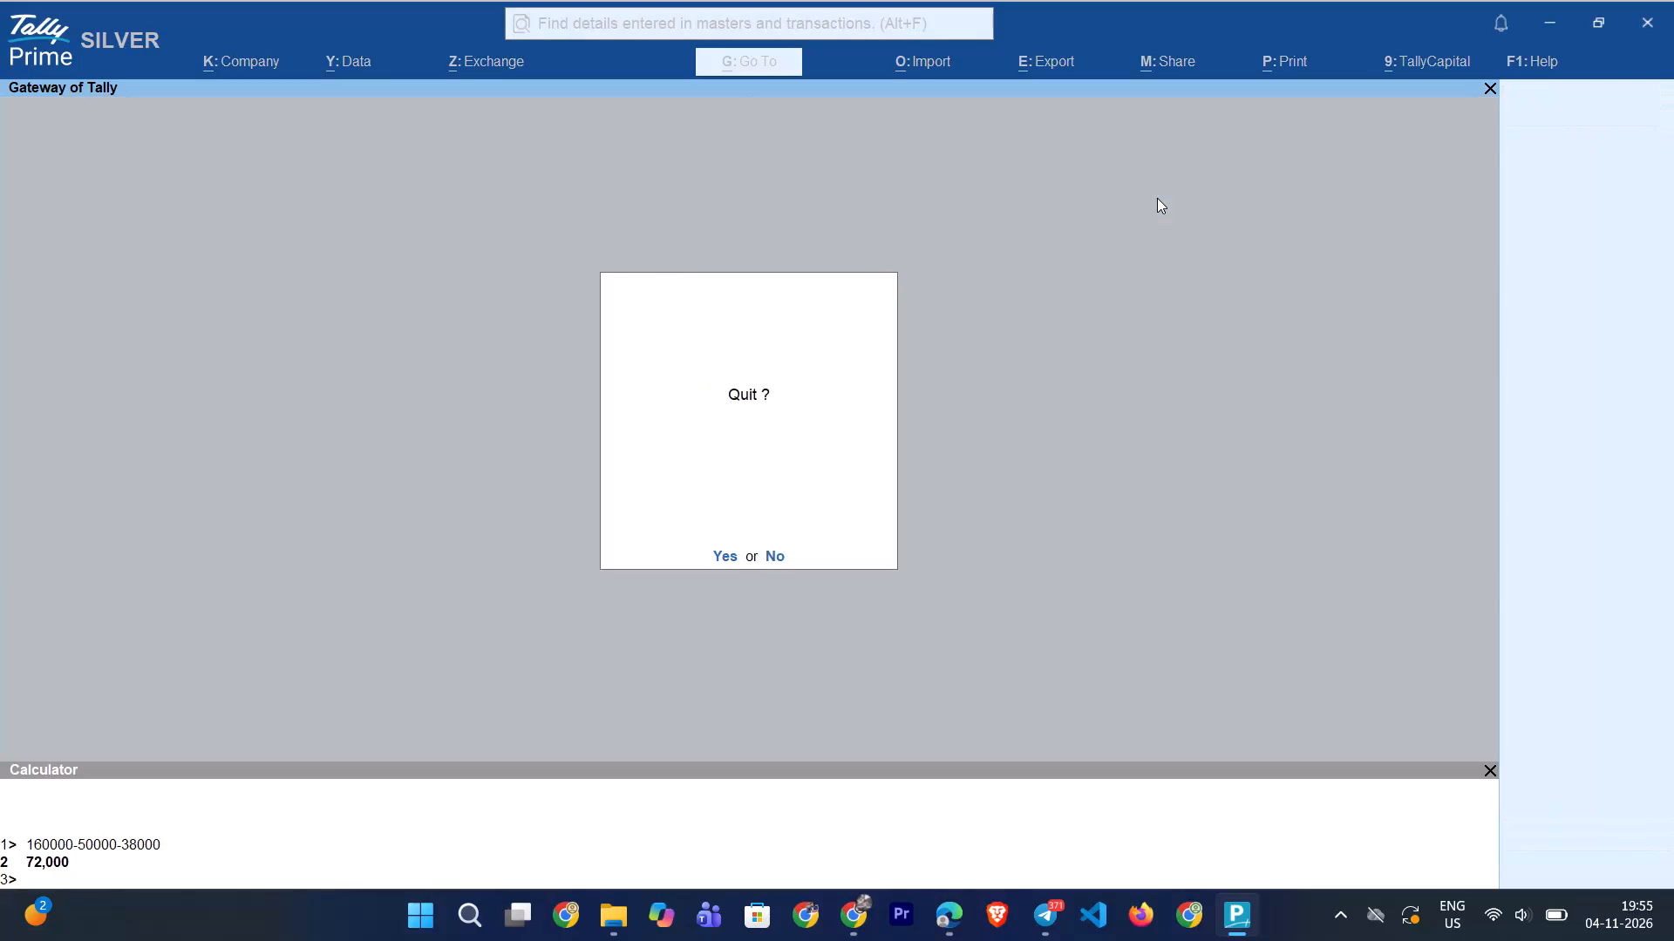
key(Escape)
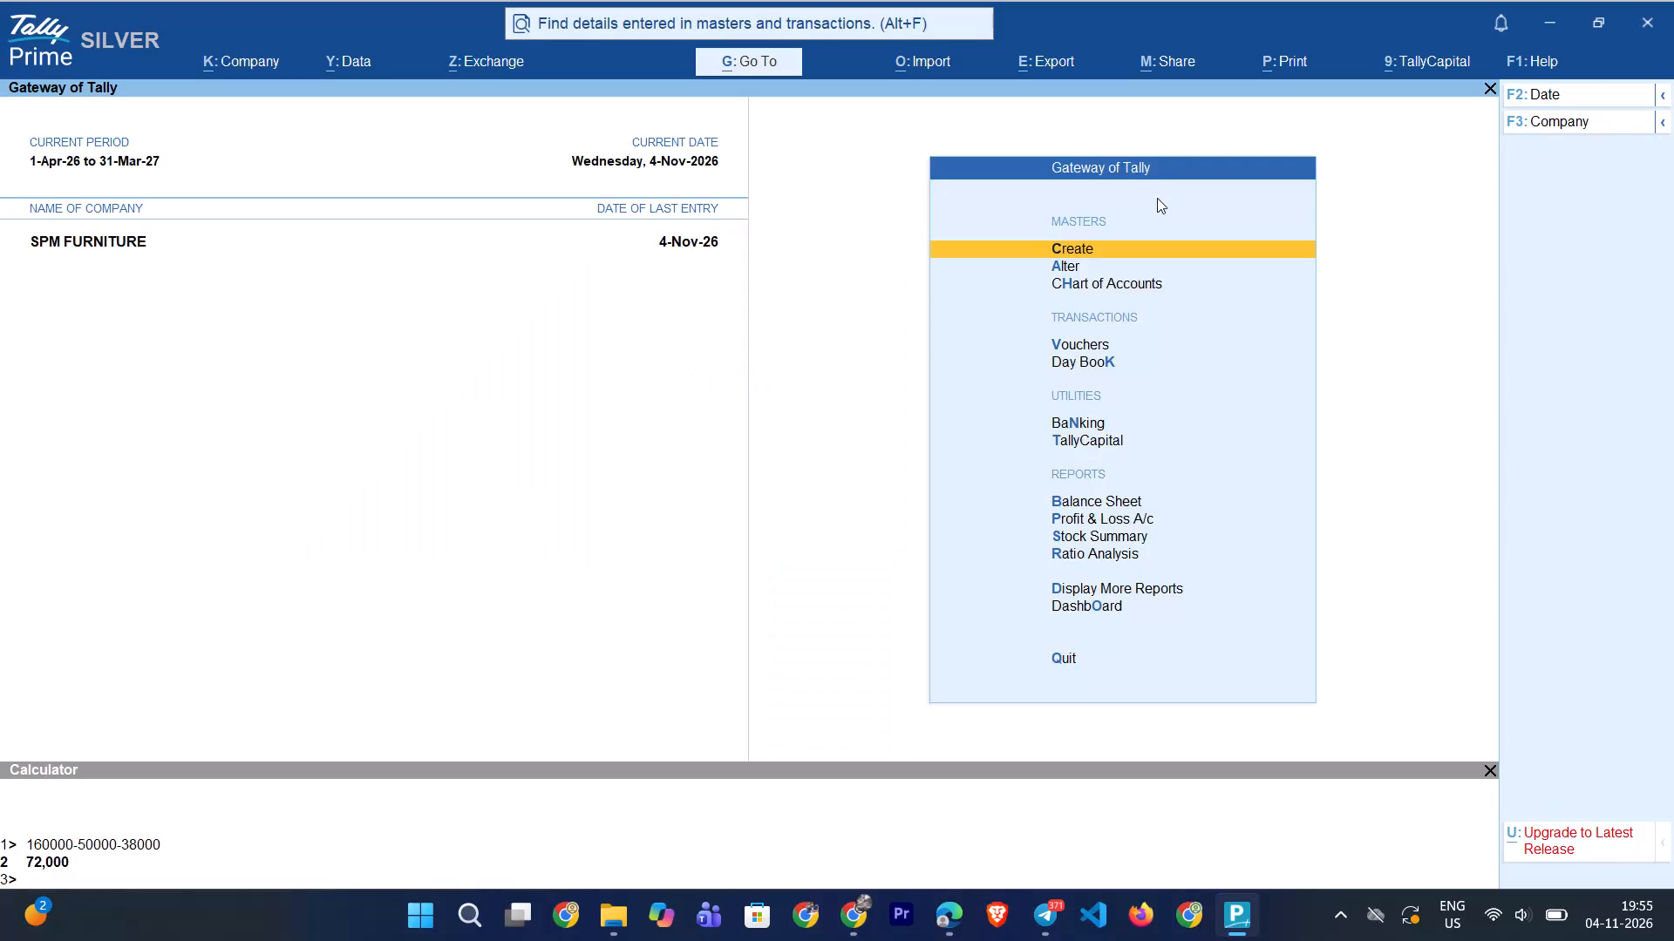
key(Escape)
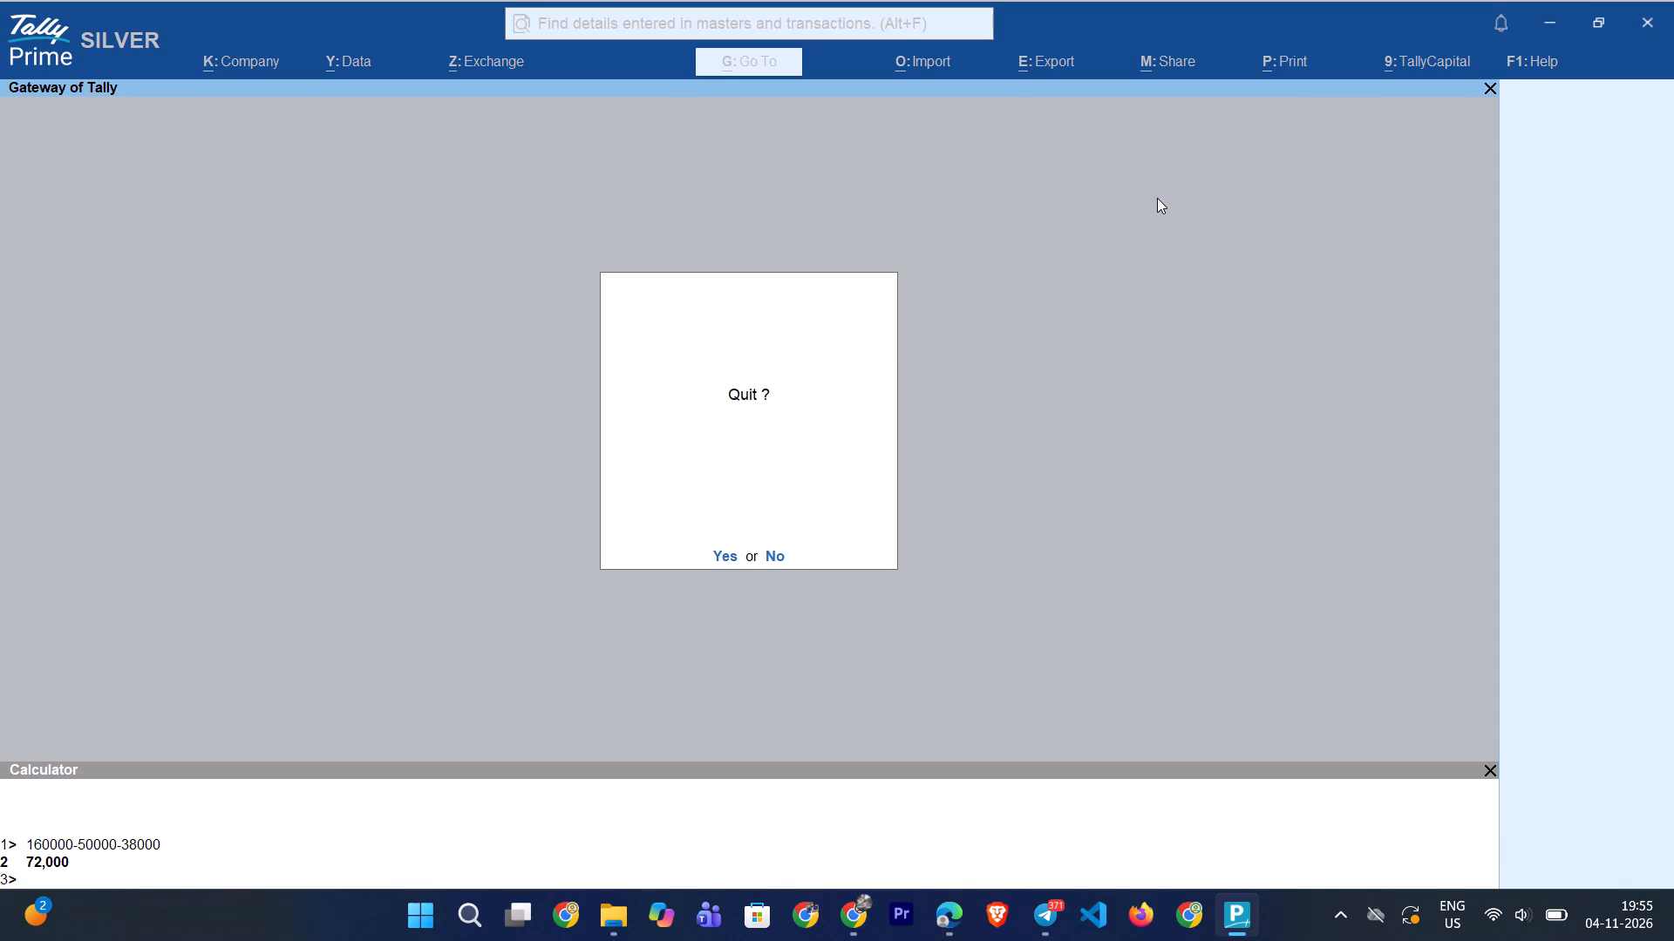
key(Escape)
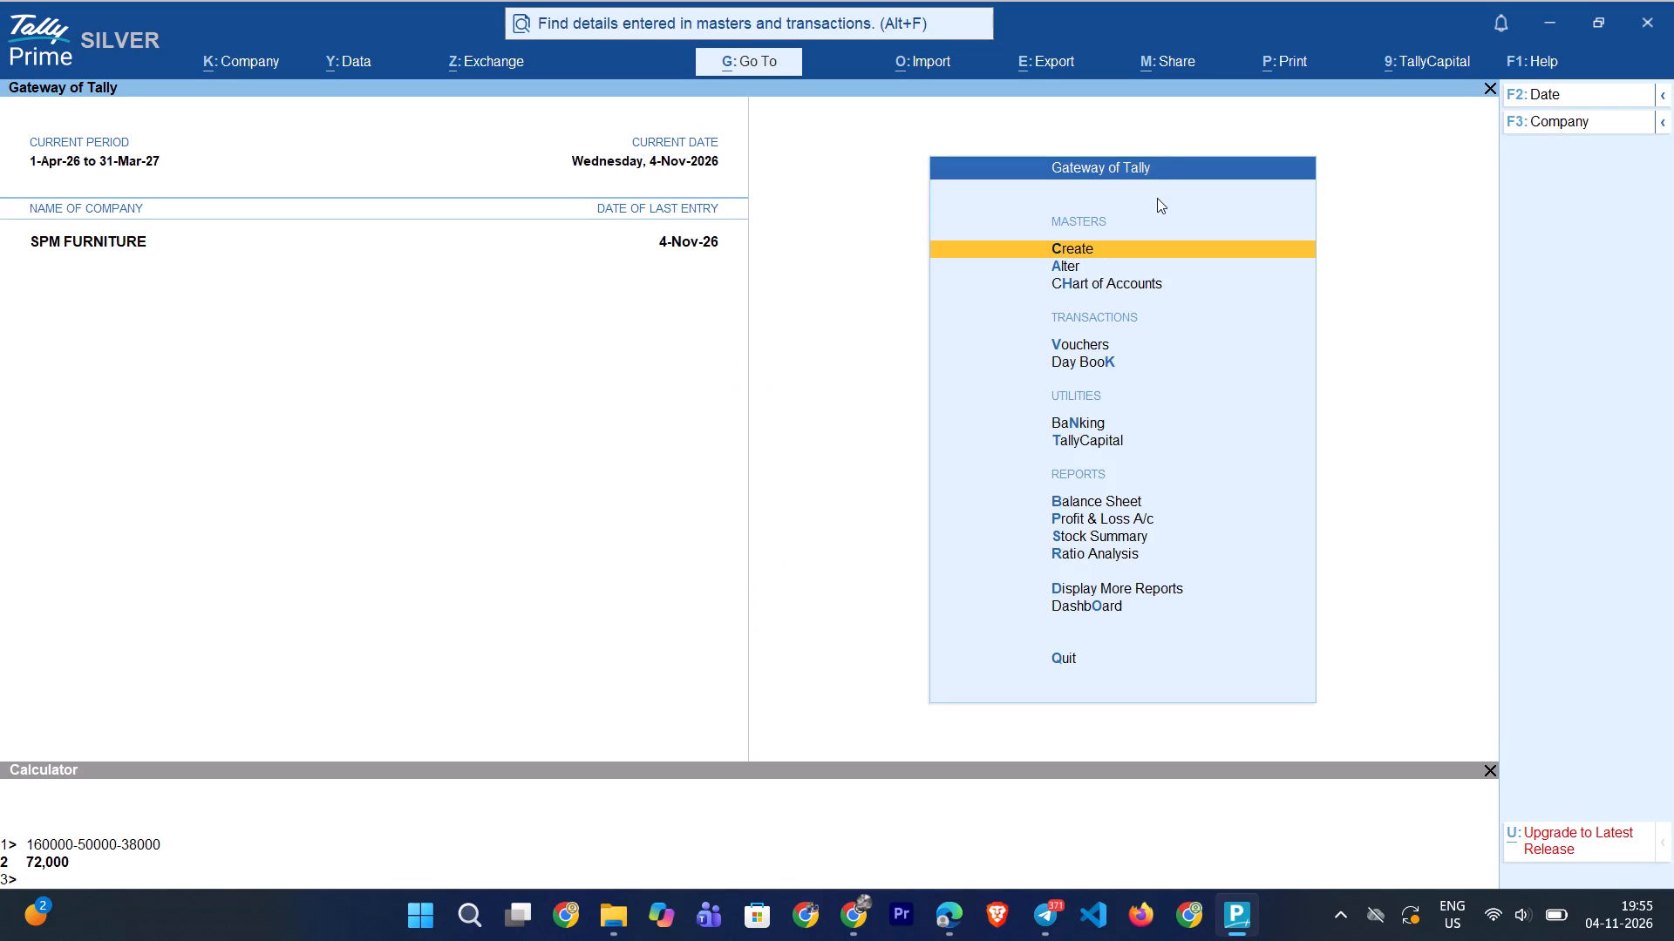
Quit TallyPrime from the Gateway of Tally, confirming the exit.
key(Escape)
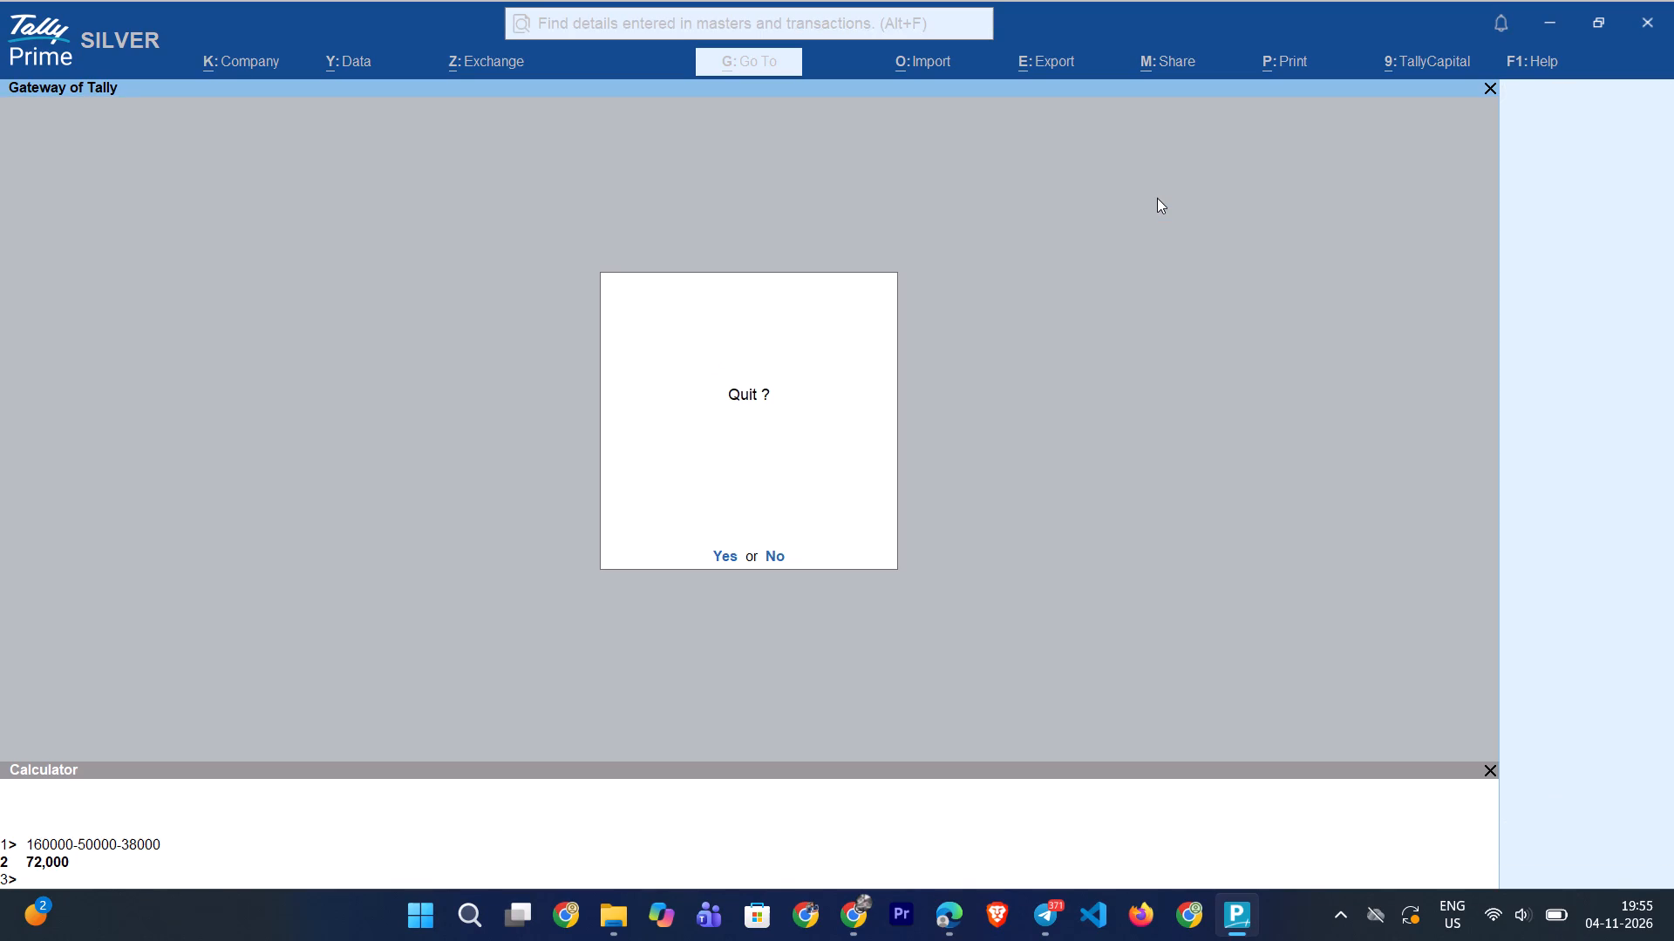
key(y)
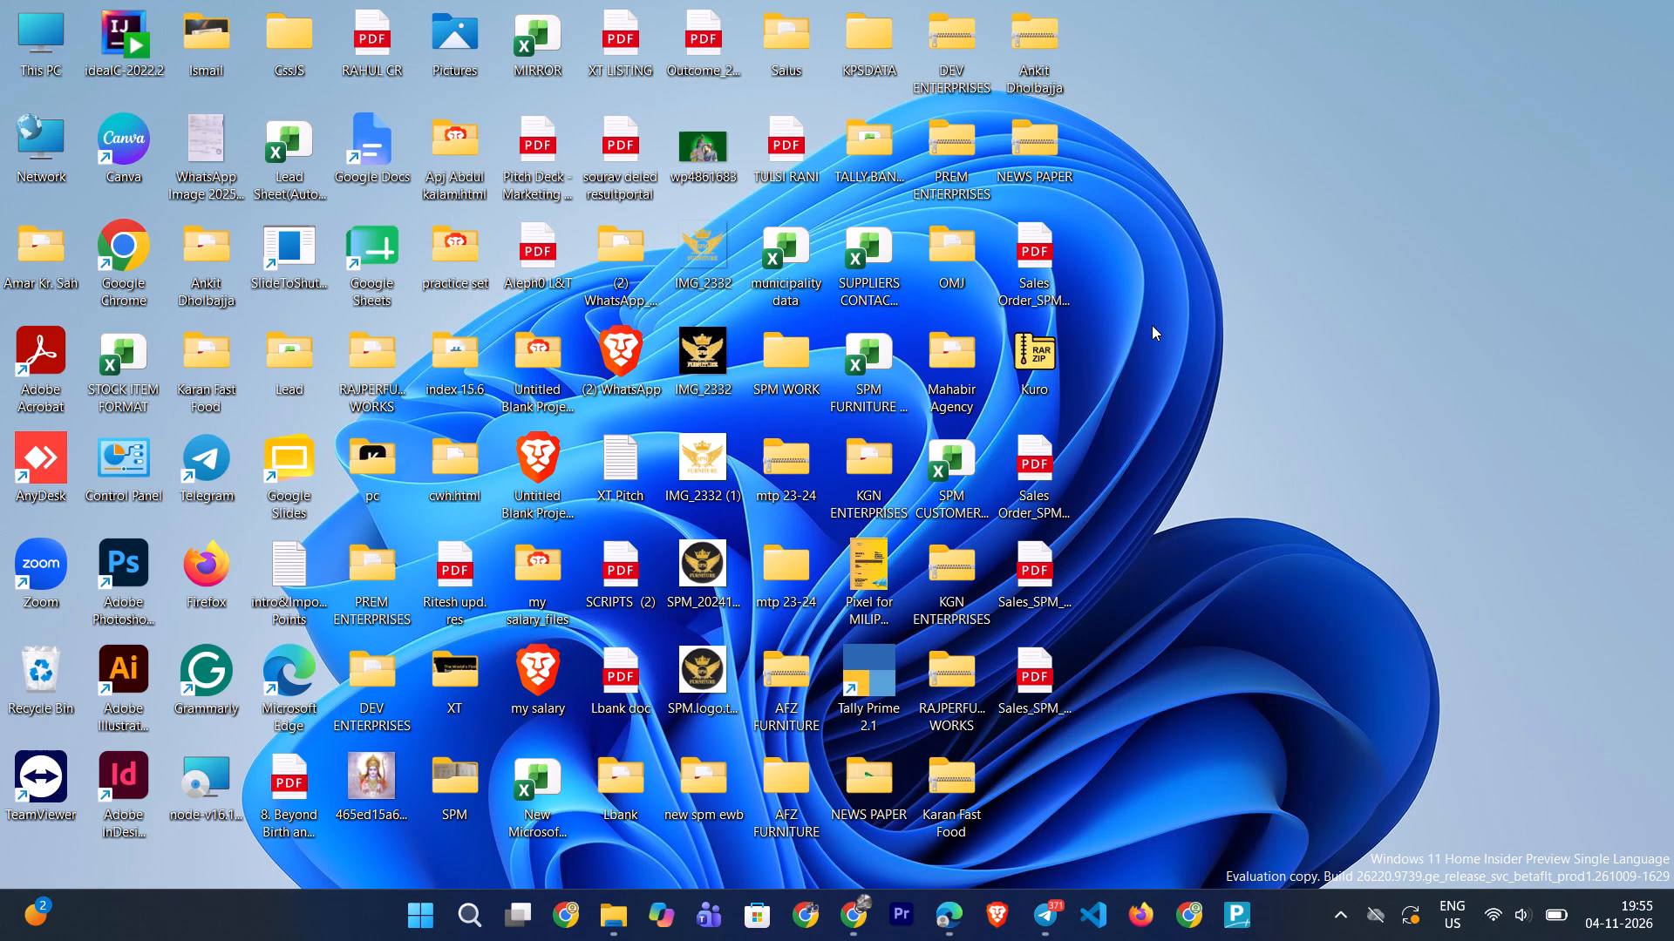
Open the Shut Down Windows dialog from the desktop.
key(F4)
key(alt+F4)
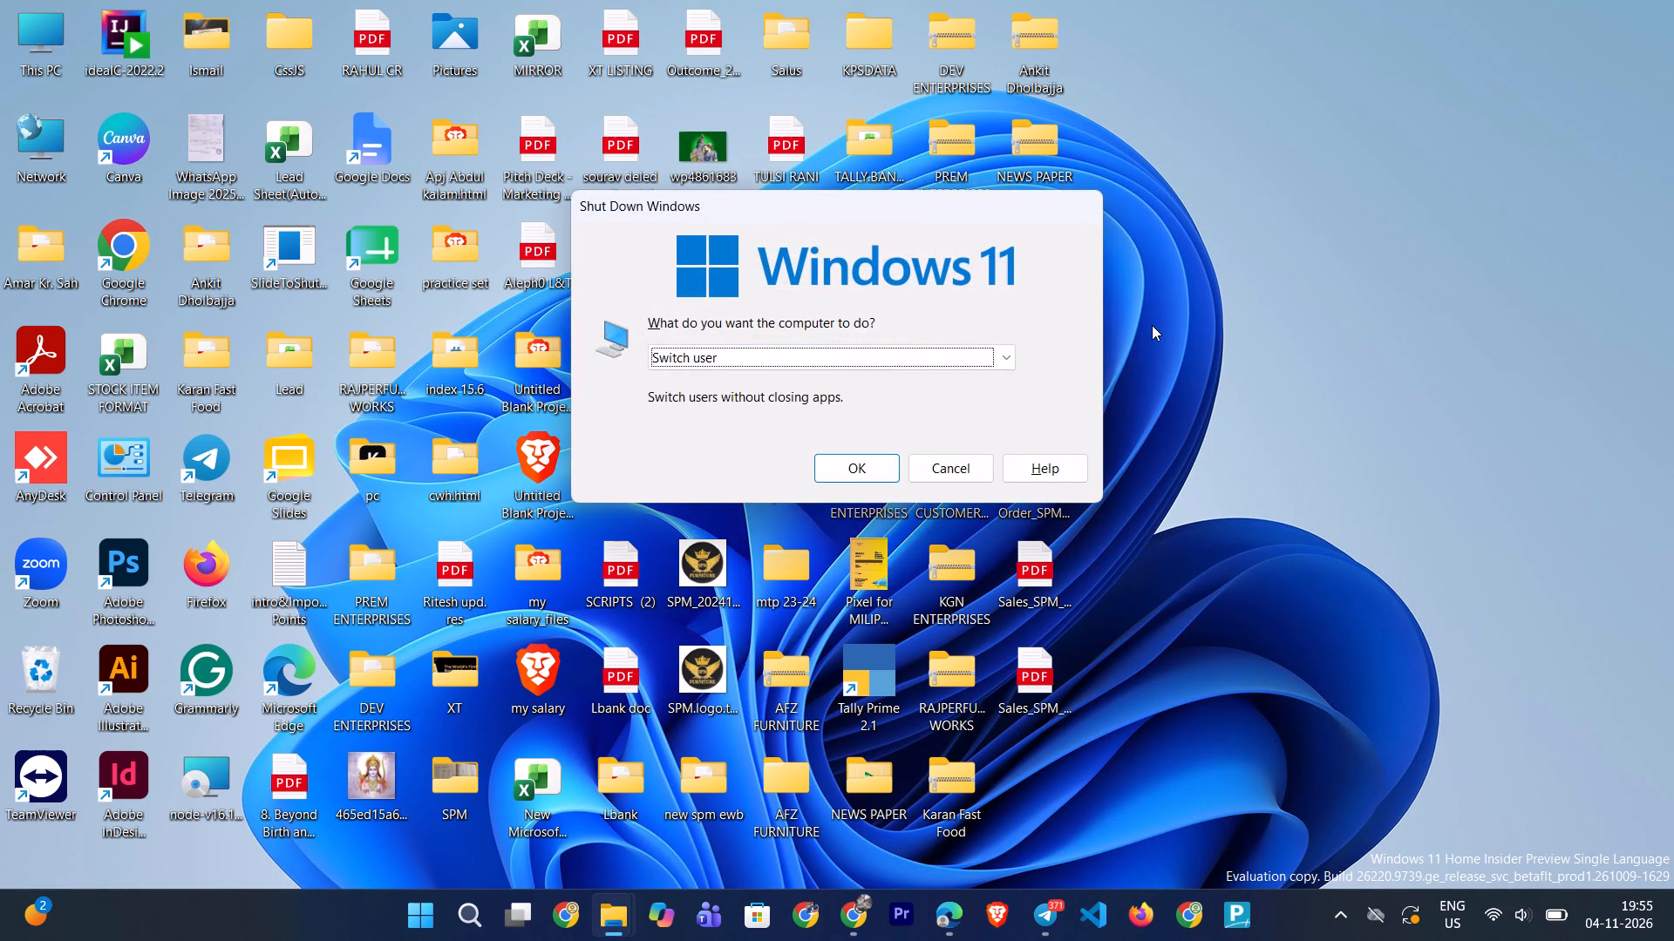